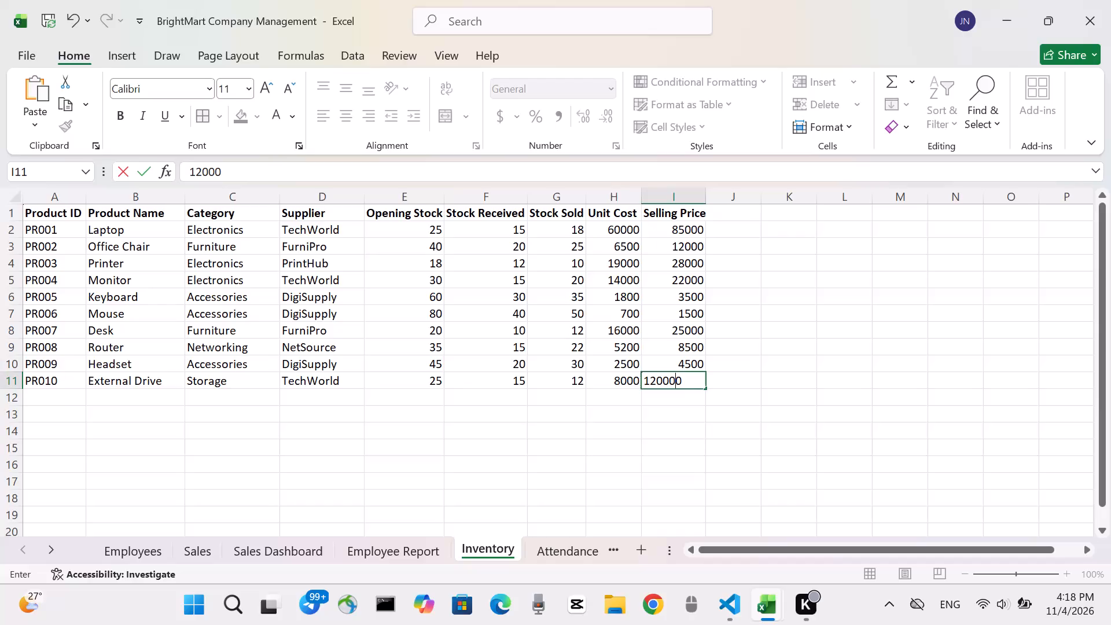
Enter 12000 as the selling price of the External Drive, PR010.
key("Down")
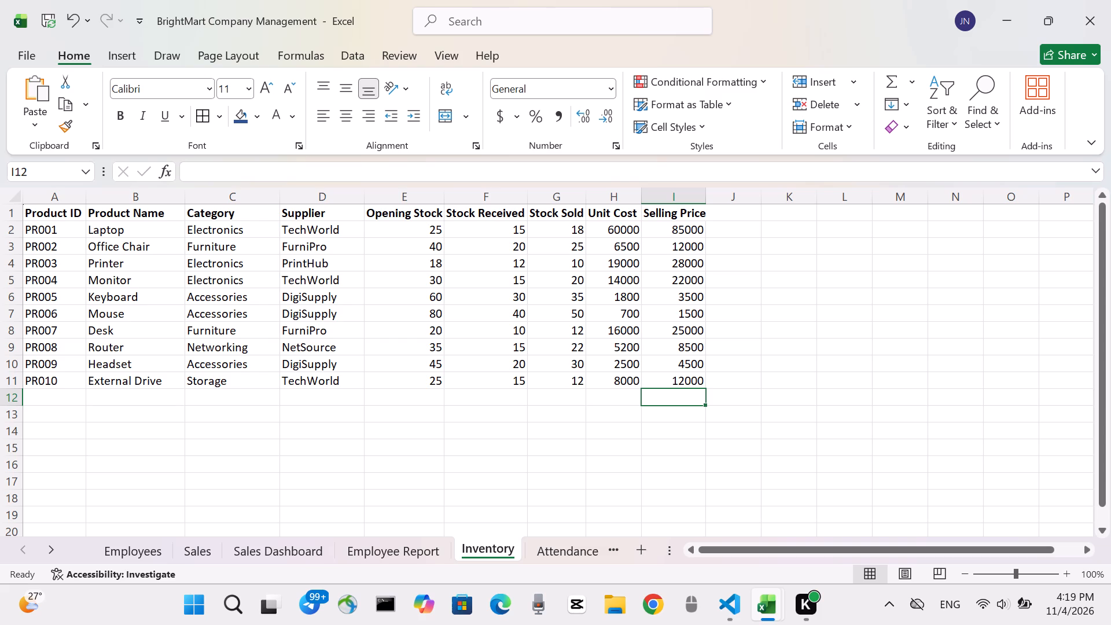
Start a new inventory record in row 12 with product ID PR011 and product name Webcam.
scroll(409, 301, "up", 1)
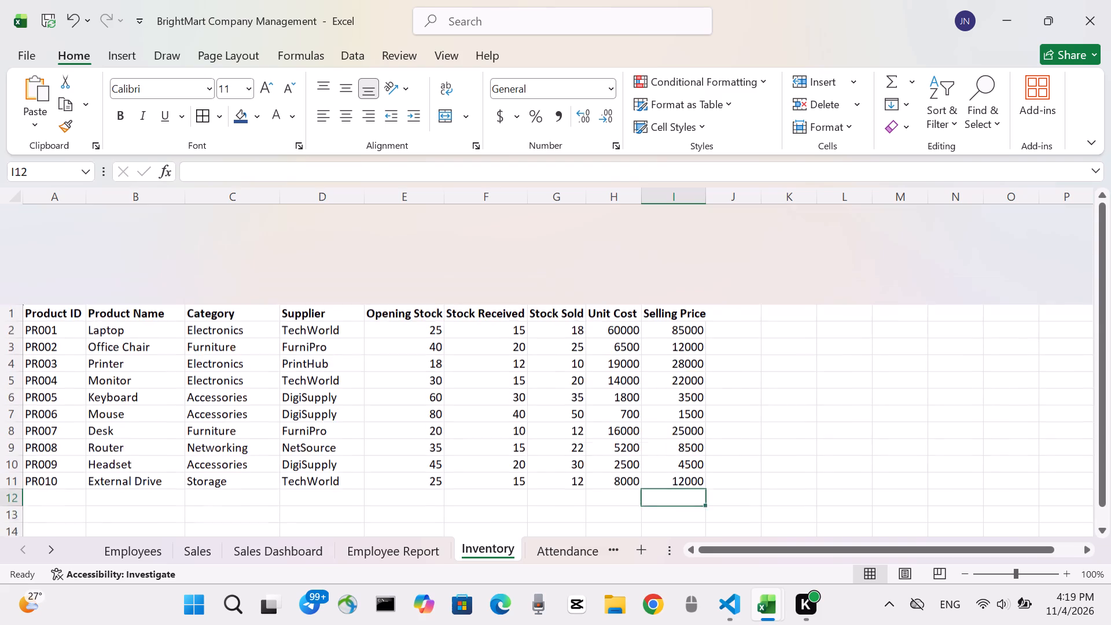
scroll(409, 301, "up", 1)
scroll(409, 301, "down", 1)
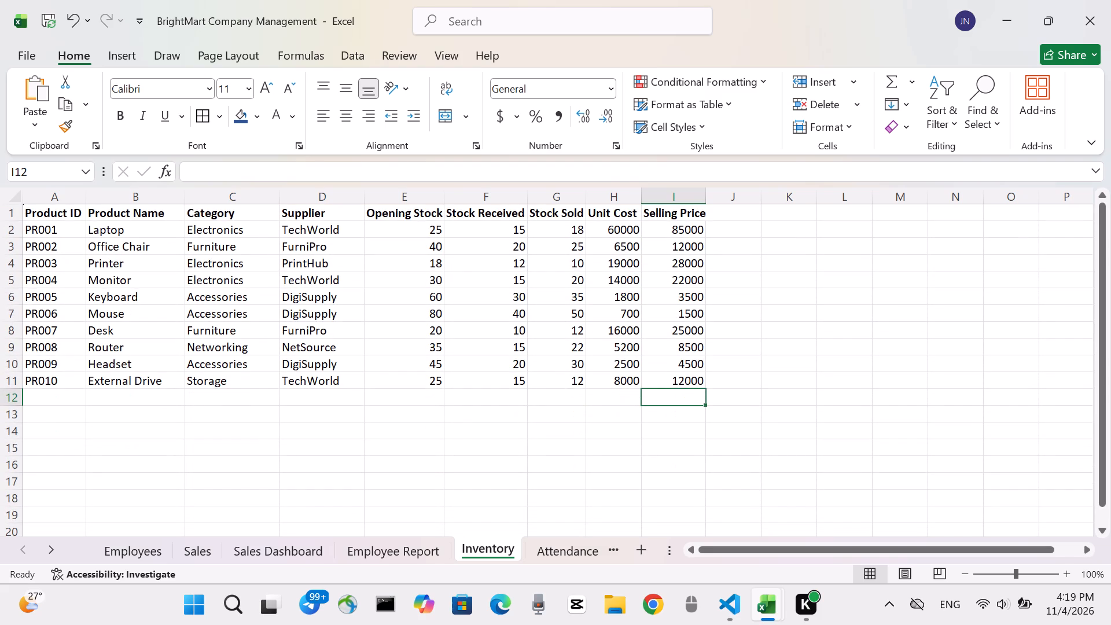
key("Left")
key("Left")
key("Left")
key("Left")
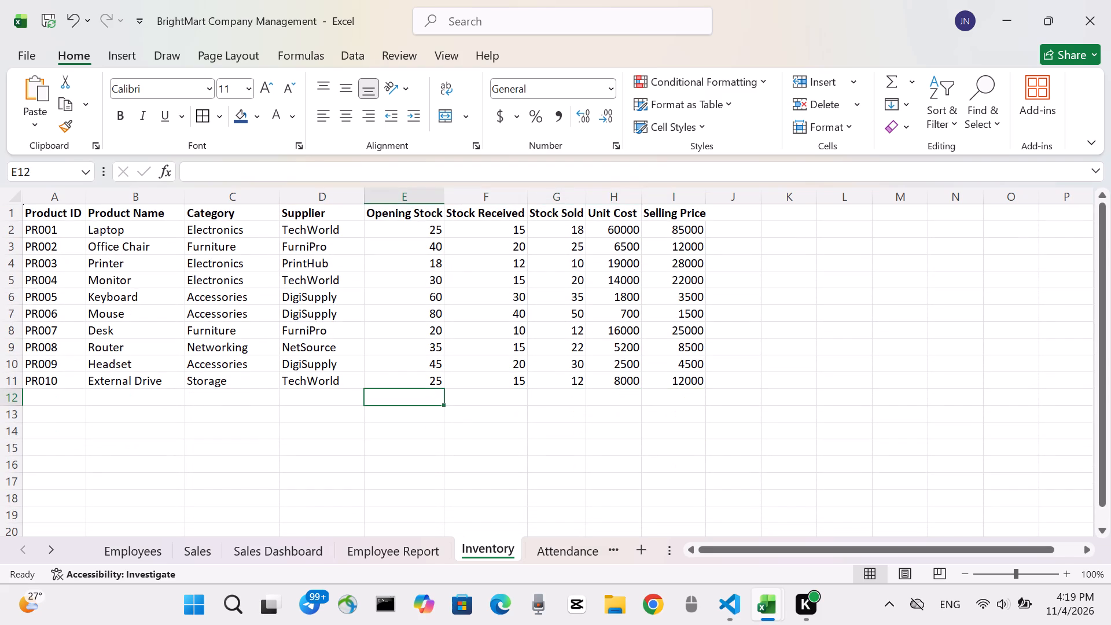
key("Left")
key("Left")
key("Left")
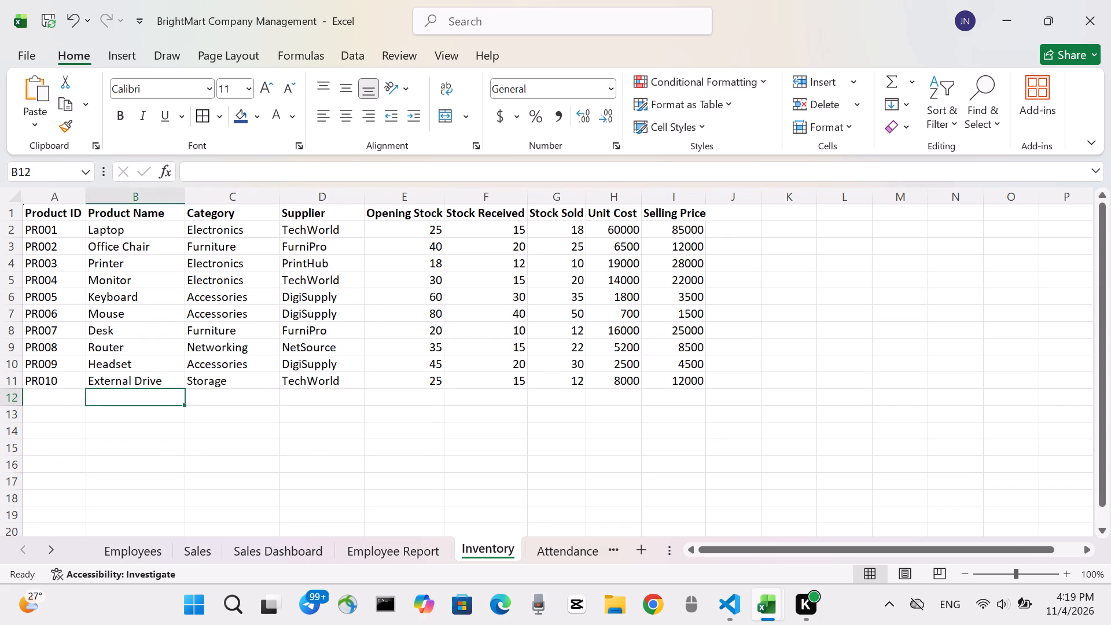
key("Left")
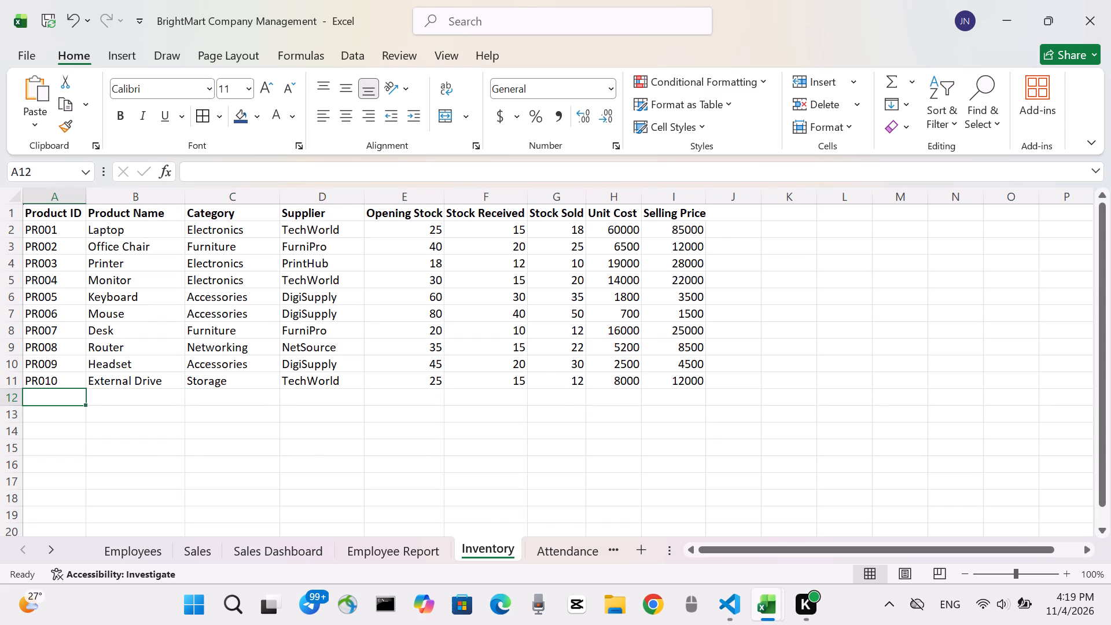
type("PR")
key("0")
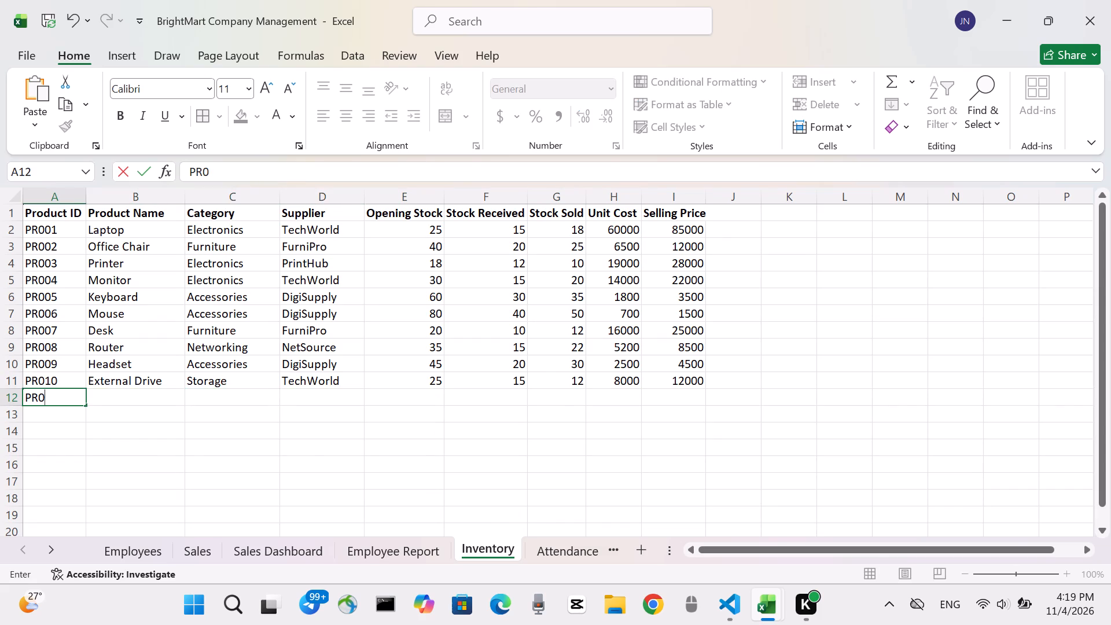
type("11")
key("Right")
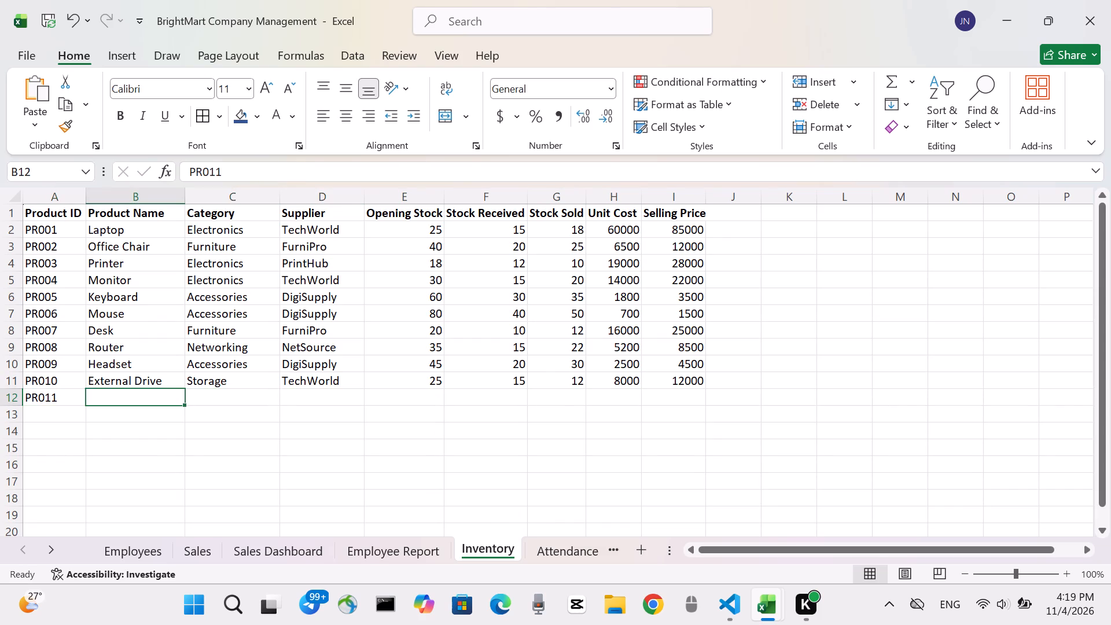
key("w")
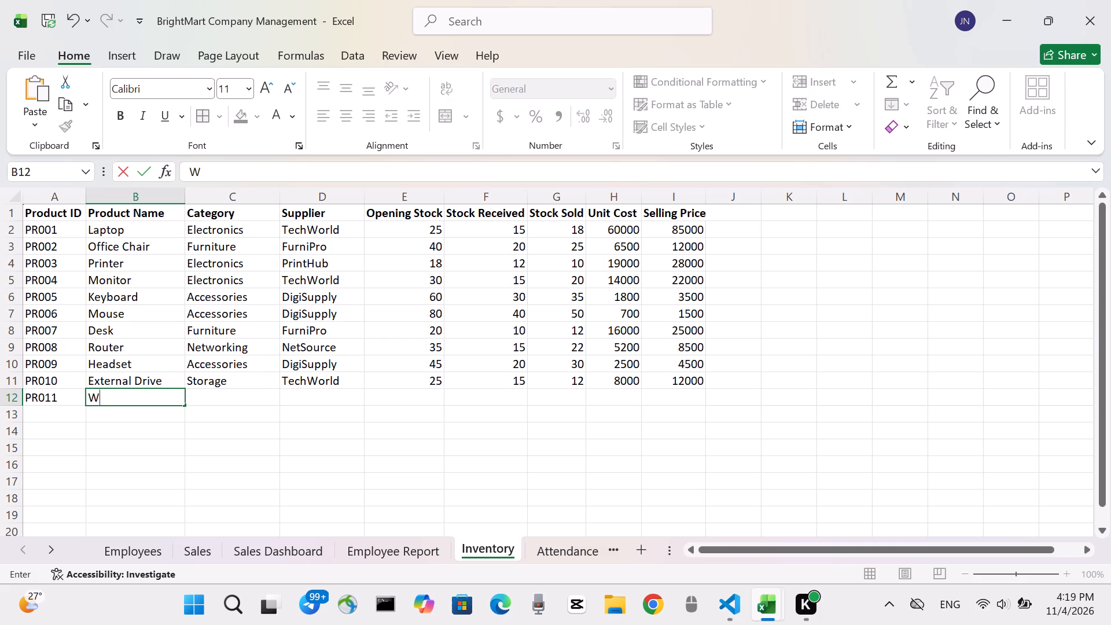
key("e")
type("bca")
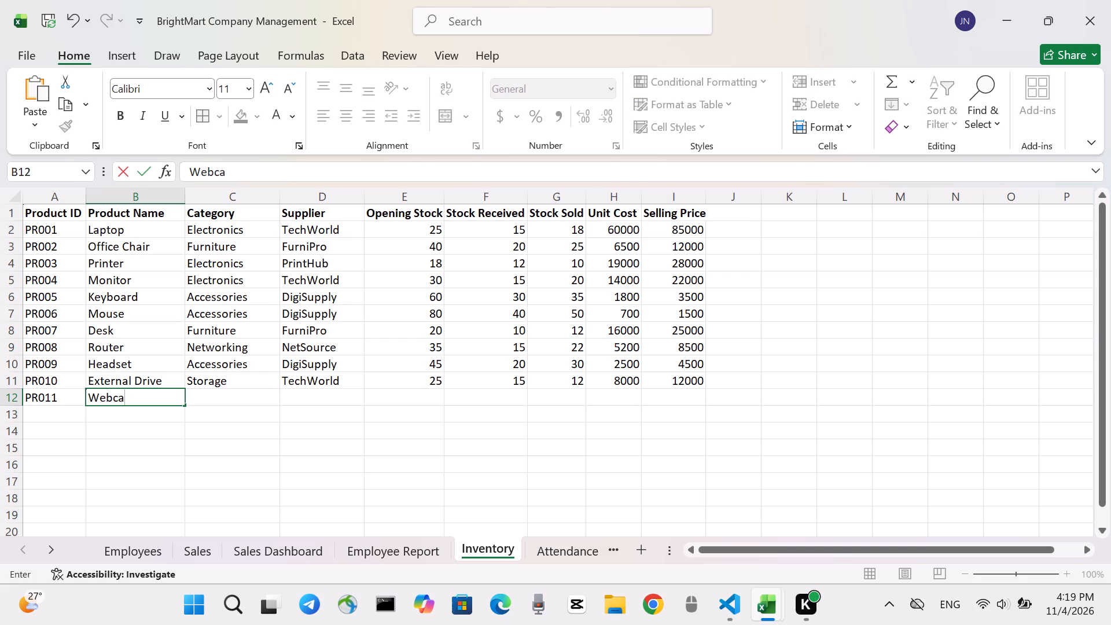
key("m")
key("Right")
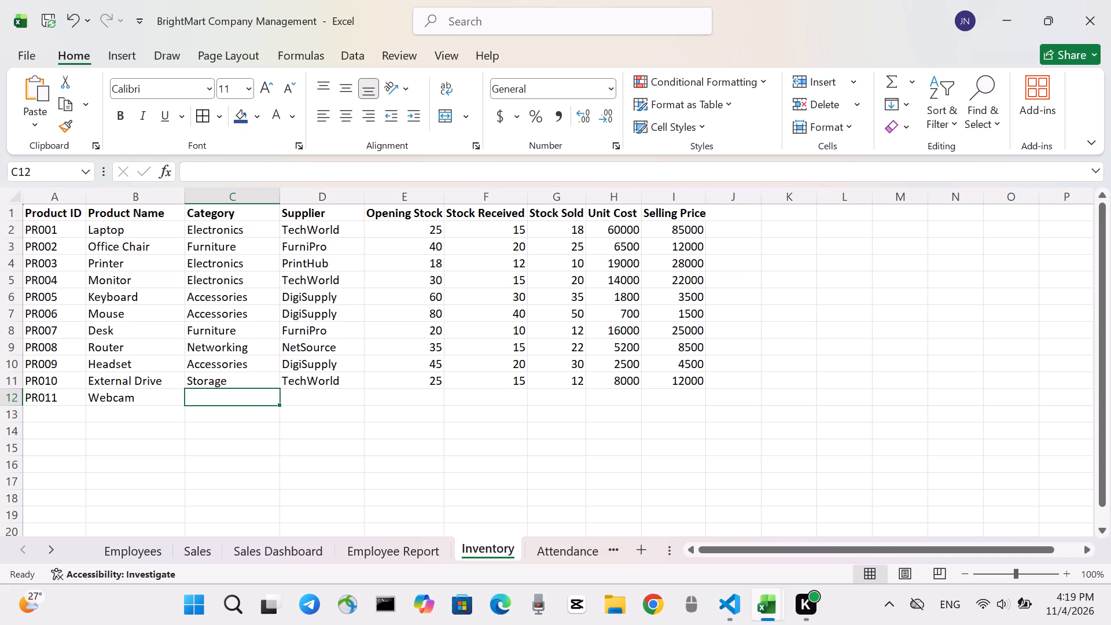
Fill in the Webcam's category as Accessories and its supplier as DigiSupply.
type("ccessories")
key("Right")
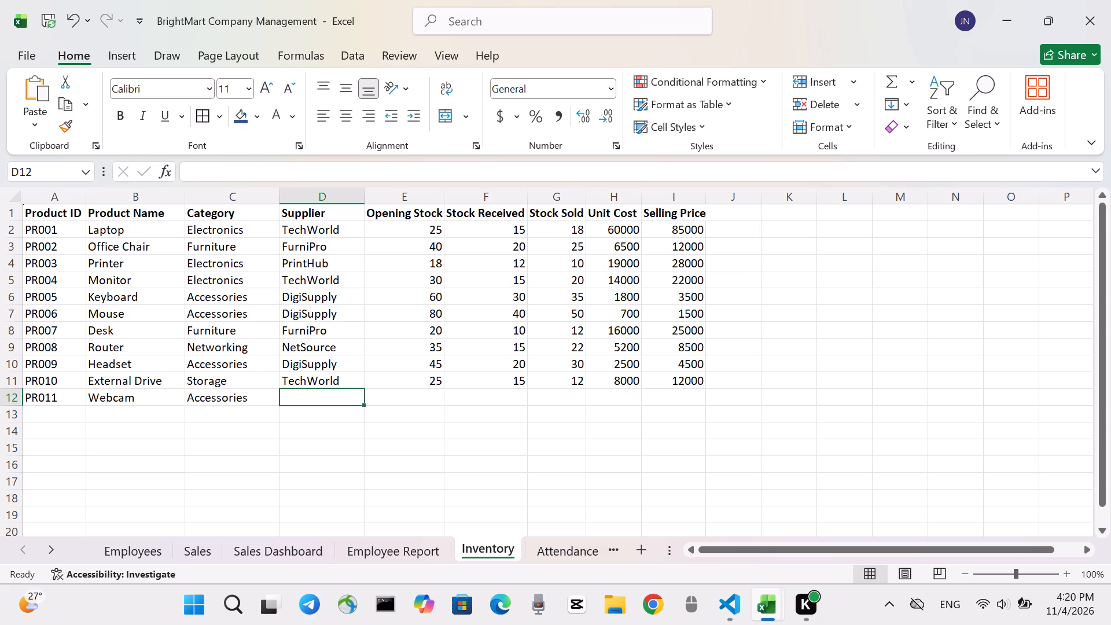
key("d")
key("i")
type("gi")
key("s")
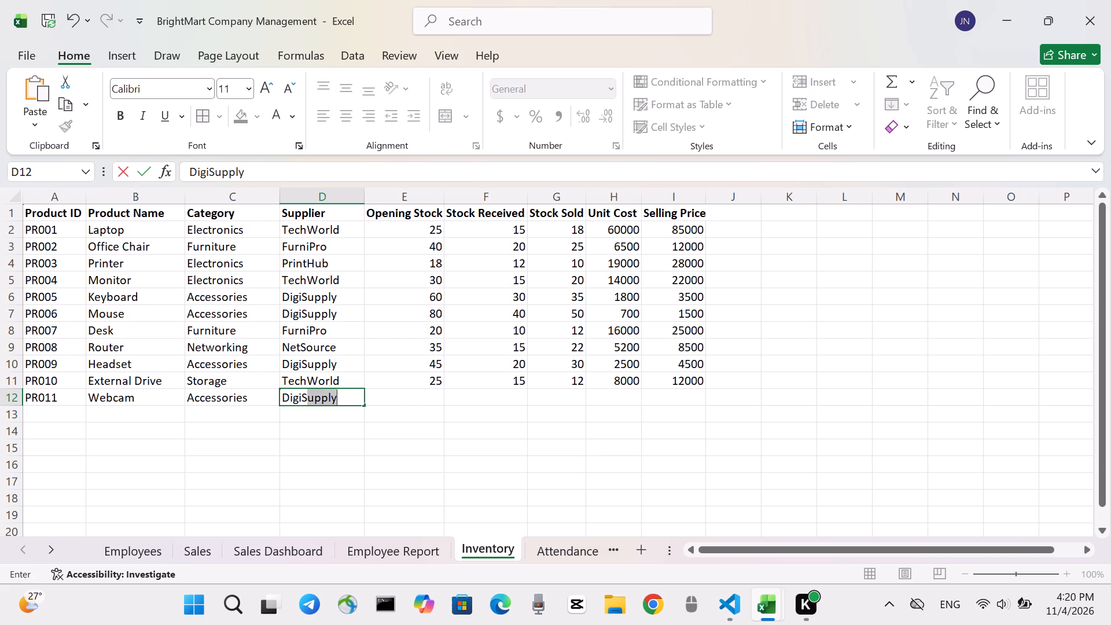
type("upply")
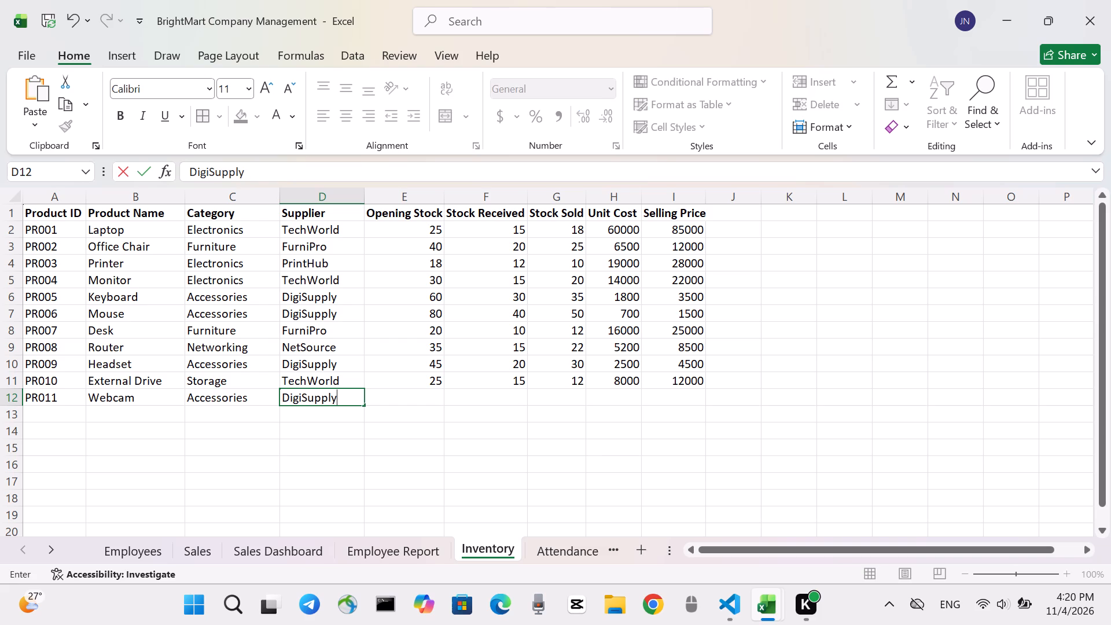
key("Right")
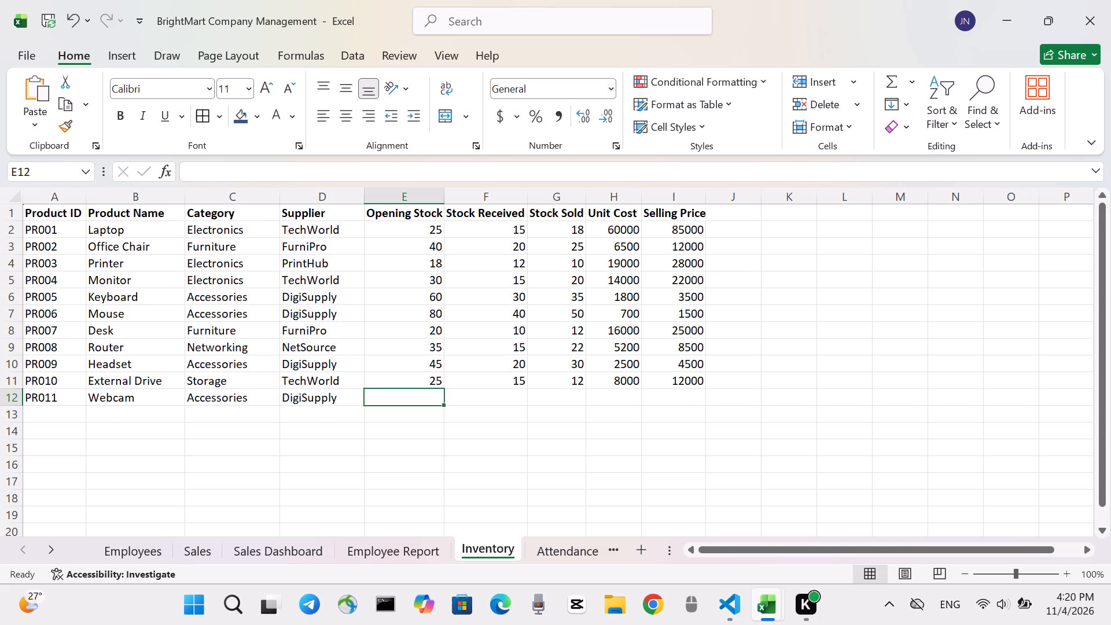
Enter the Webcam's stock figures: opening stock 30, stock received 20 and stock sold 15.
key("2")
key("BackSpace")
key("4")
key("BackSpace")
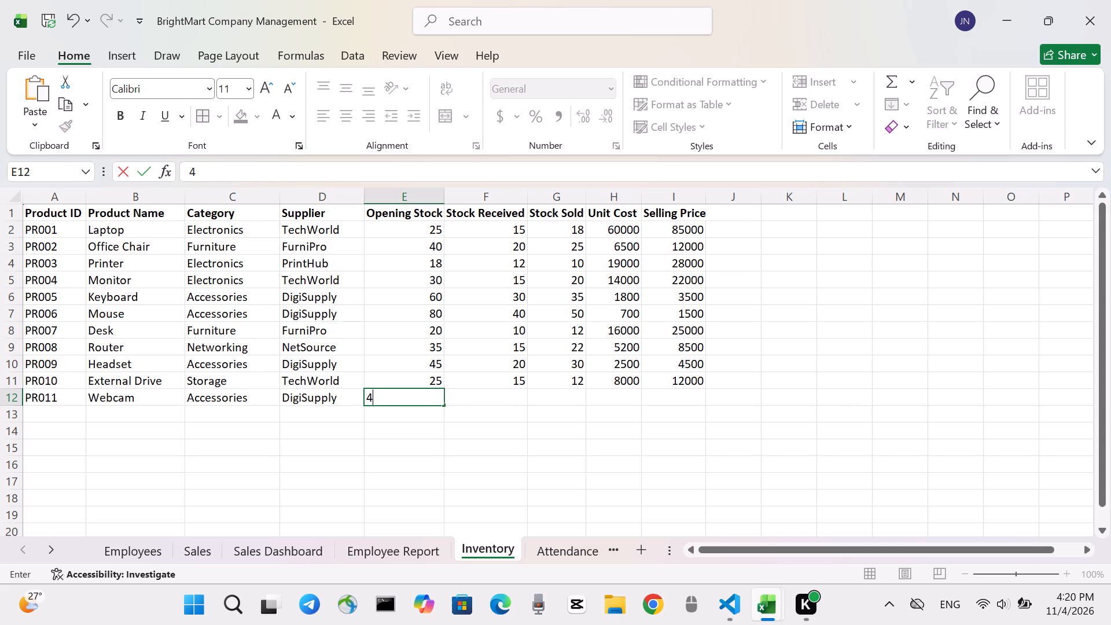
type("30")
key("Right")
type("20")
key("Right")
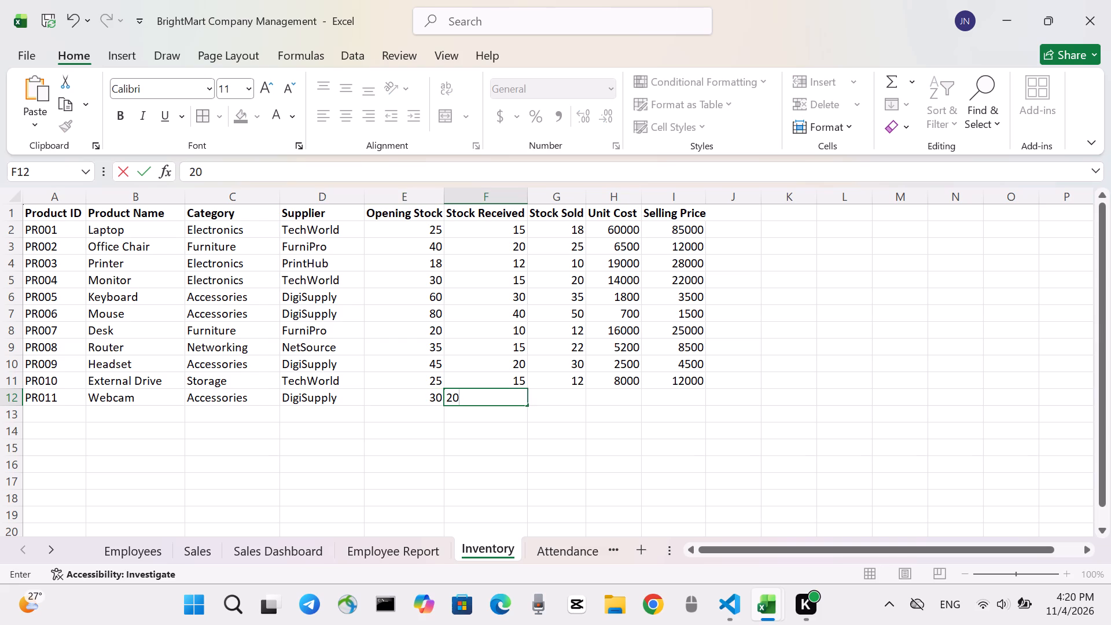
type("15")
key("Right")
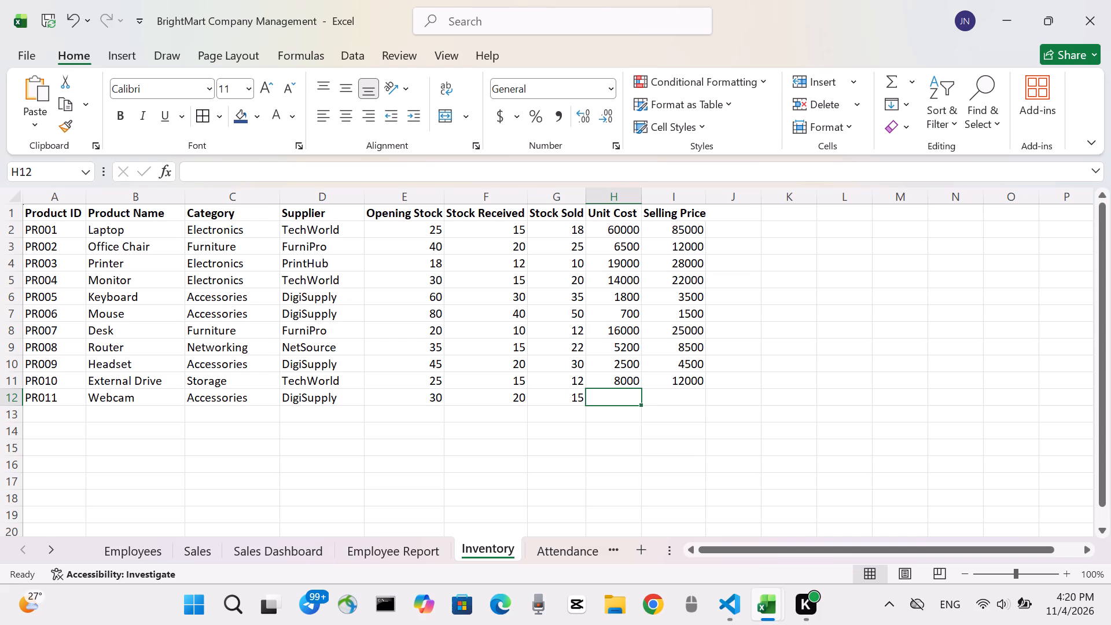
Enter a unit cost of 3800 and a selling price of 6500 for the Webcam.
key("3")
type("800")
key("Right")
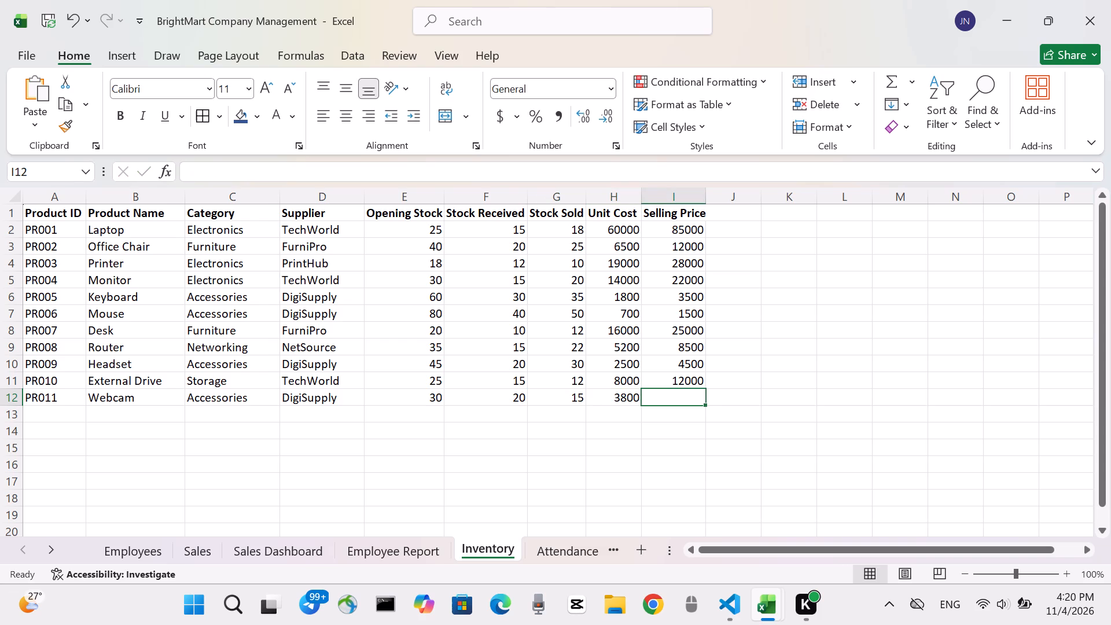
type("6500")
key("Down")
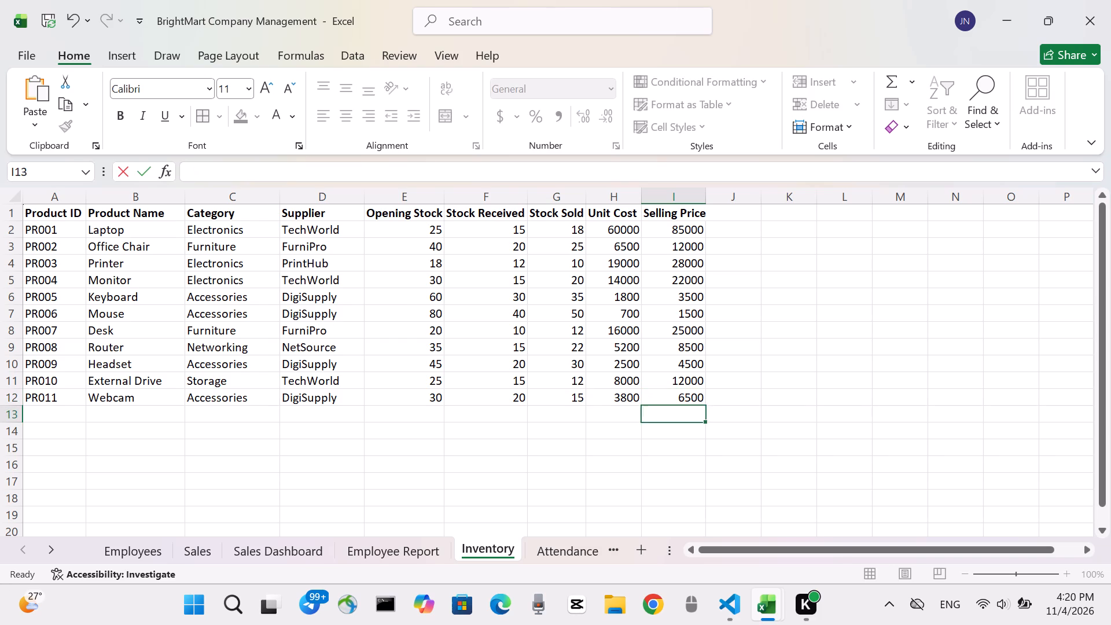
Start a new inventory record in row 13 with product ID PR012 and product name UPS.
key("Left")
key("Left")
key("Left")
key("Left")
key("Left")
key("Left")
key("Left")
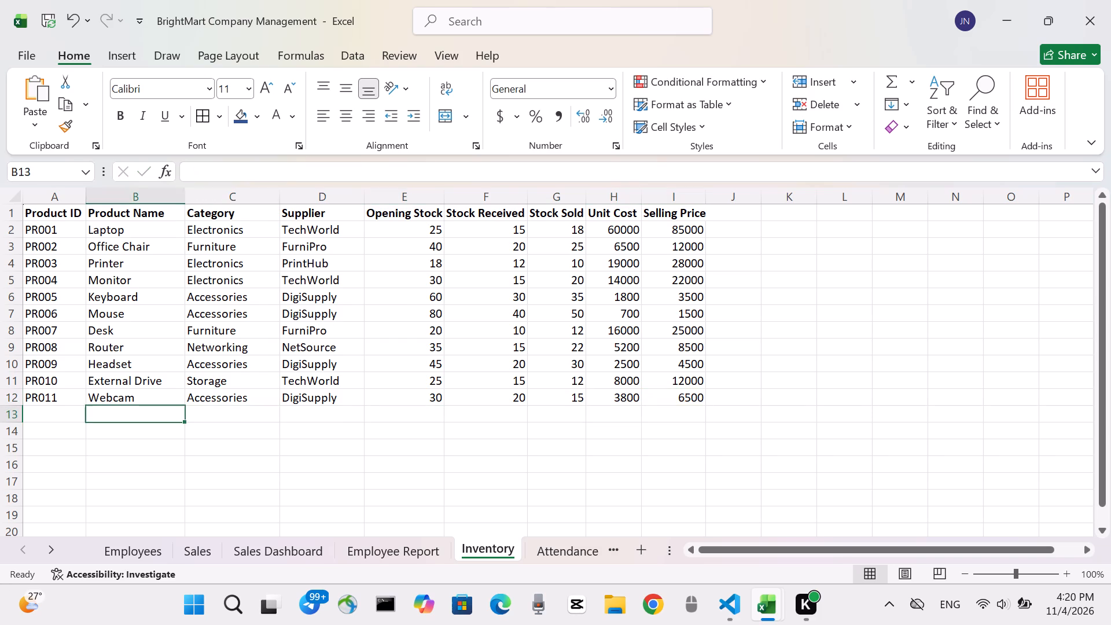
key("Left")
key("p")
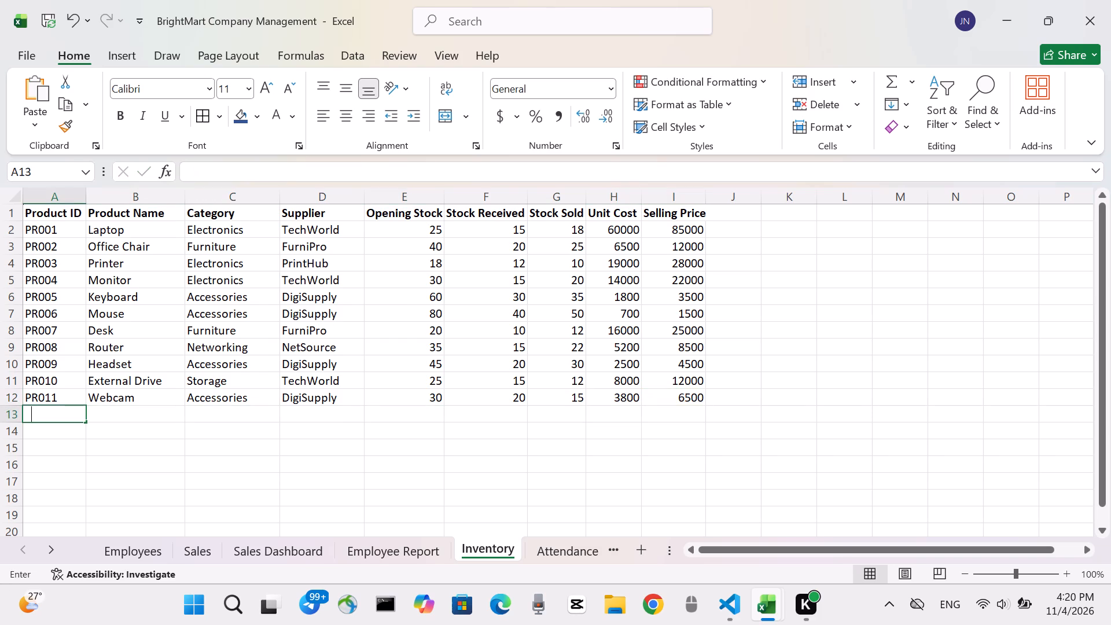
key("r")
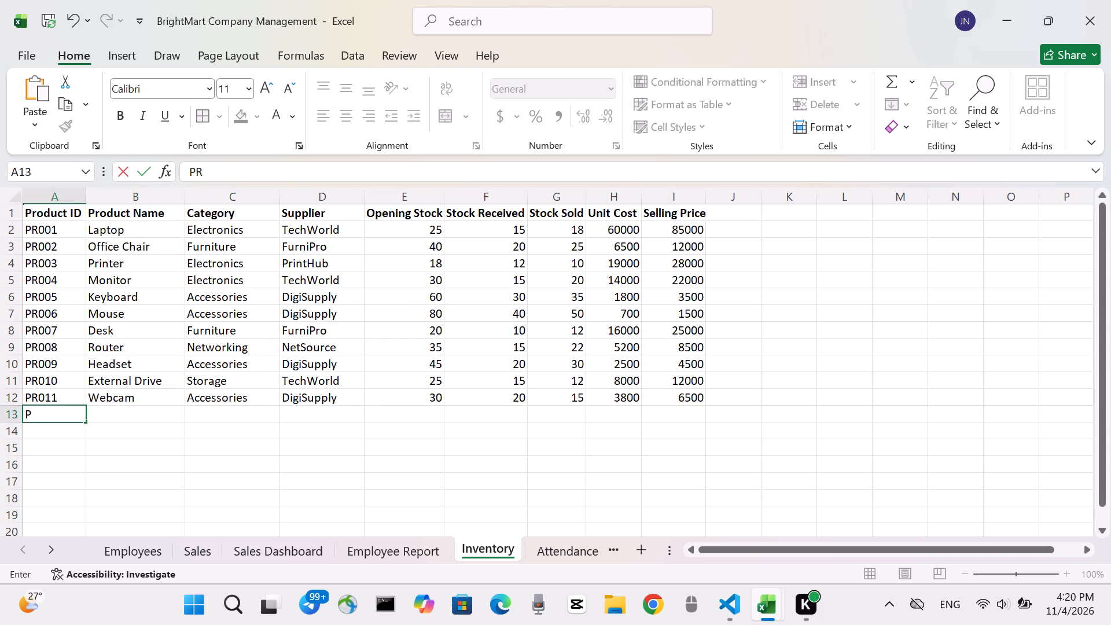
type("012")
key("Right")
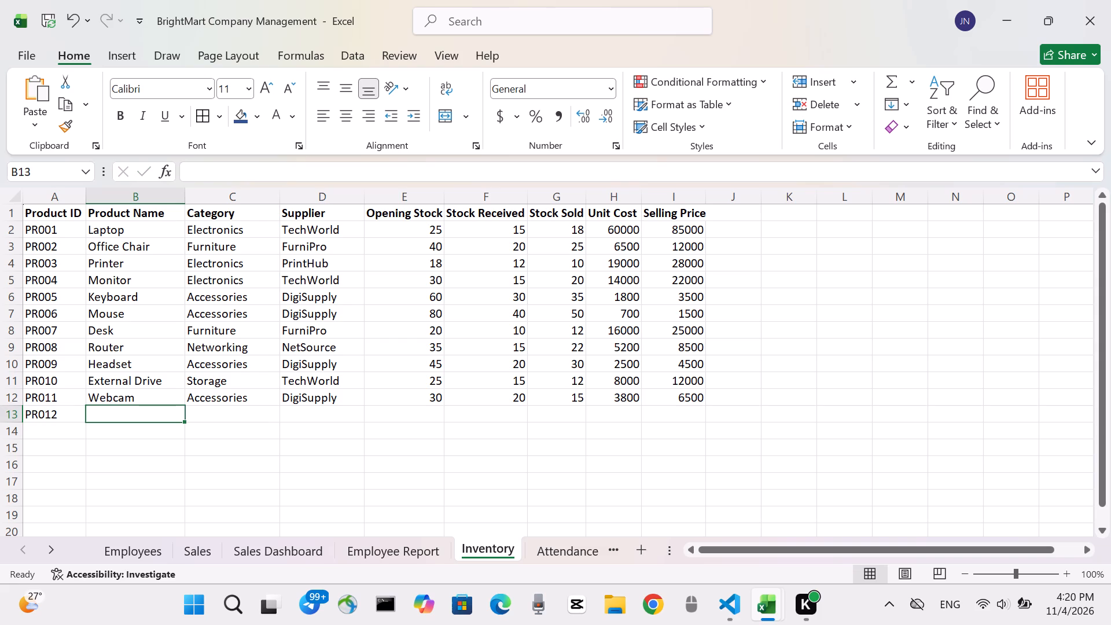
key("u")
type("UPS")
key("Right")
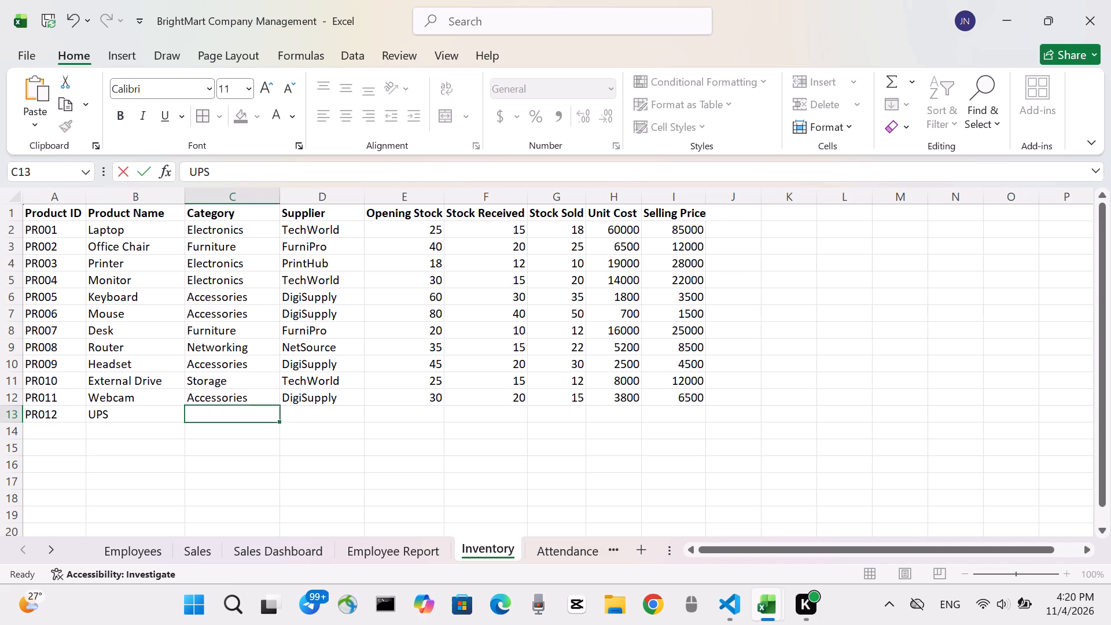
Fill in the UPS's category as Electronics and its supplier as TechWorld.
type("lectroni")
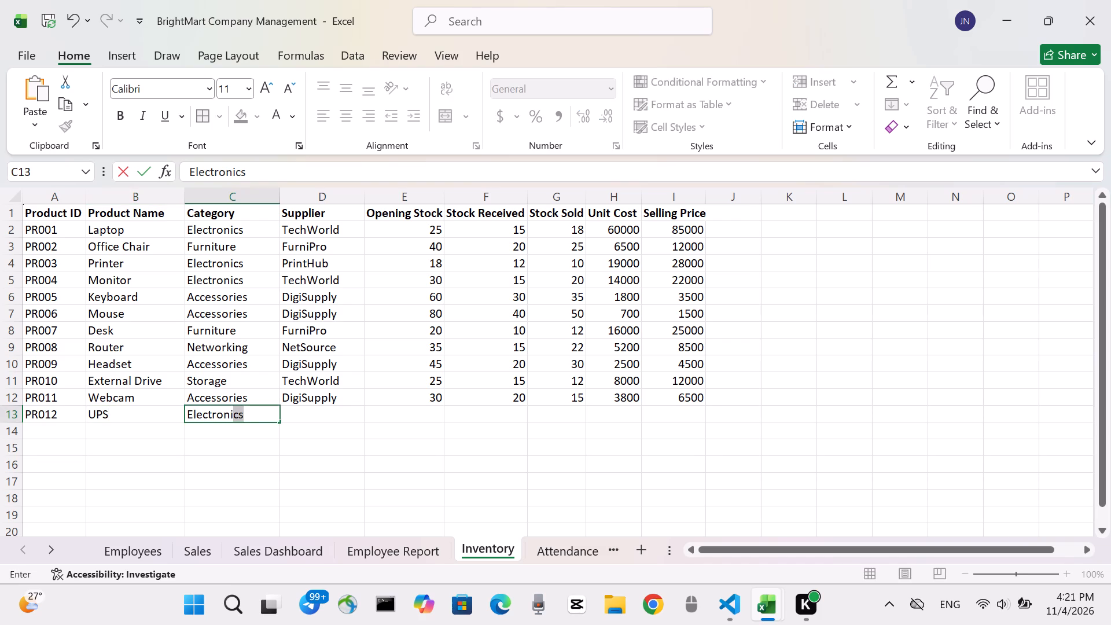
type("cs")
key("Right")
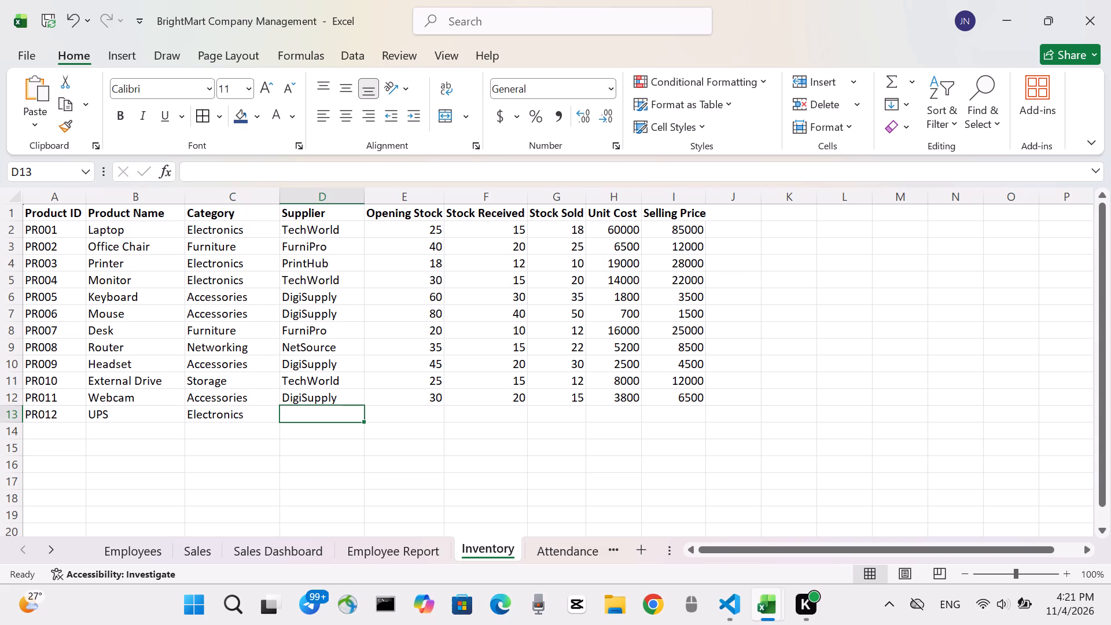
type("orld")
key("Right")
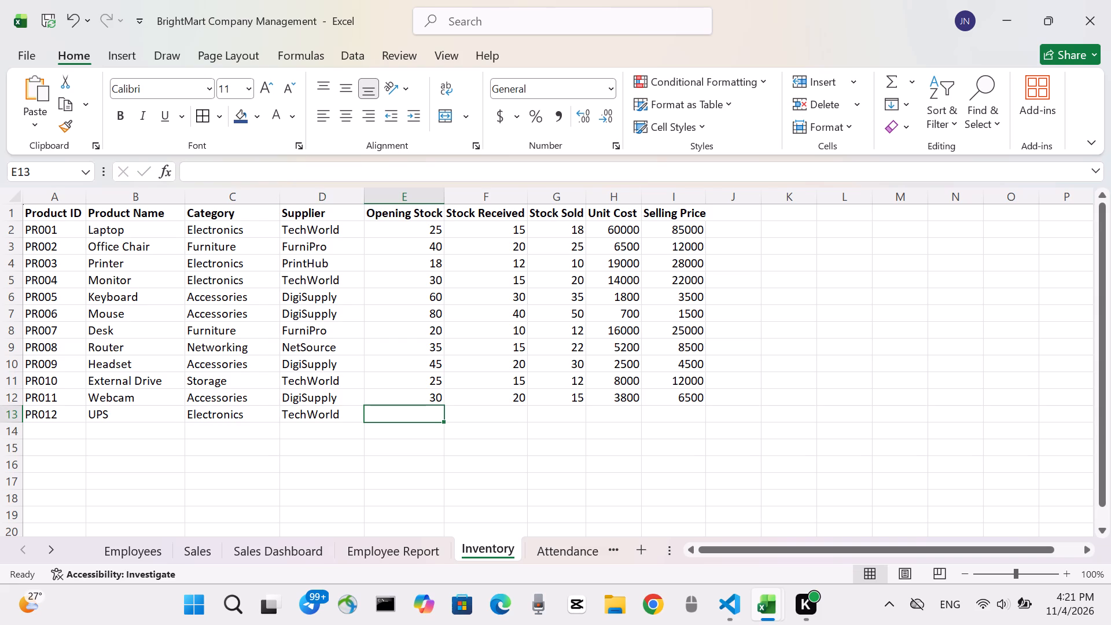
Enter the UPS's stock figures: opening stock 22, stock received 10 and stock sold 14.
type("22")
key("Right")
key("1")
key("0")
key("Right")
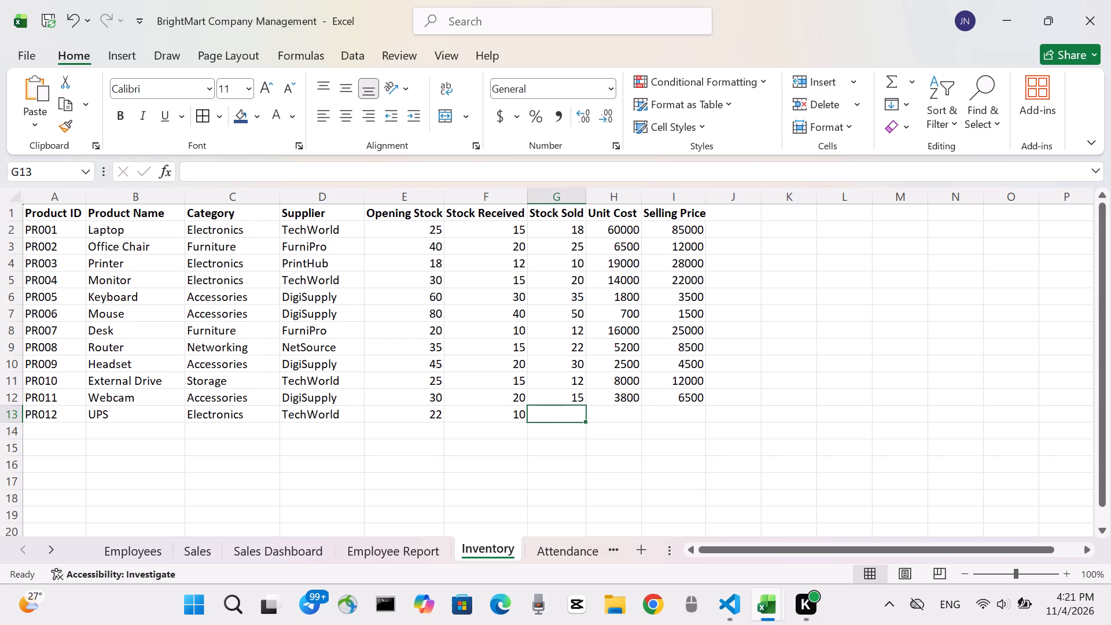
type("14")
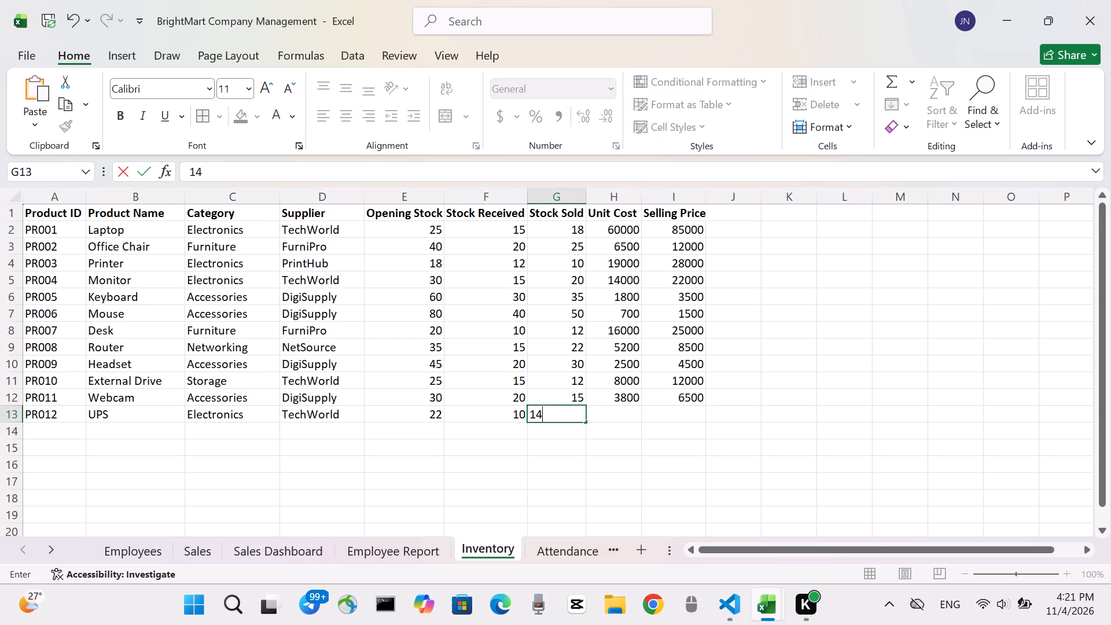
key("Right")
Enter a unit cost of 12500 and a selling price of 18000 for the UPS.
type("12500")
key("Right")
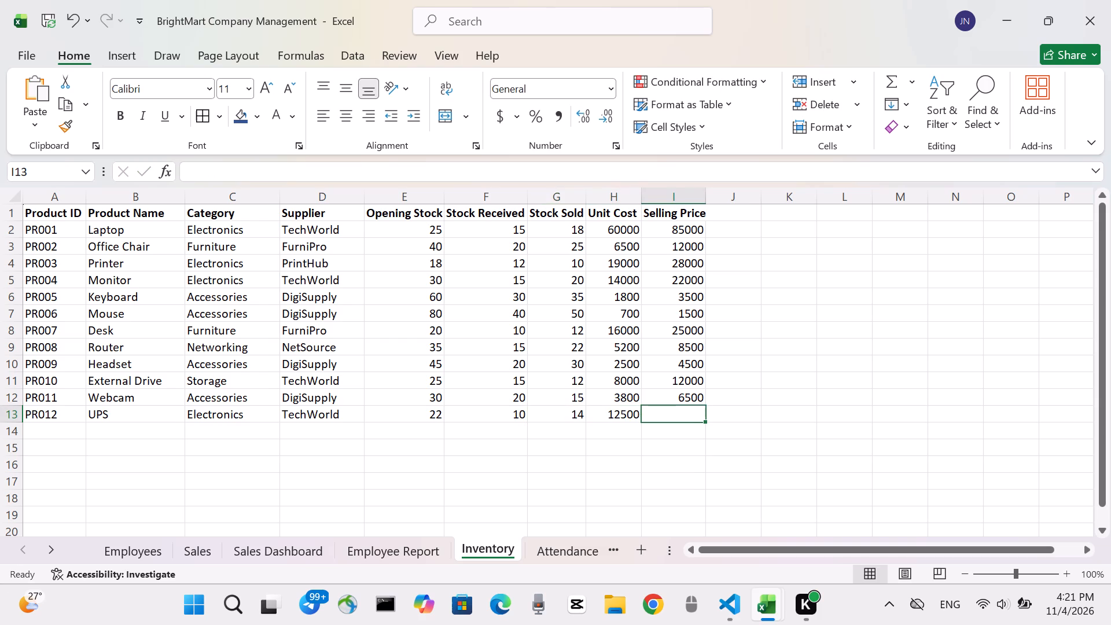
type("18000")
key("Down")
Start a new inventory record in row 14 with product ID PR013.
key("Left")
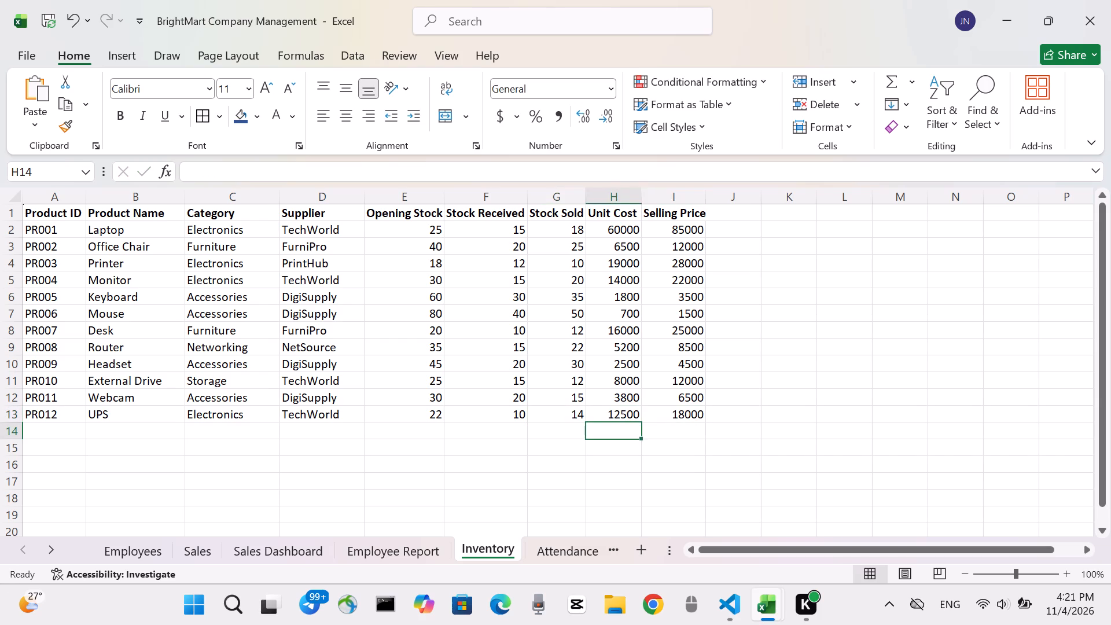
key("Left")
key("Left")
key("Left")
key("Left")
key("Left")
key("Left")
key("Left")
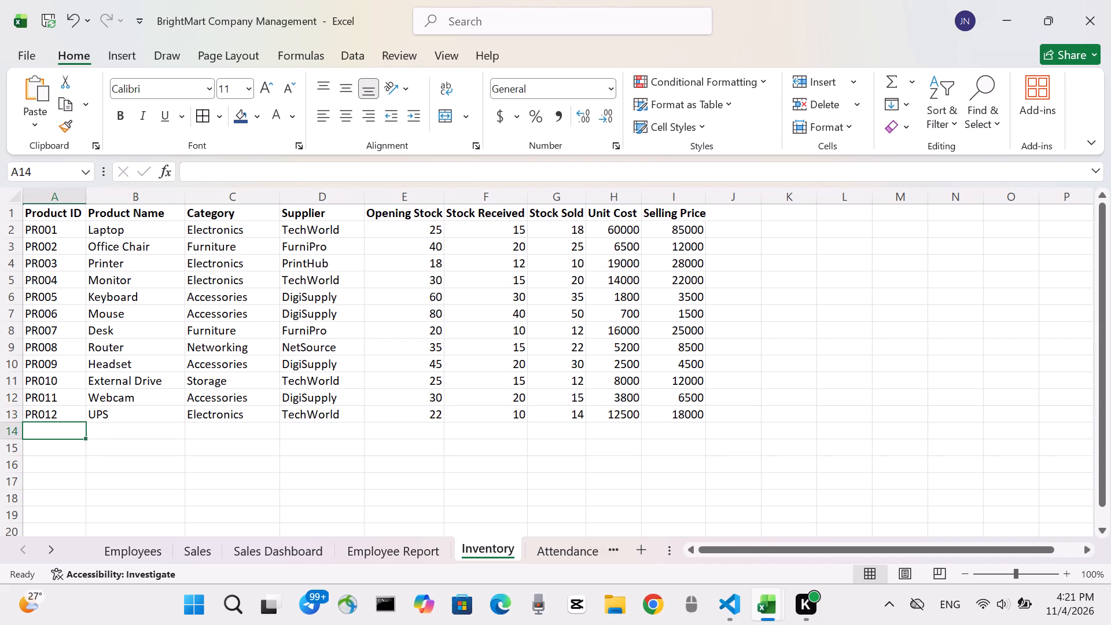
type("PRO")
key("BackSpace")
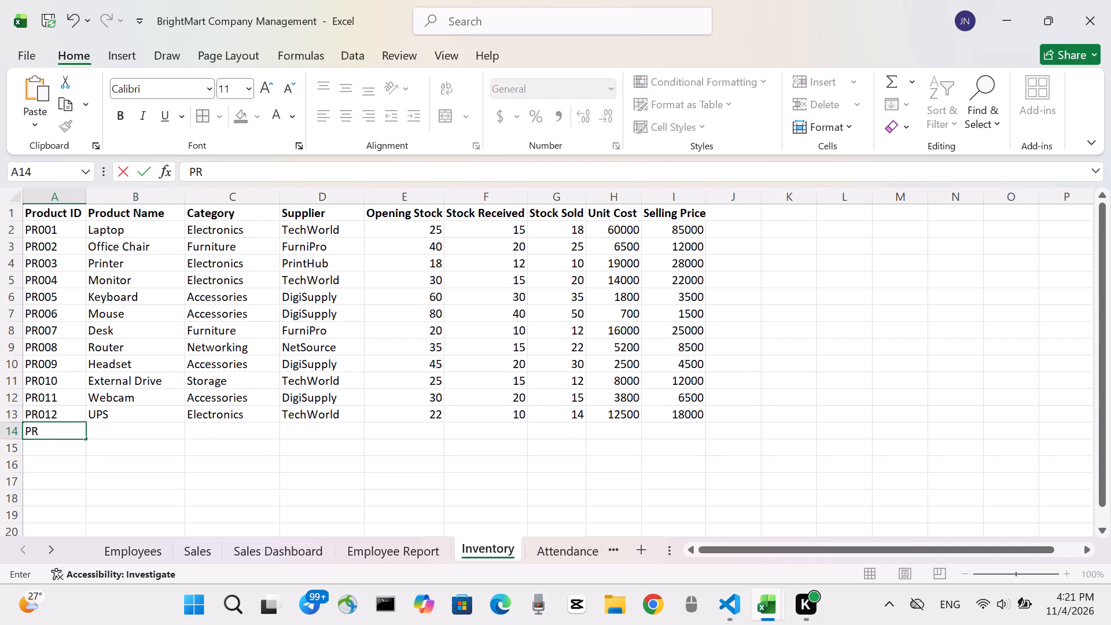
type("013")
key("Right")
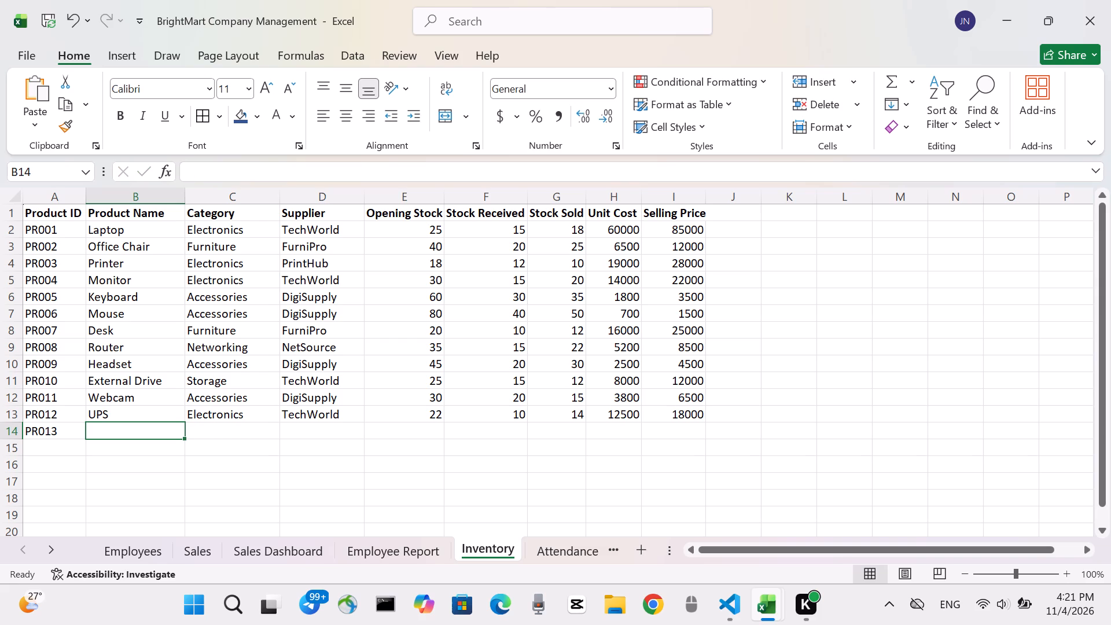
Enter Projector as the product name for PR013, correcting any stray characters in the name.
key("BackSpace")
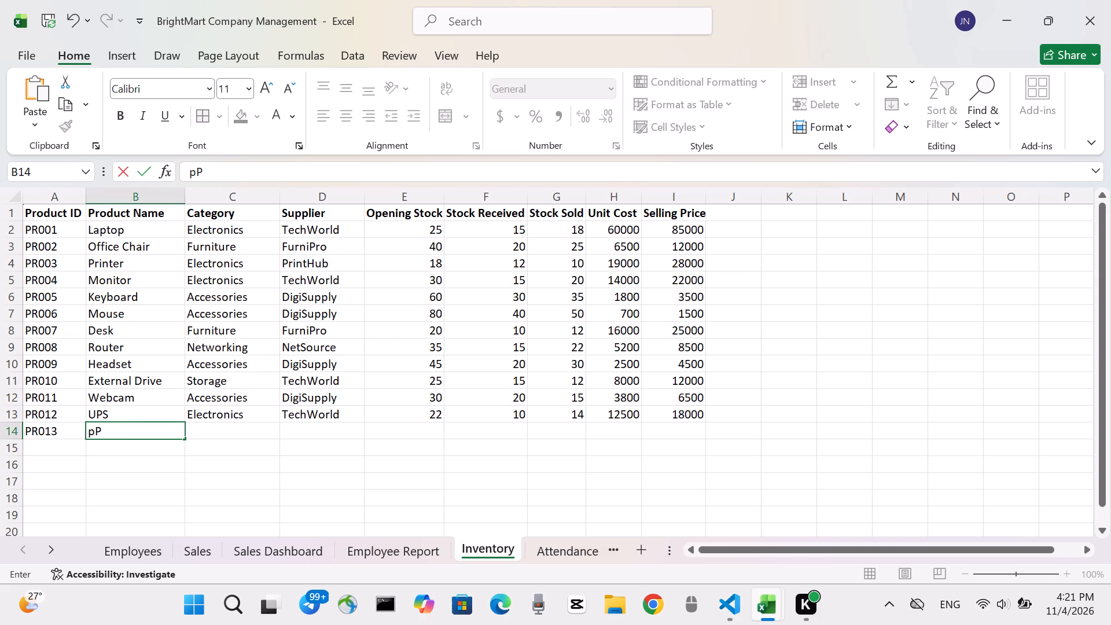
type("rojector")
key("Right")
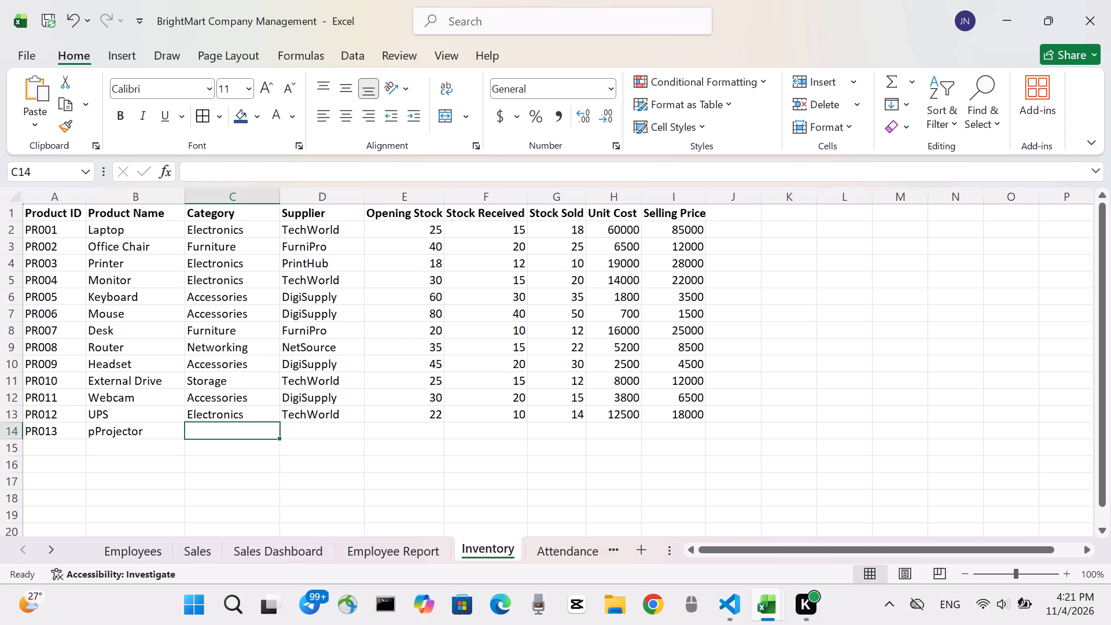
key("Left")
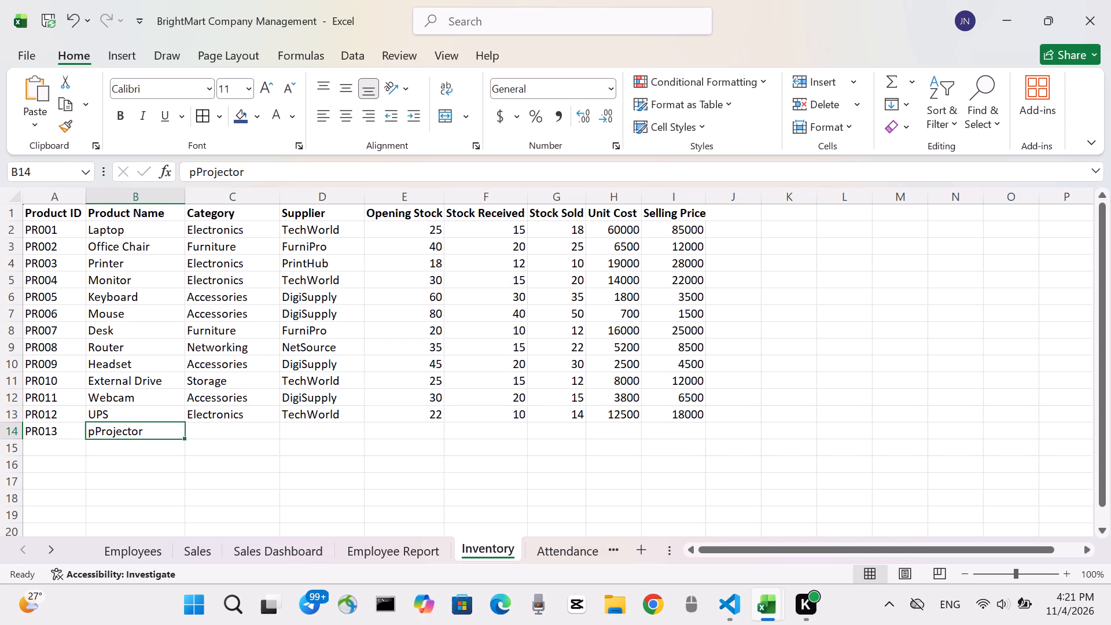
double_click(153, 429)
key("Left")
key("Left")
key("Left")
key("Left")
key("Left")
key("Left")
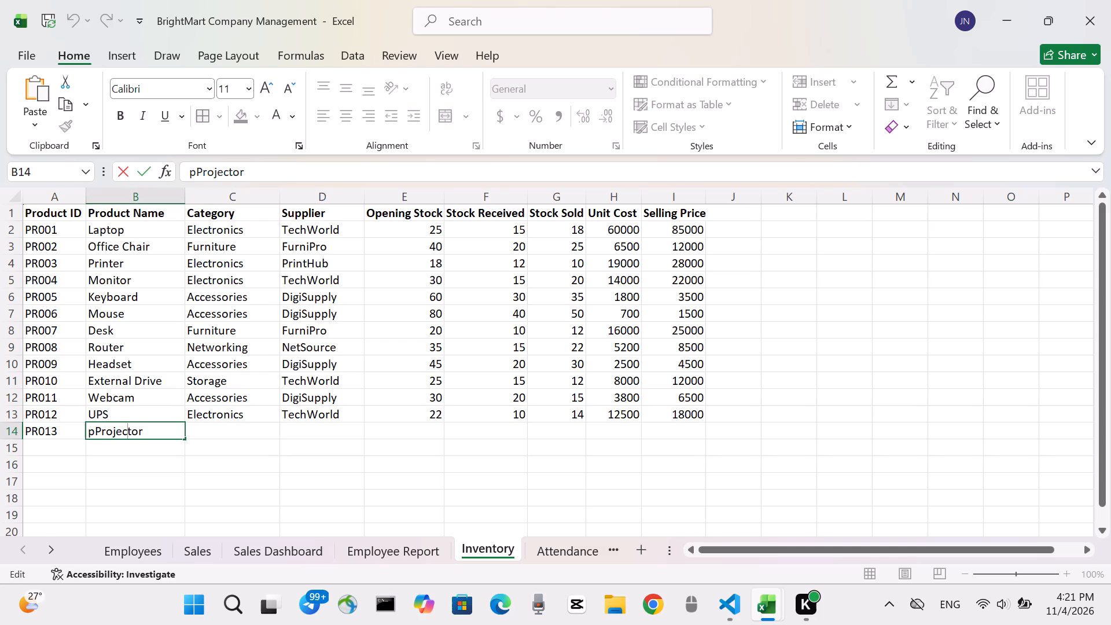
key("Left")
key("Left")
key("Left")
key("BackSpace")
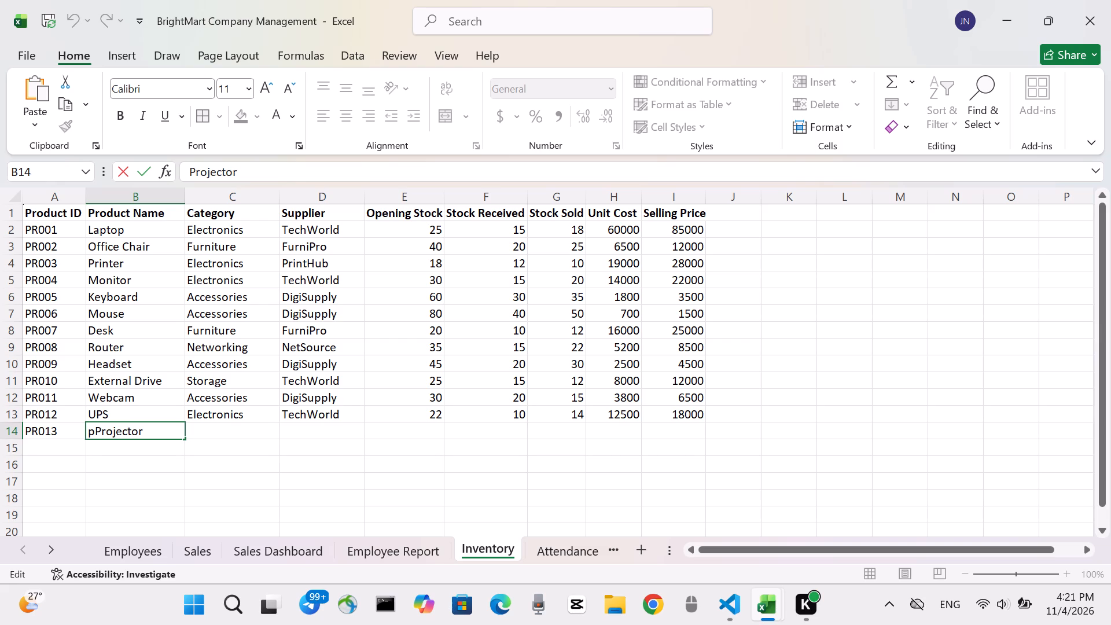
key("Right")
key("Right")
key("Right")
key("Right")
key("Right")
key("Right")
key("Right")
key("Right")
key("Right")
key("Right")
key("Tab")
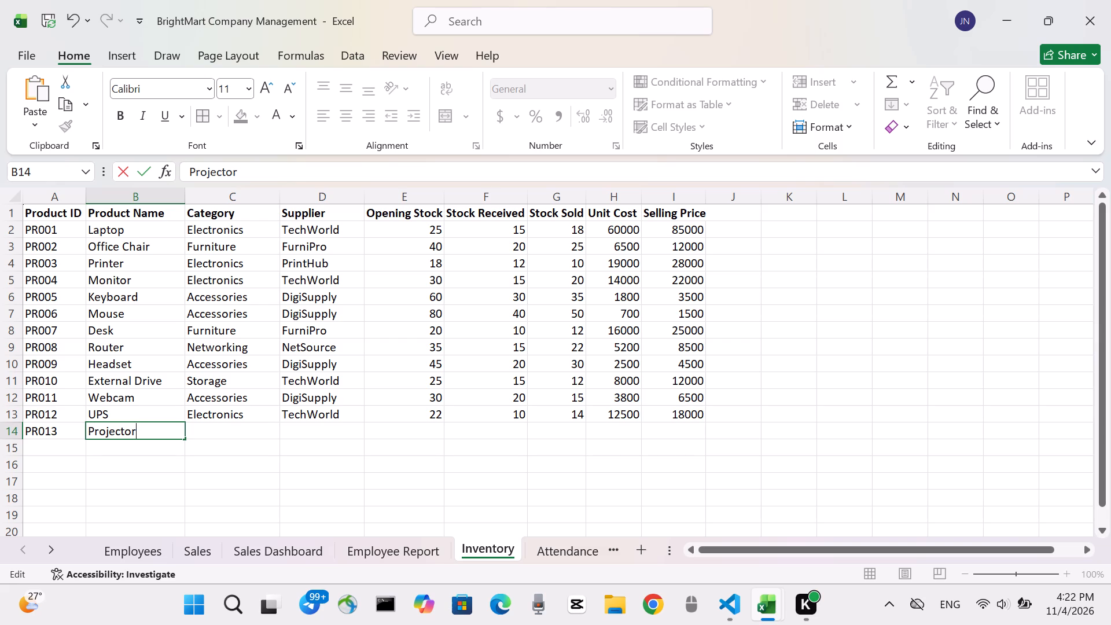
Fill in the Projector's category as Electronics and its supplier as VisionTech.
left_click(226, 432)
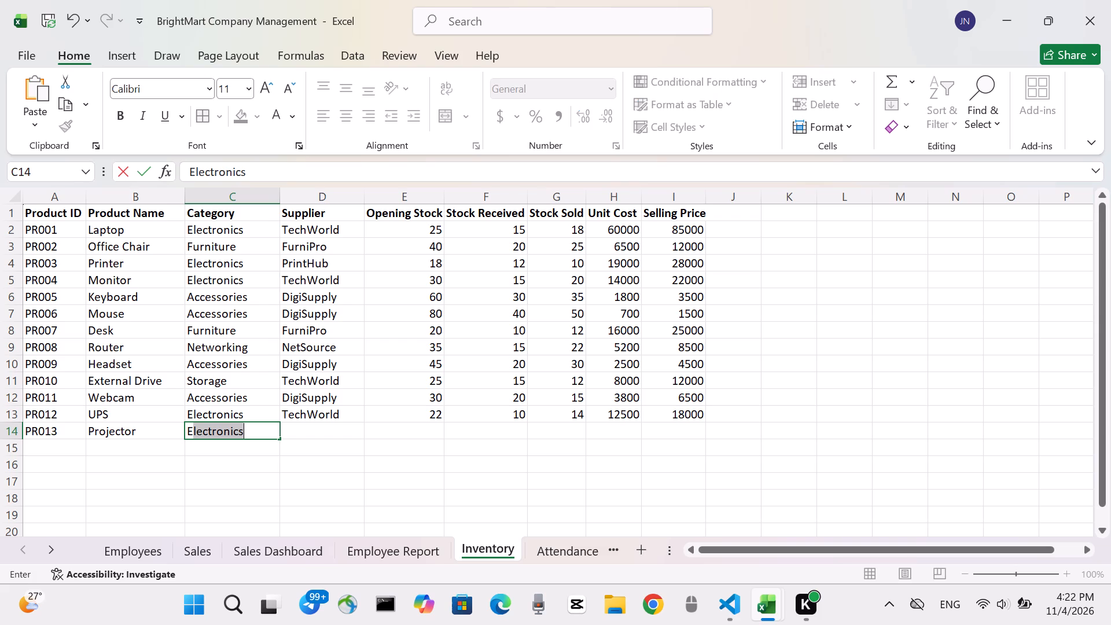
type("lectronics")
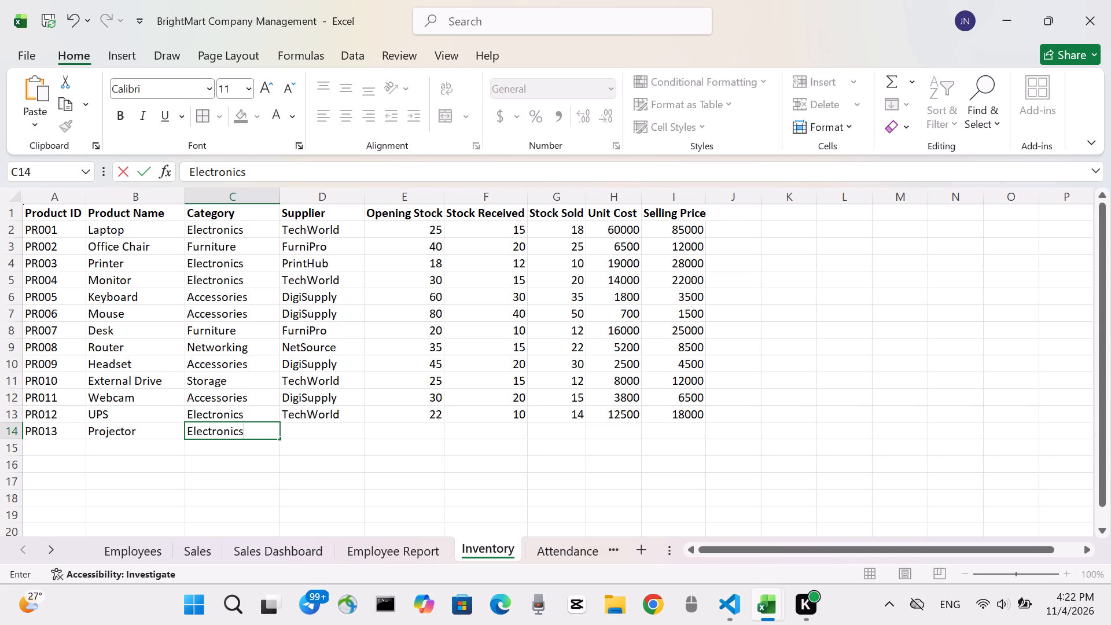
key("Right")
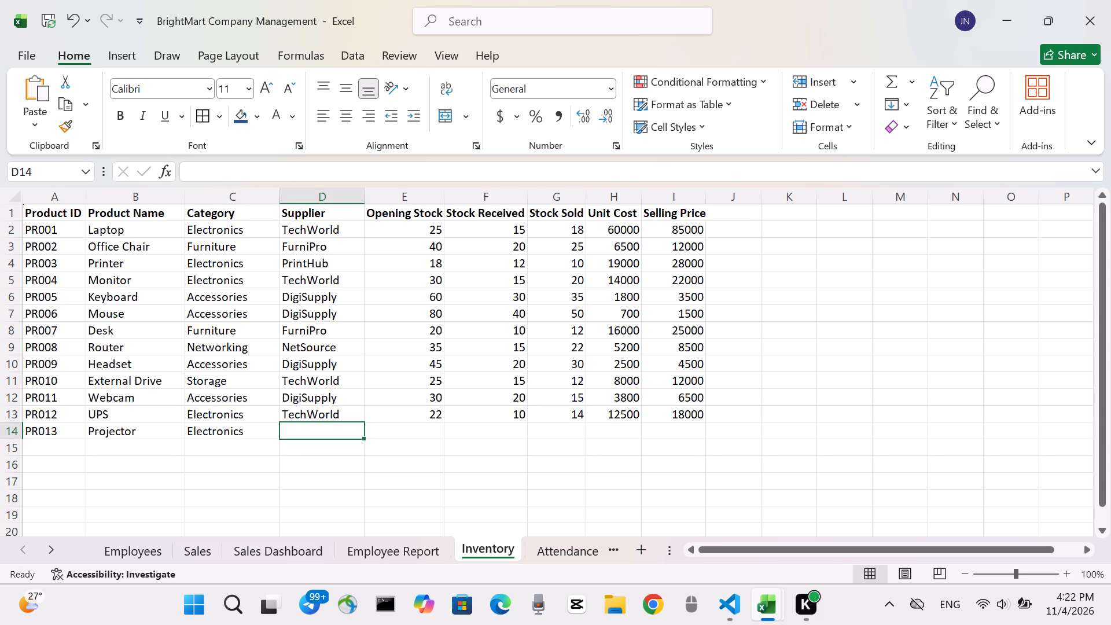
type("ision")
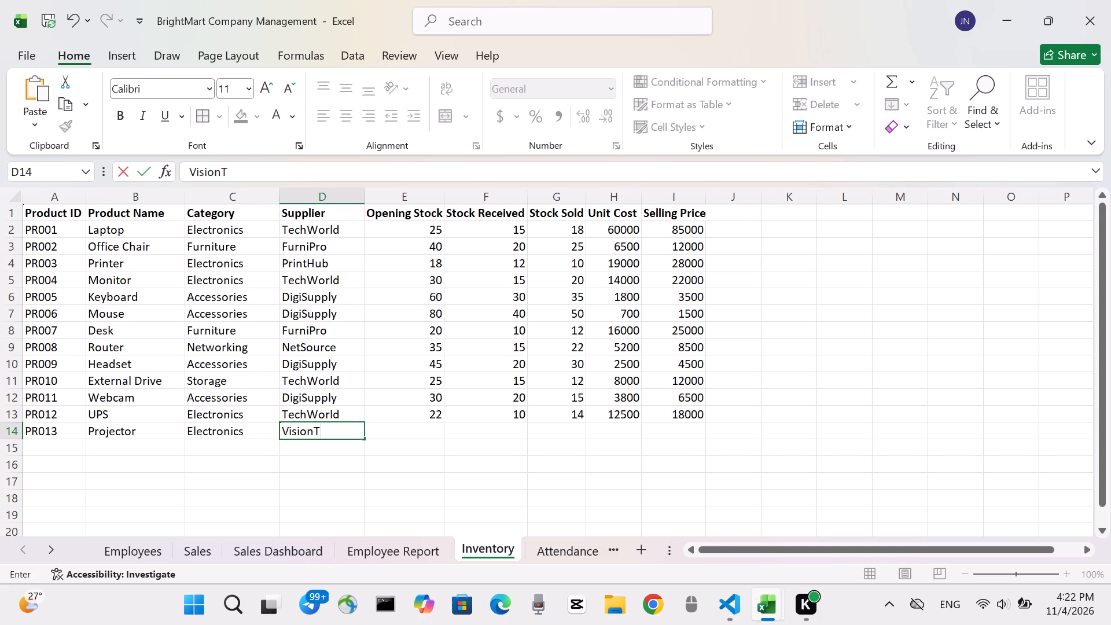
type("ech")
key("Right")
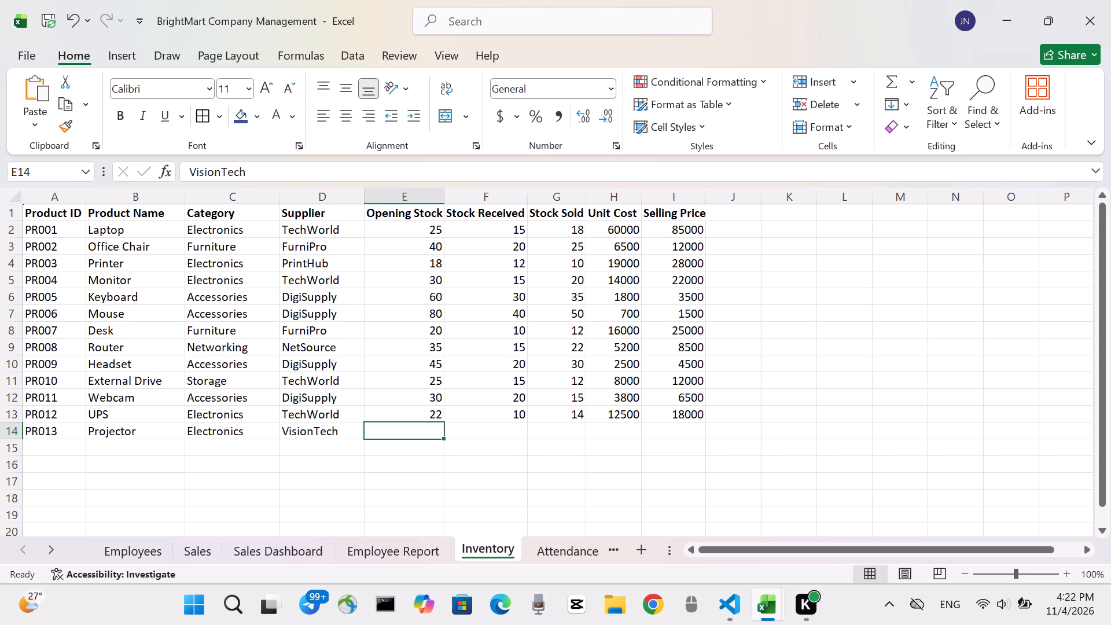
Enter the Projector's stock figures: opening stock 12, stock received 8 and stock sold 6.
type("12")
key("Right")
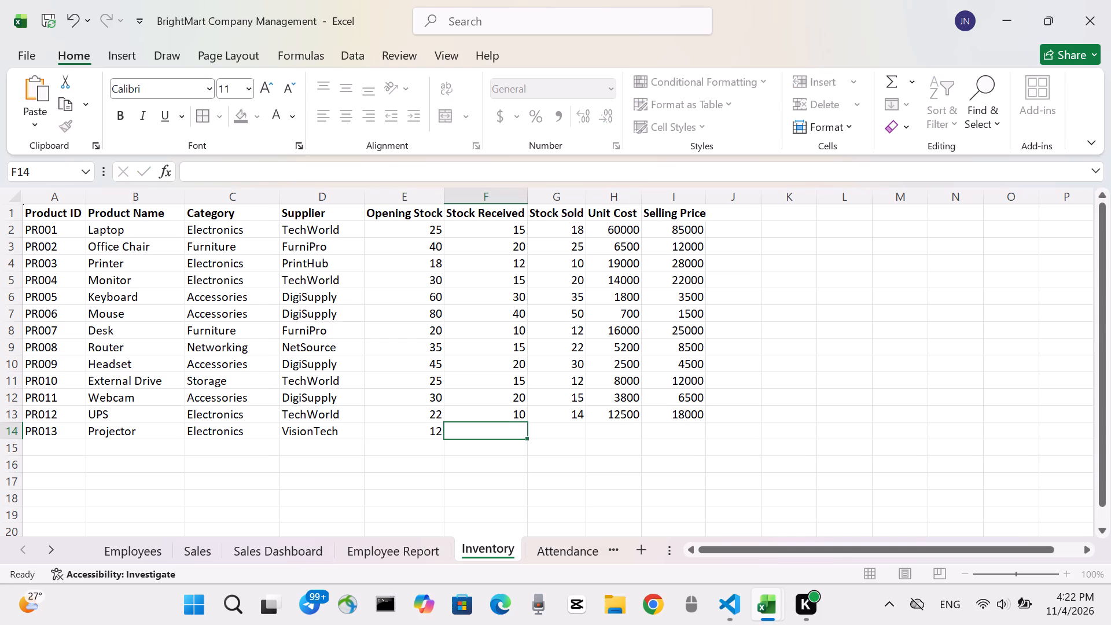
key("8")
key("Right")
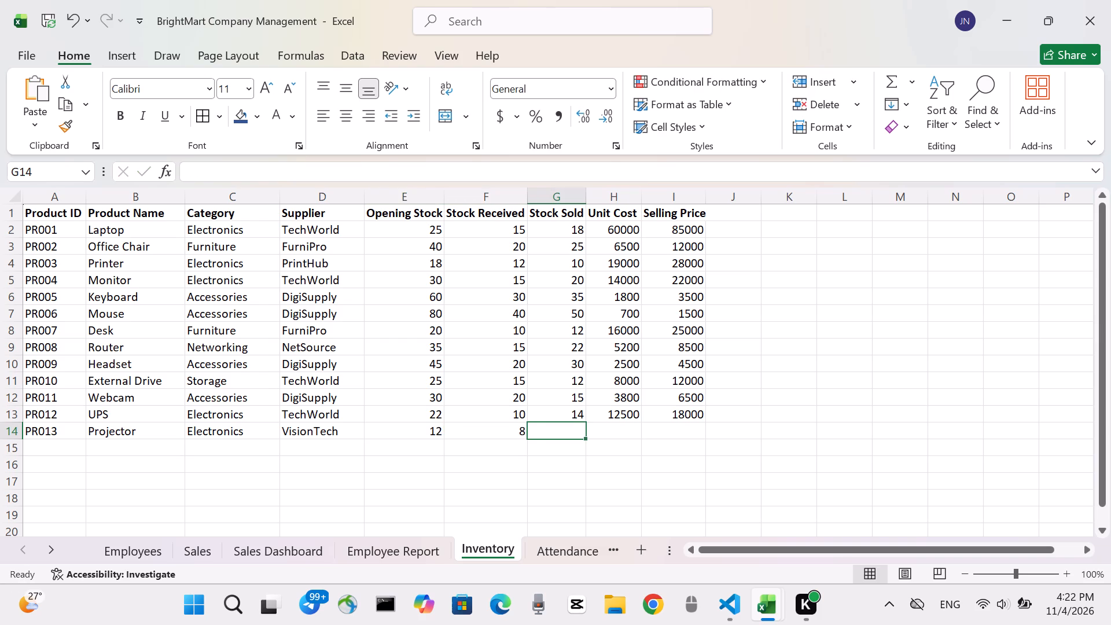
key("6")
key("Right")
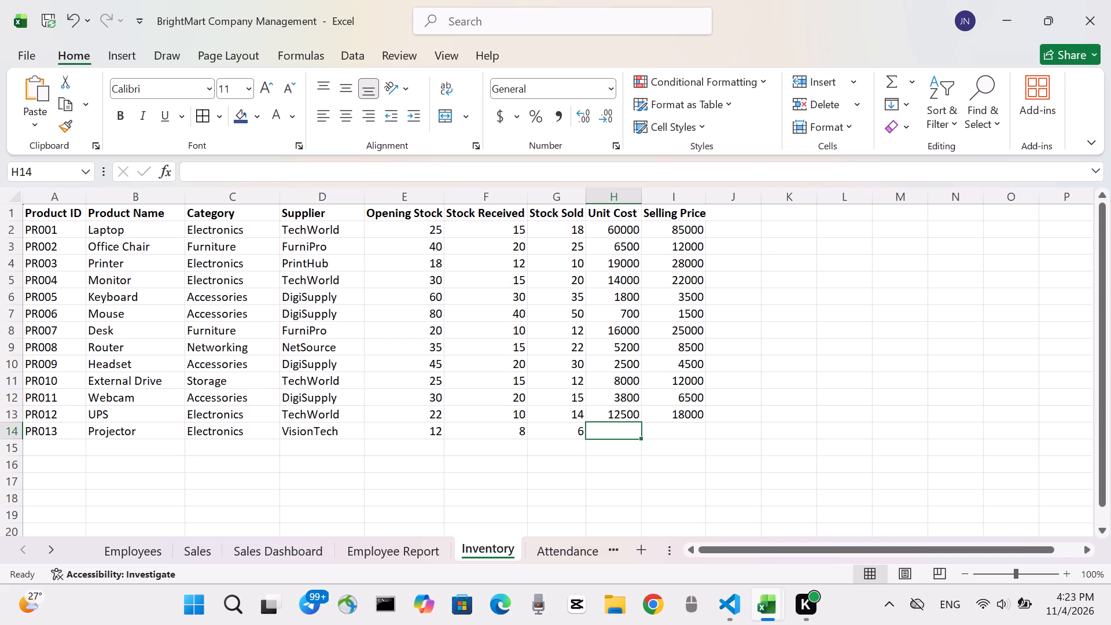
Enter a unit cost of 35000 and a selling price of 48000 for the Projector.
type("35")
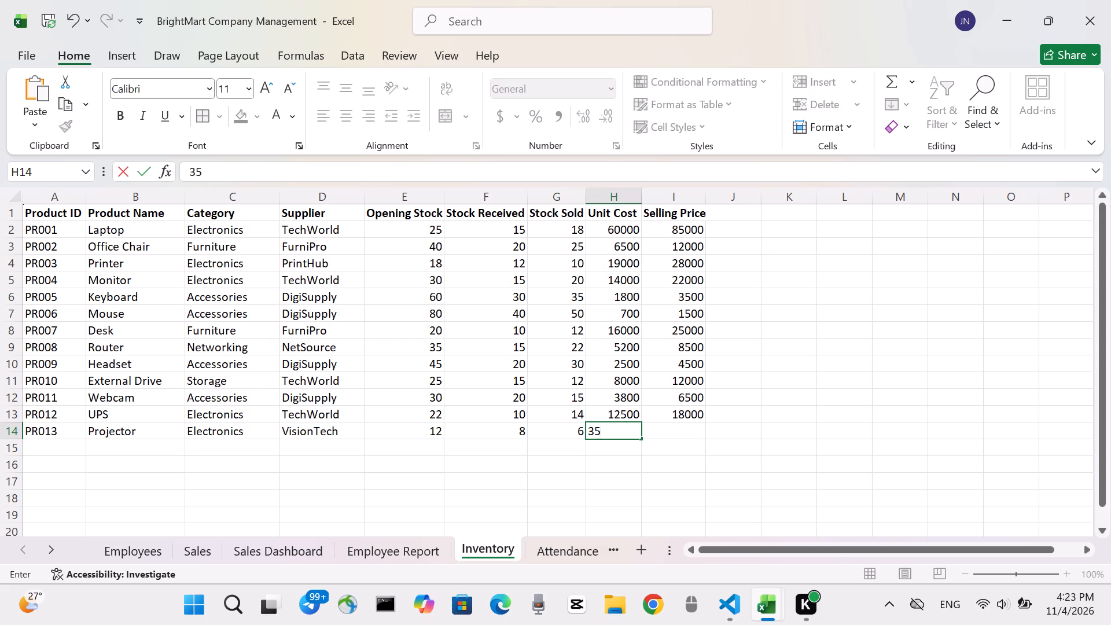
type("000")
key("Right")
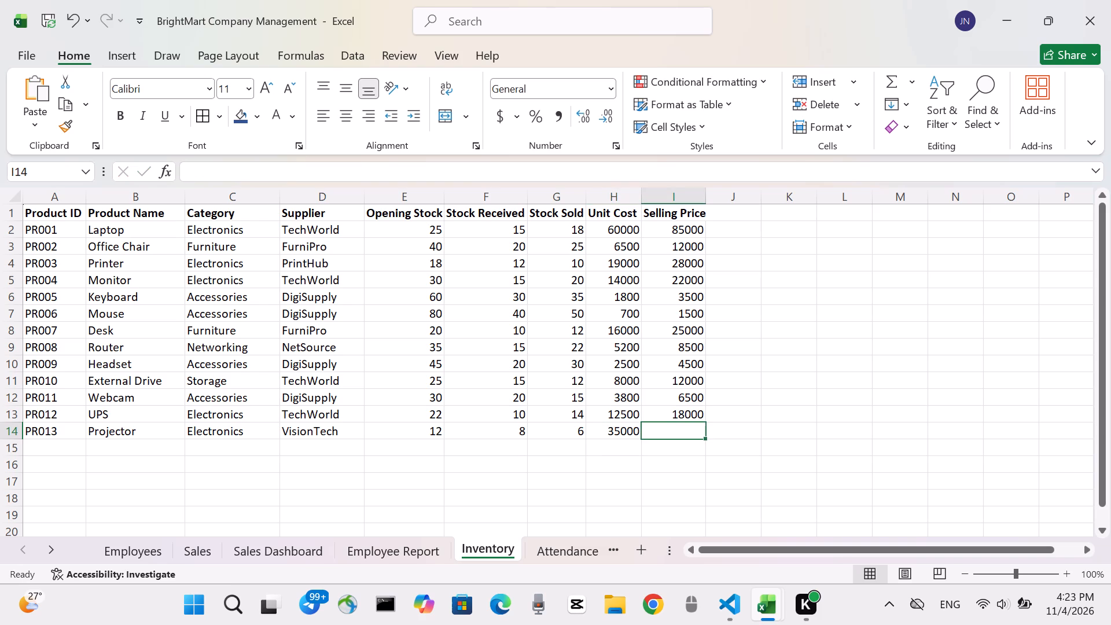
key("4")
key("8")
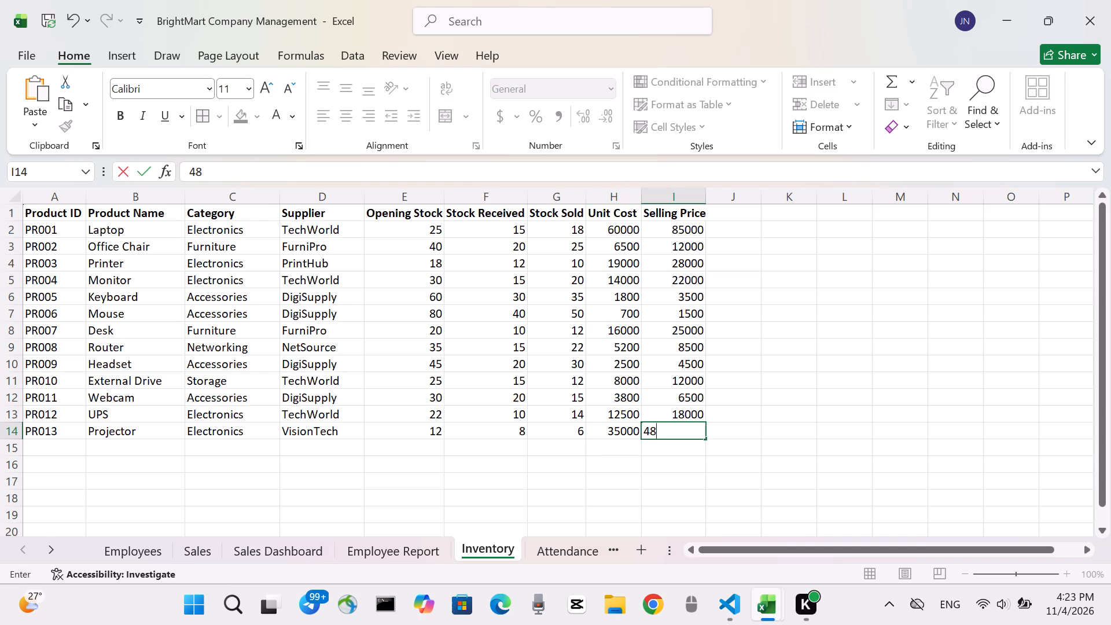
type("000")
key("Down")
Start a new product record in the empty row below the Projector with the product ID PR014.
key("Left")
key("Left")
key("Left")
key("Left")
key("Left")
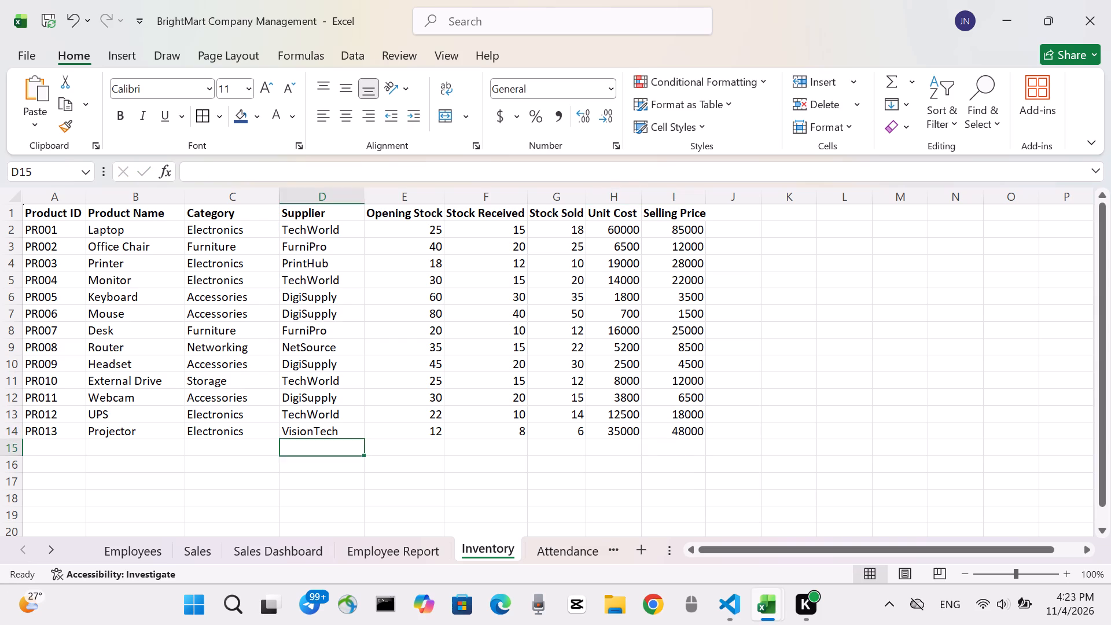
key("Left")
key("Left")
key("Left")
key("Tab")
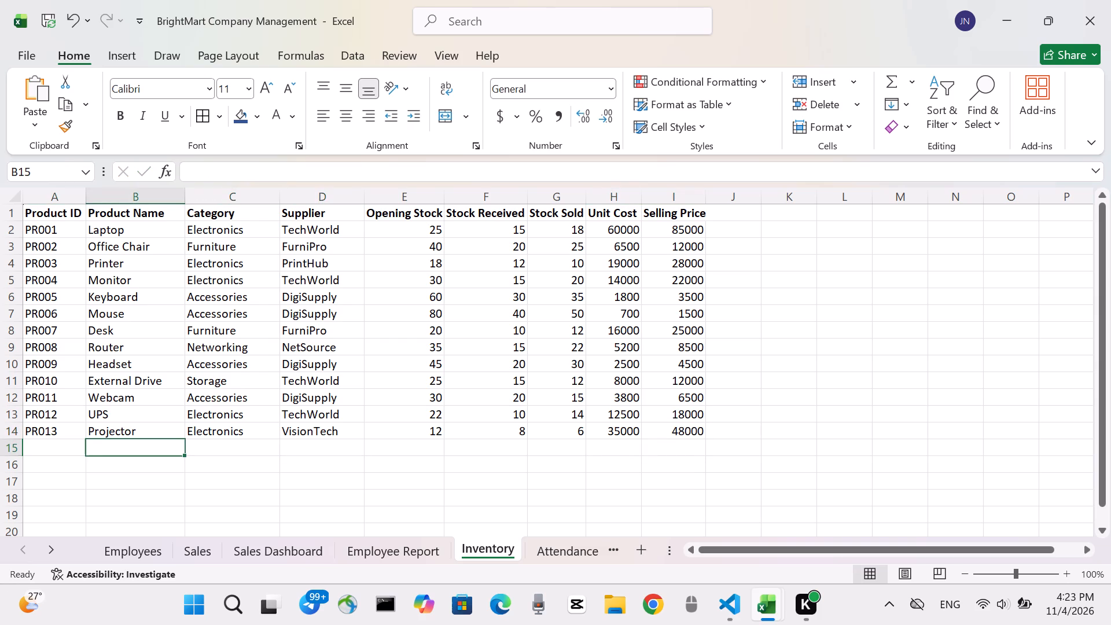
key("Left")
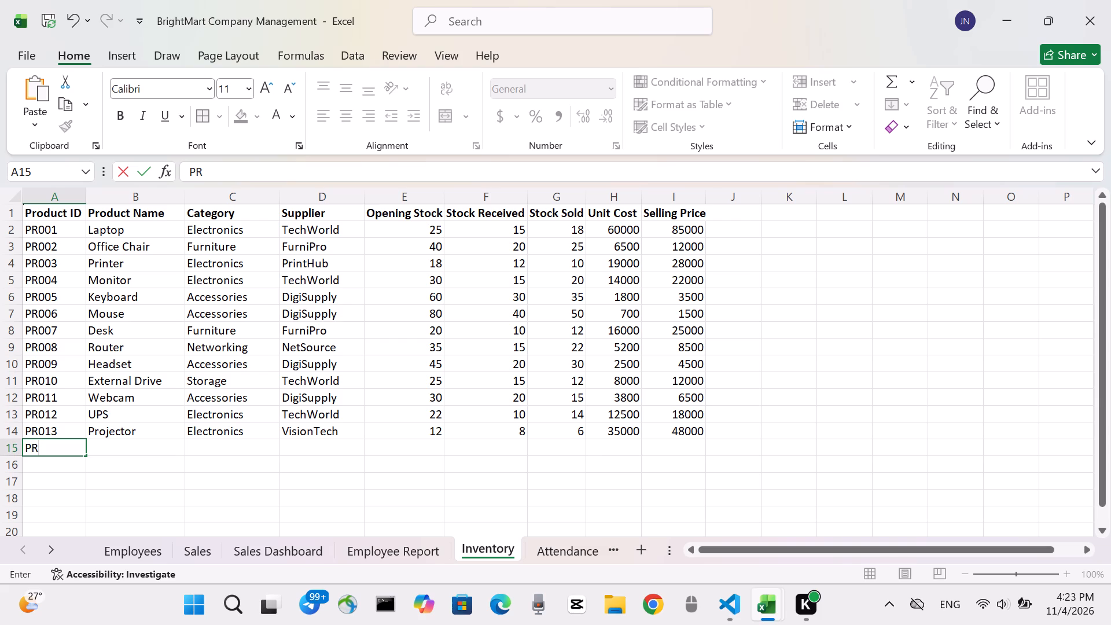
type("014")
key("Right")
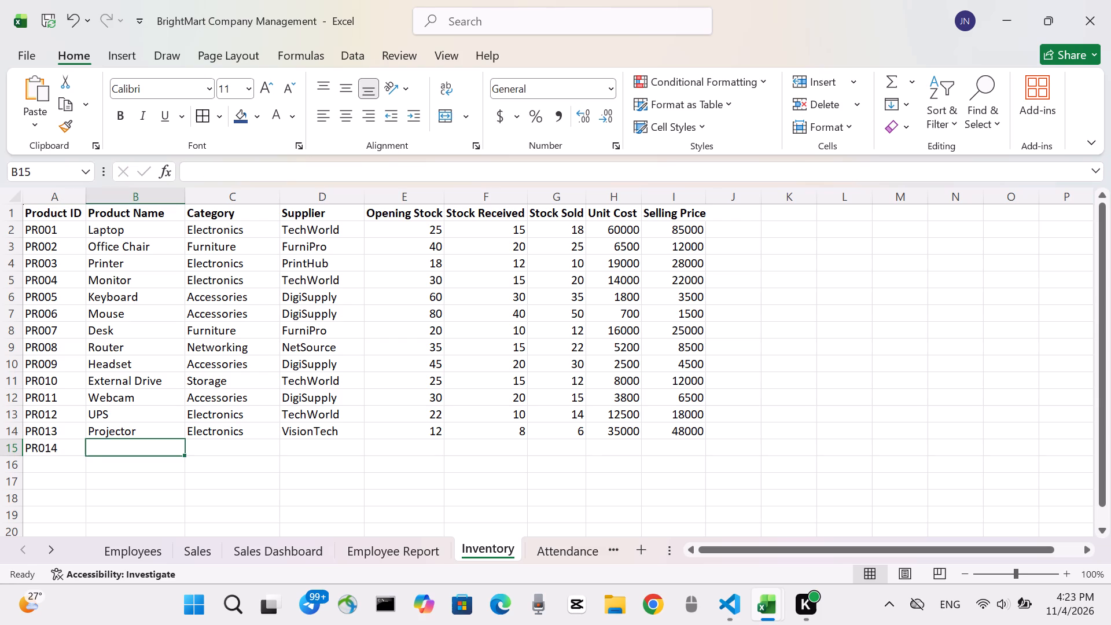
Enter Filing Cabinet as the product name for PR014.
type("ili")
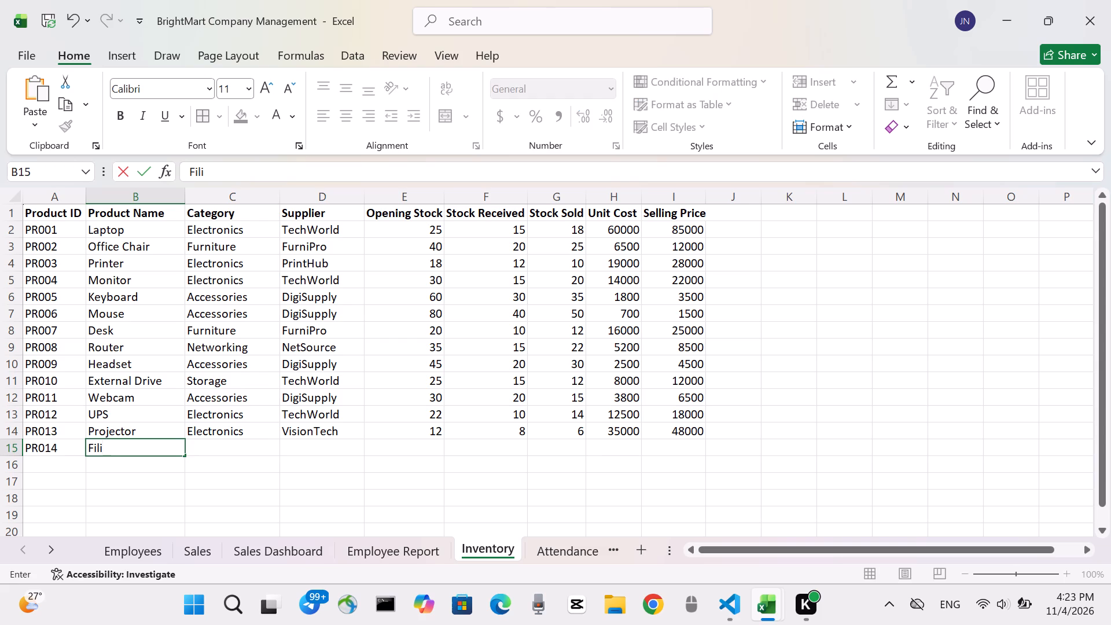
type("ng")
key("space")
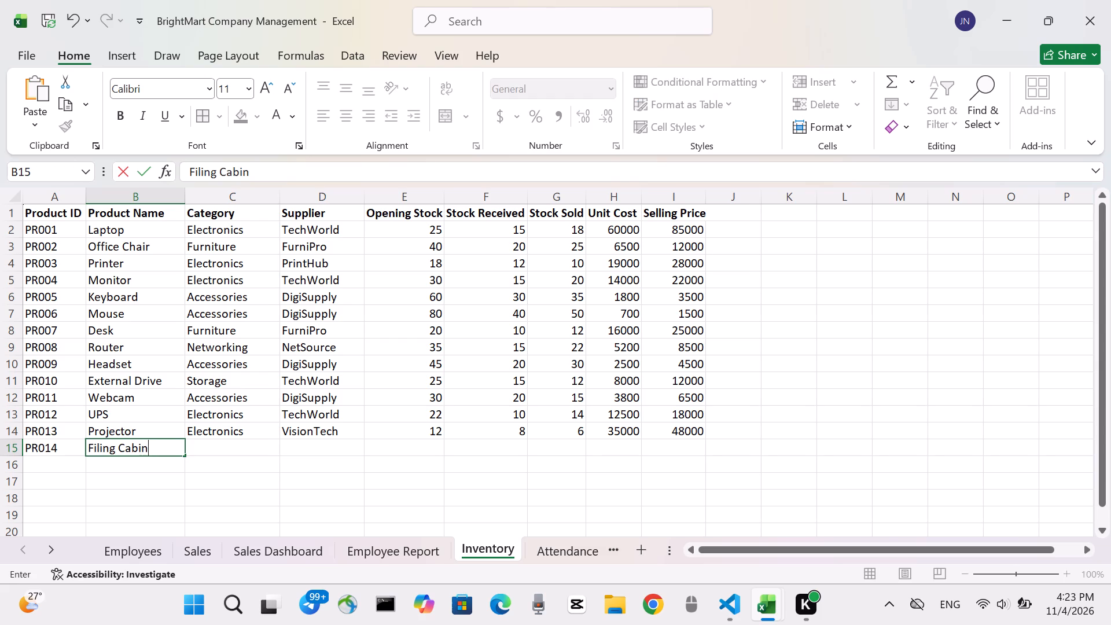
key("Right")
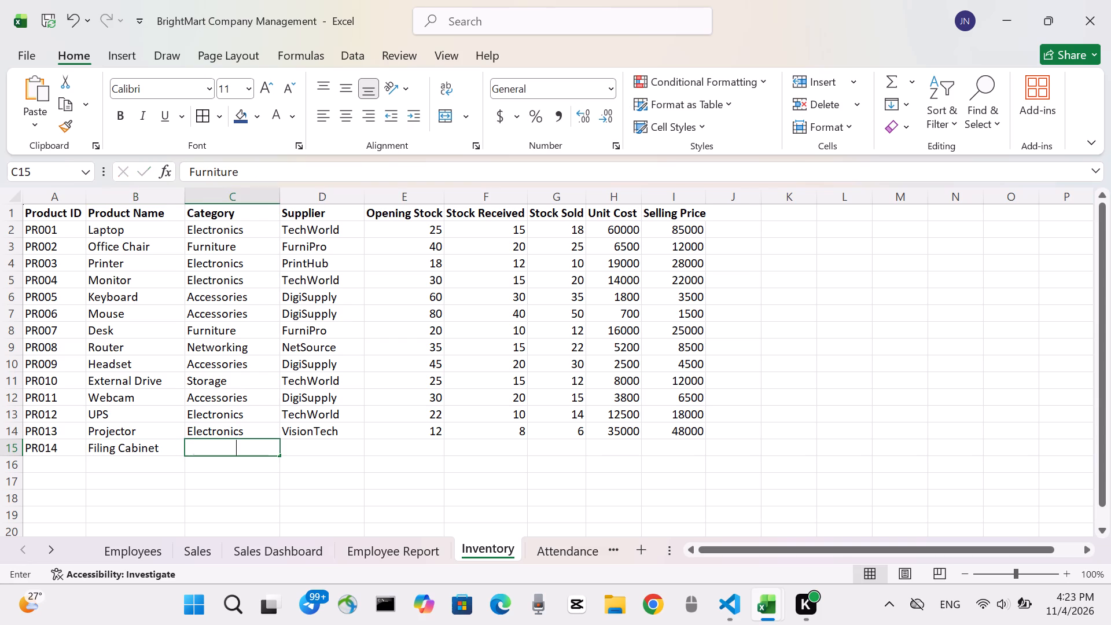
Fill in the Filing Cabinet's category as Furniture and its supplier as FurniPro.
type("urniture")
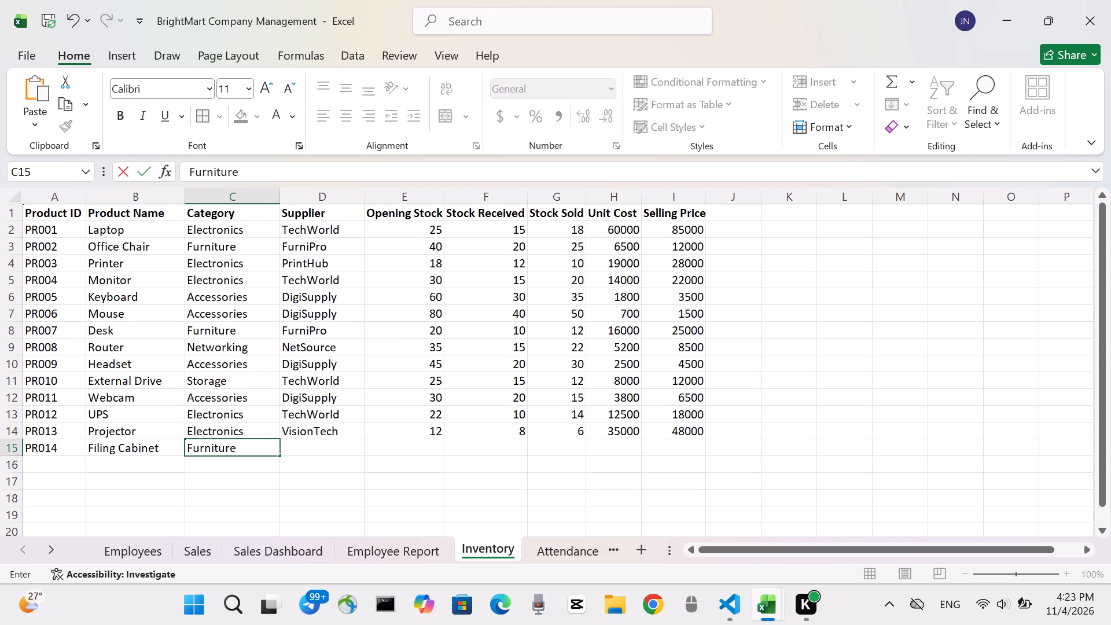
key("Right")
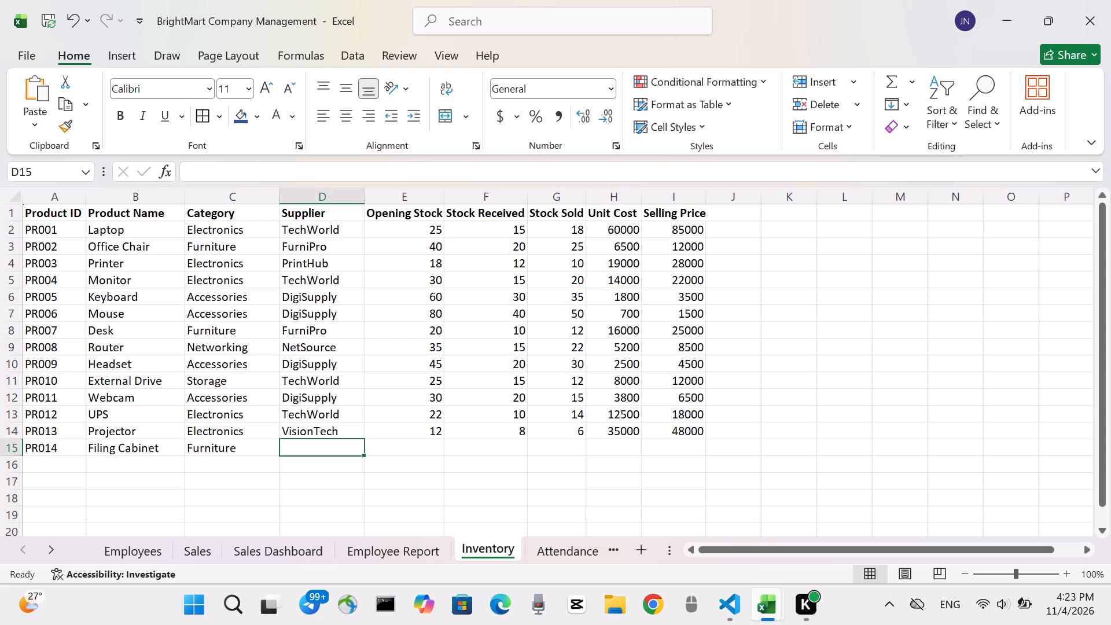
type("urni")
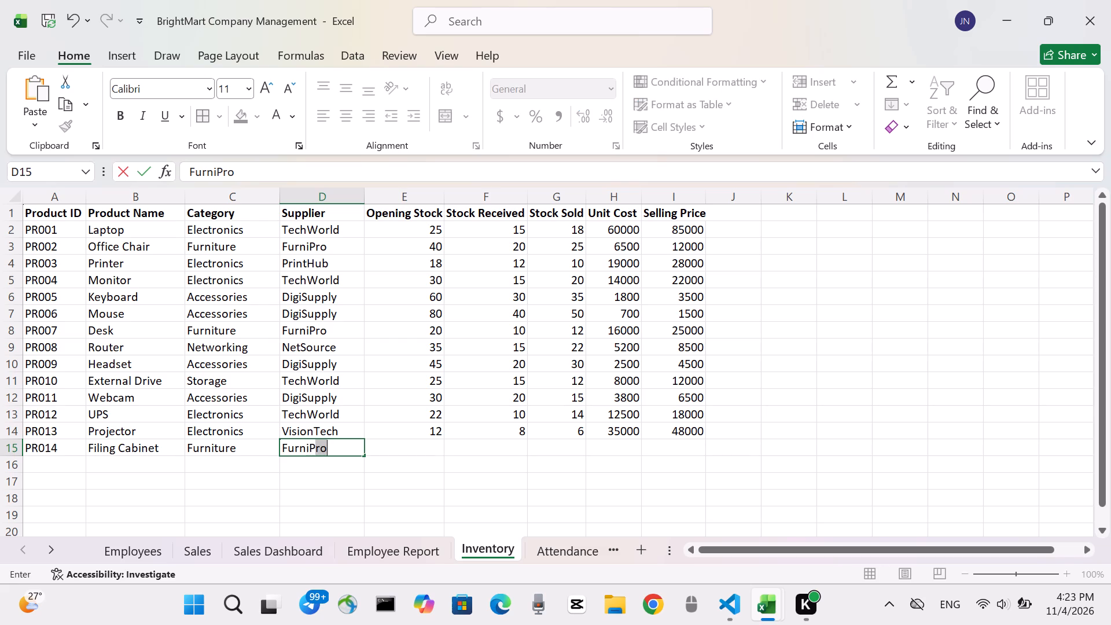
type("ro")
key("Right")
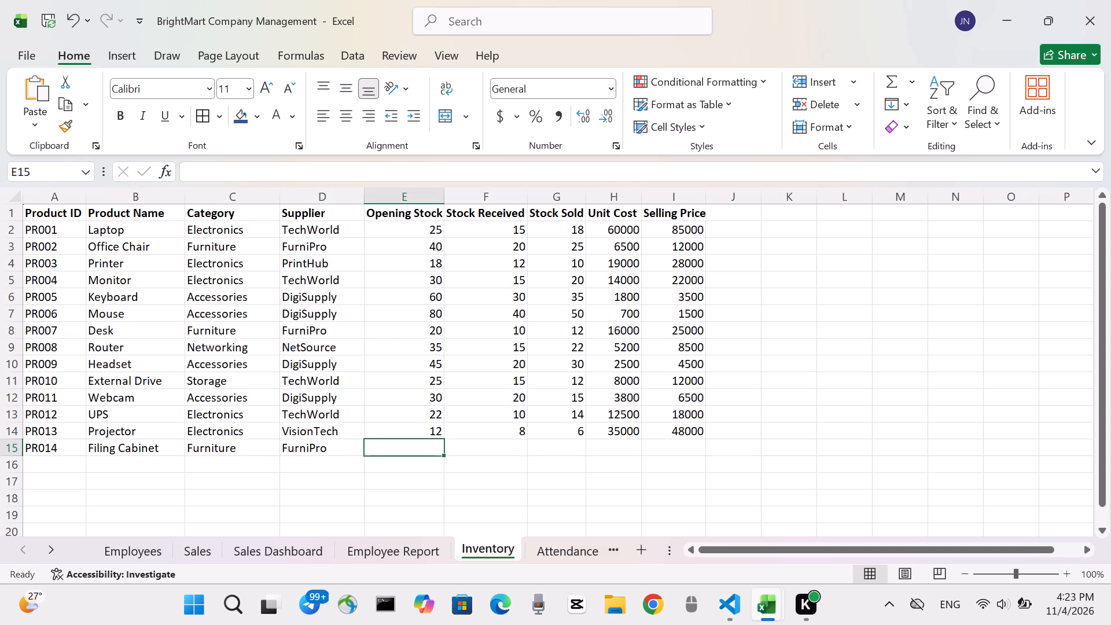
Fill in the Filing Cabinet's stock figures, with 10 as the stock received.
key("Right")
type("10")
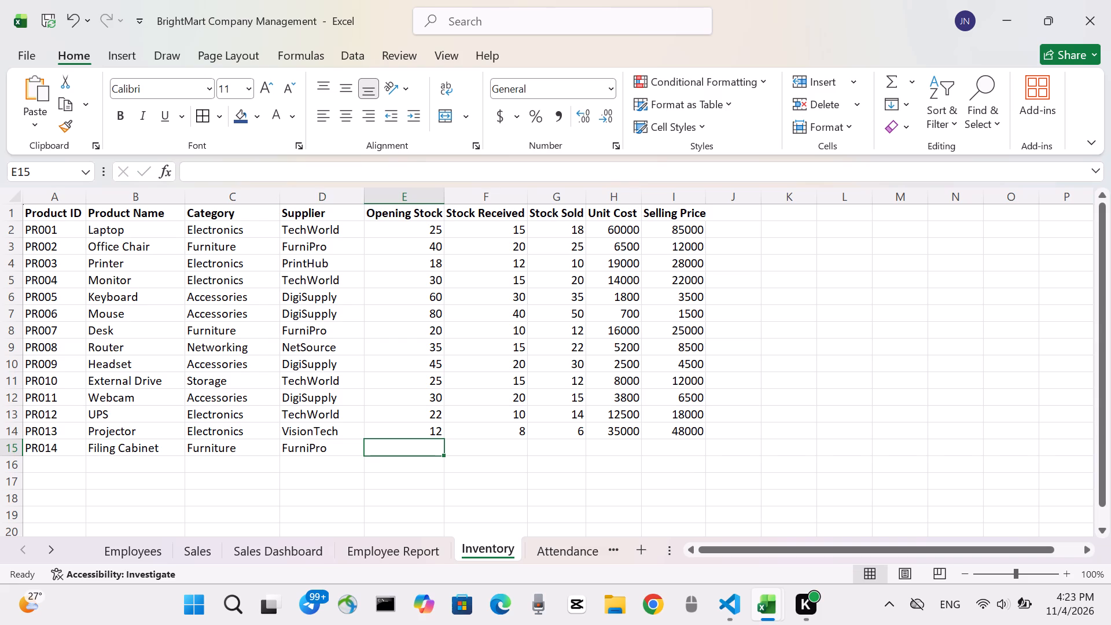
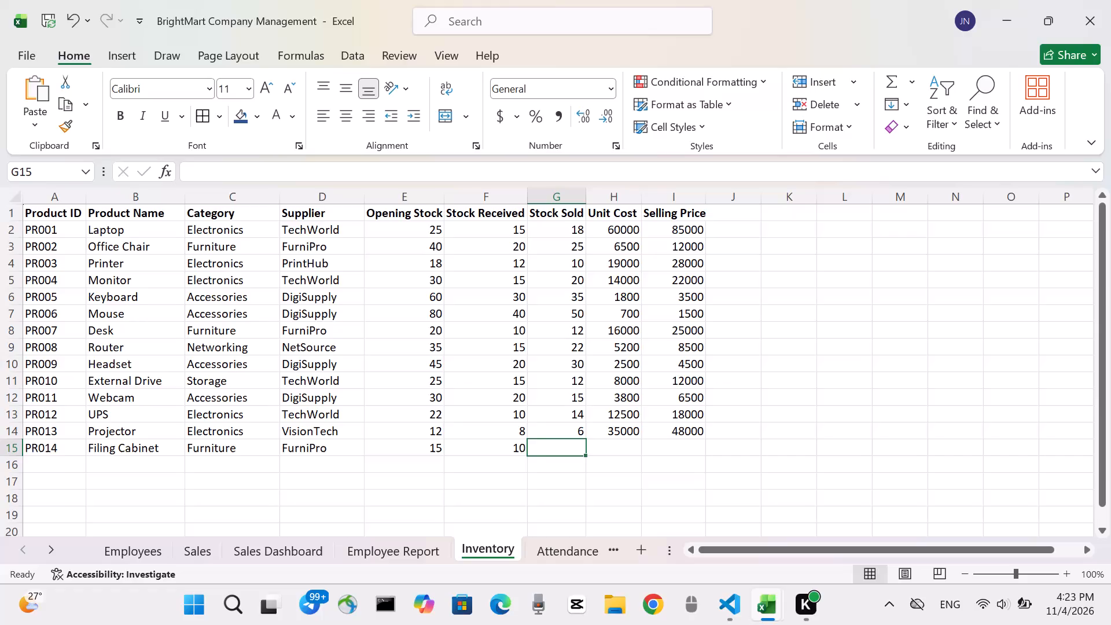
Complete the Filing Cabinet record with 8 as stock sold, 11000 as unit cost and 17000 as selling price.
key("8")
key("Right")
type("11")
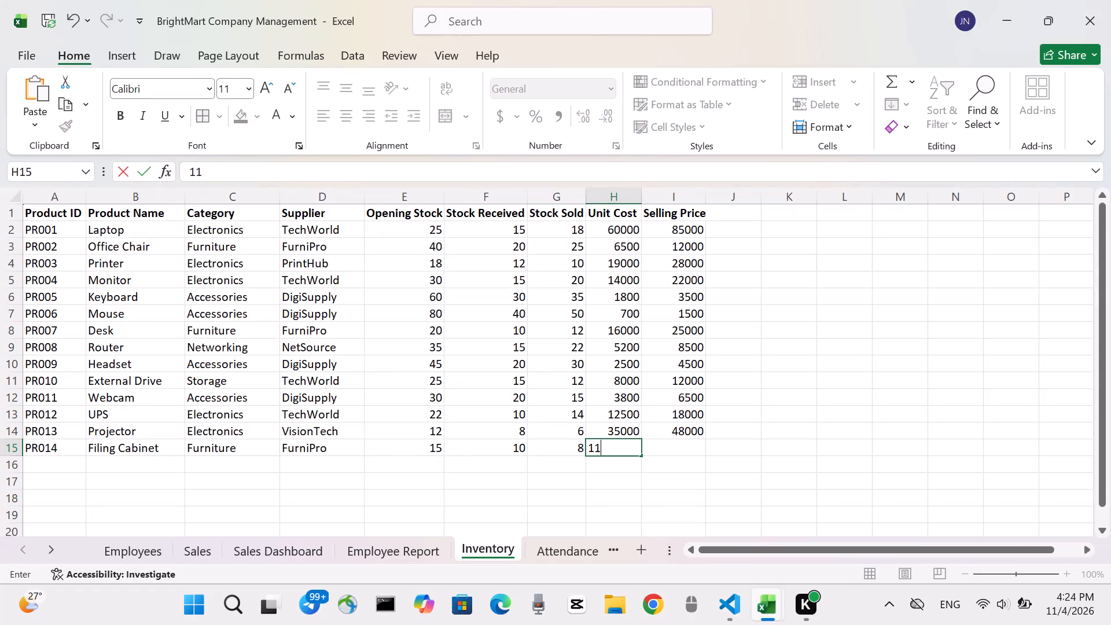
type("000")
key("Right")
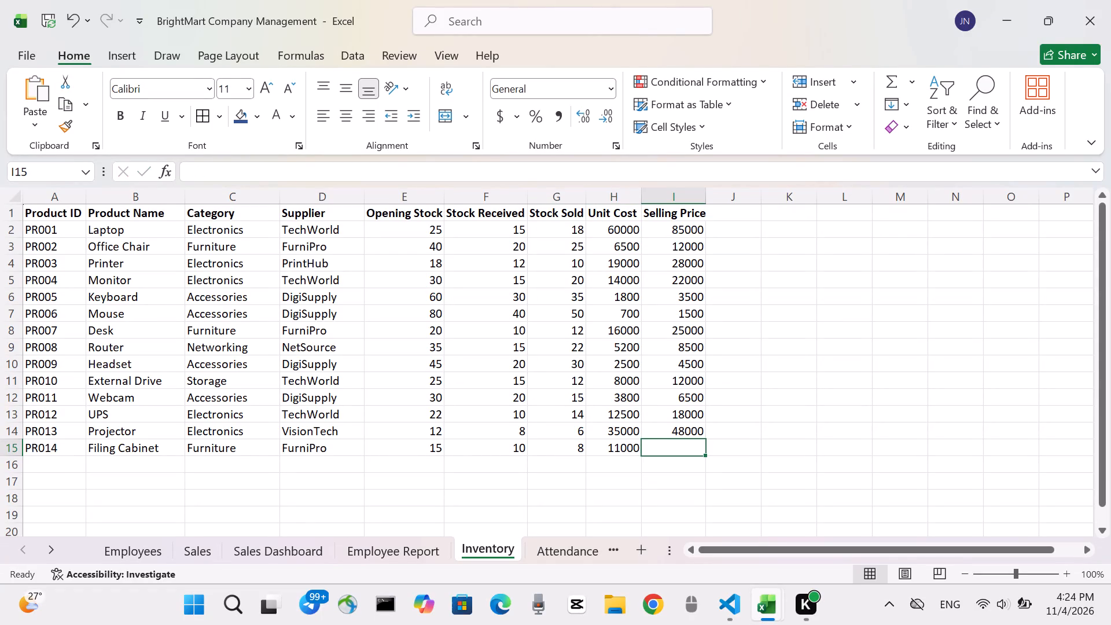
type("17000")
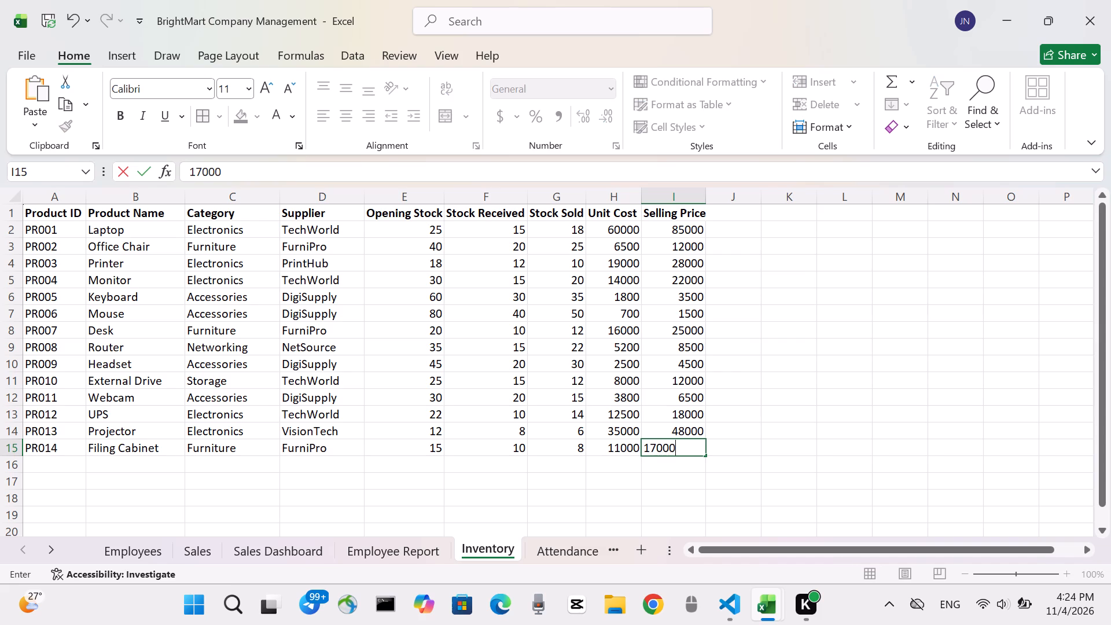
key("Down")
Start a new product record in the empty row below the Filing Cabinet with the product ID PR015.
key("Left")
key("Left")
key("Left")
key("Left")
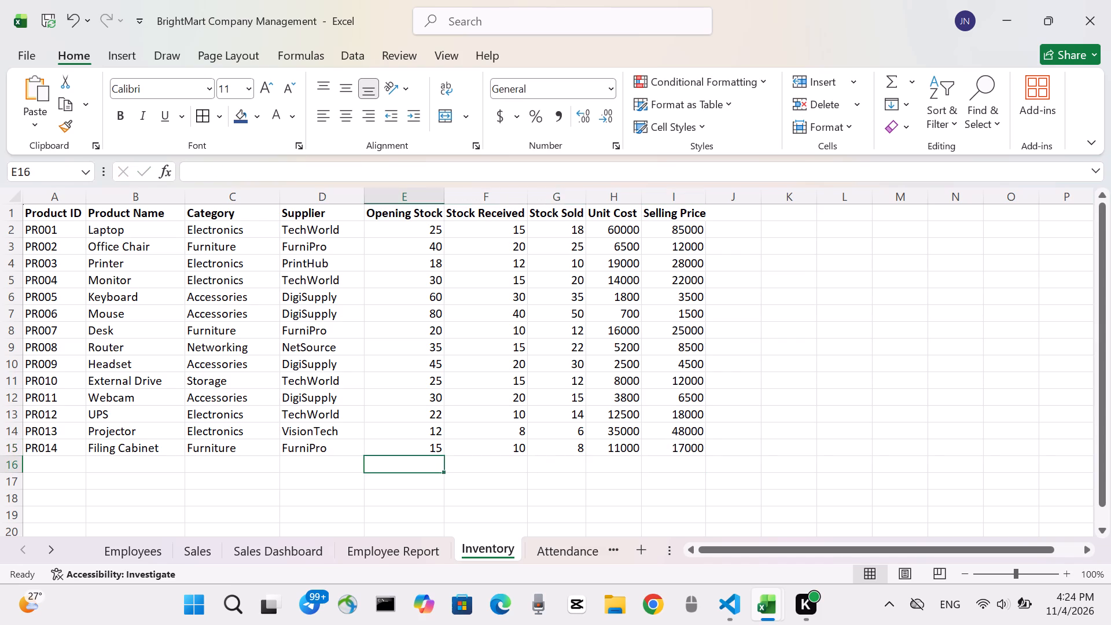
key("Left")
key("Left")
key("Left")
key("Left")
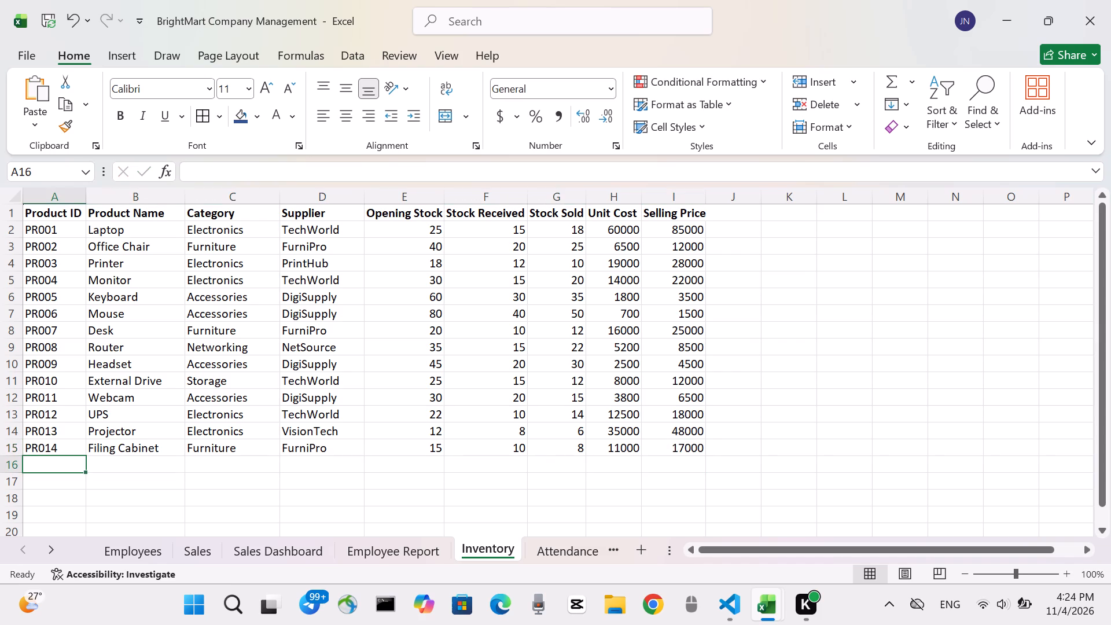
type("PR")
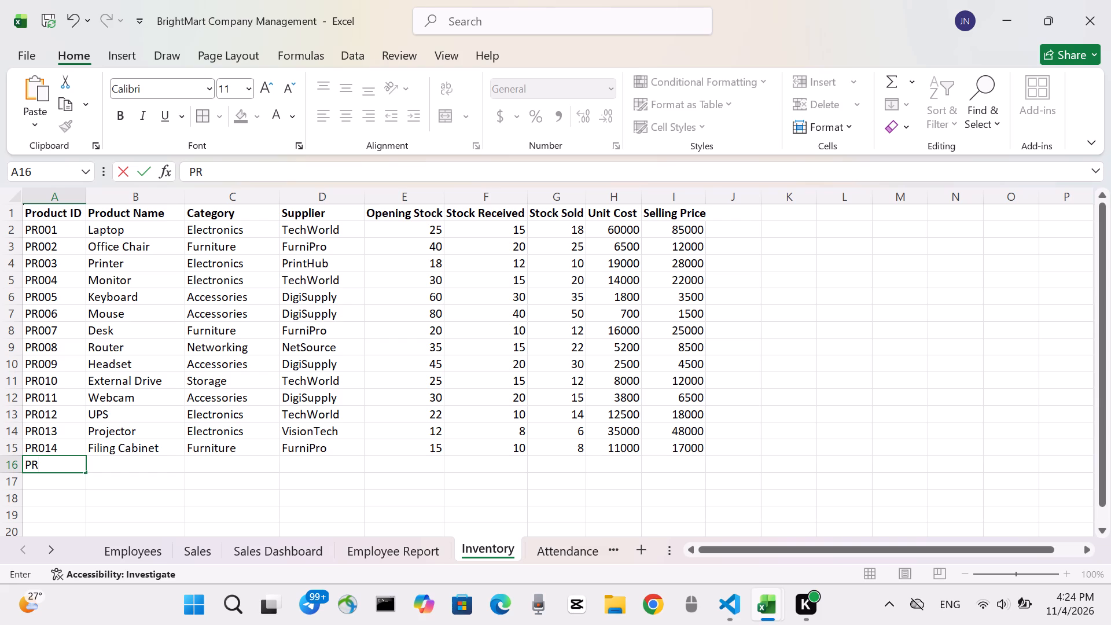
key("0")
key("4")
key("BackSpace")
key("1")
key("5")
key("Right")
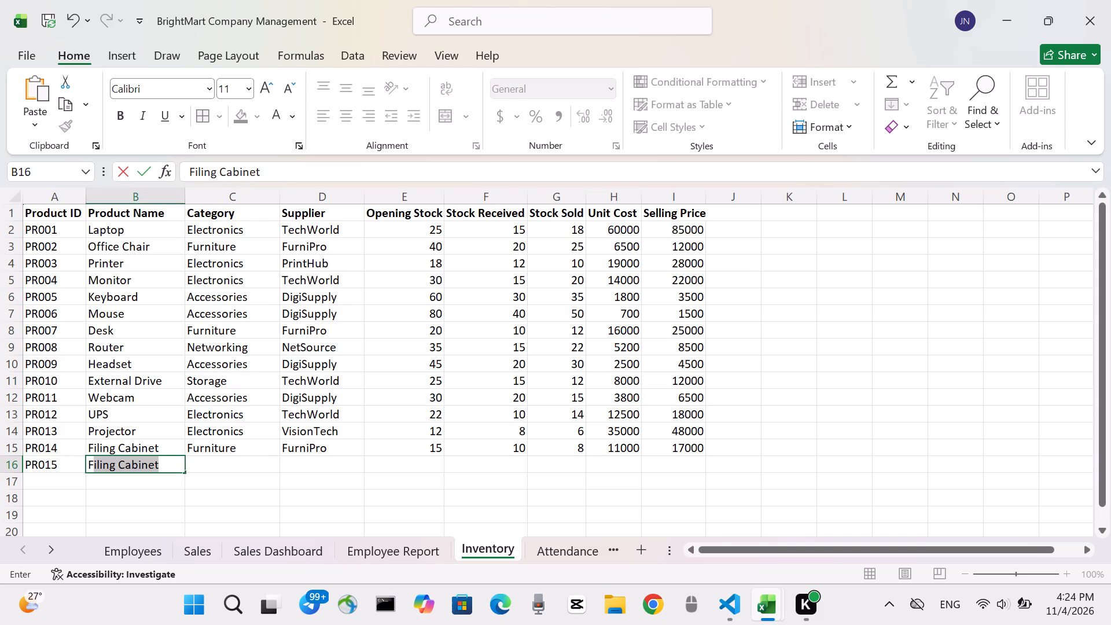
Describe PR015 with the product name Flash Drive, the category Storage and the supplier DigiSupply.
type("lash")
key("space")
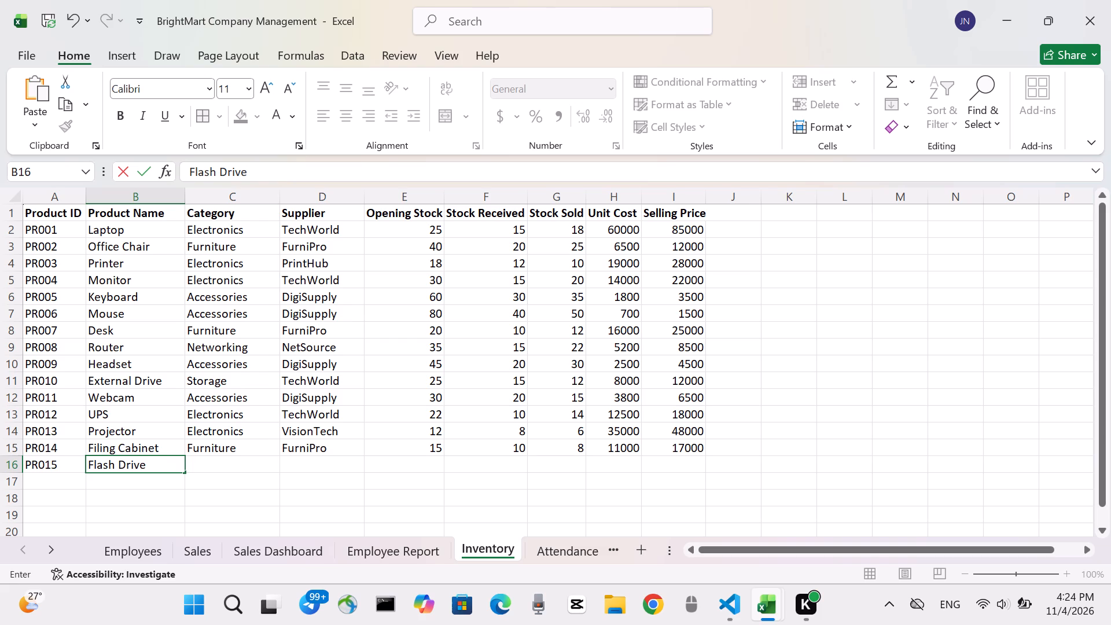
key("Right")
type("torage")
key("Right")
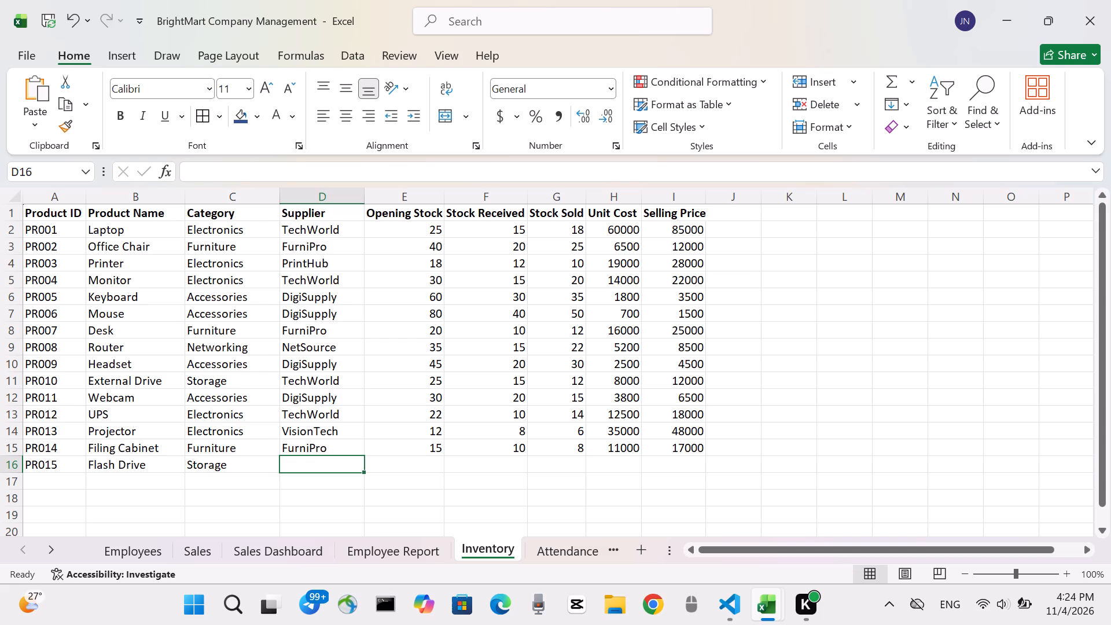
type("igi")
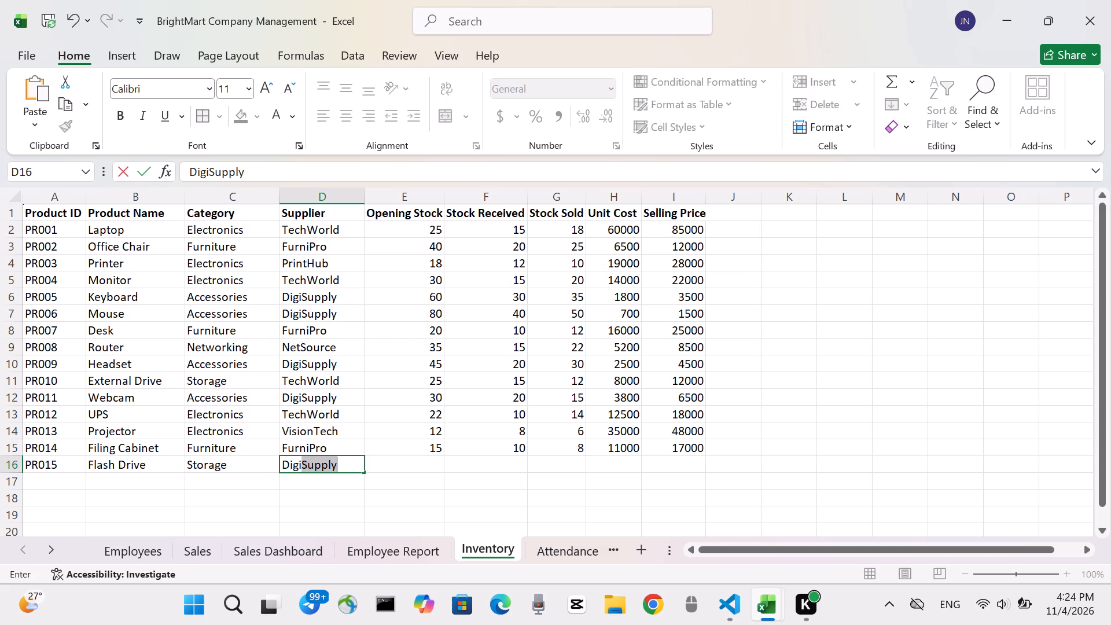
type("upply")
key("Right")
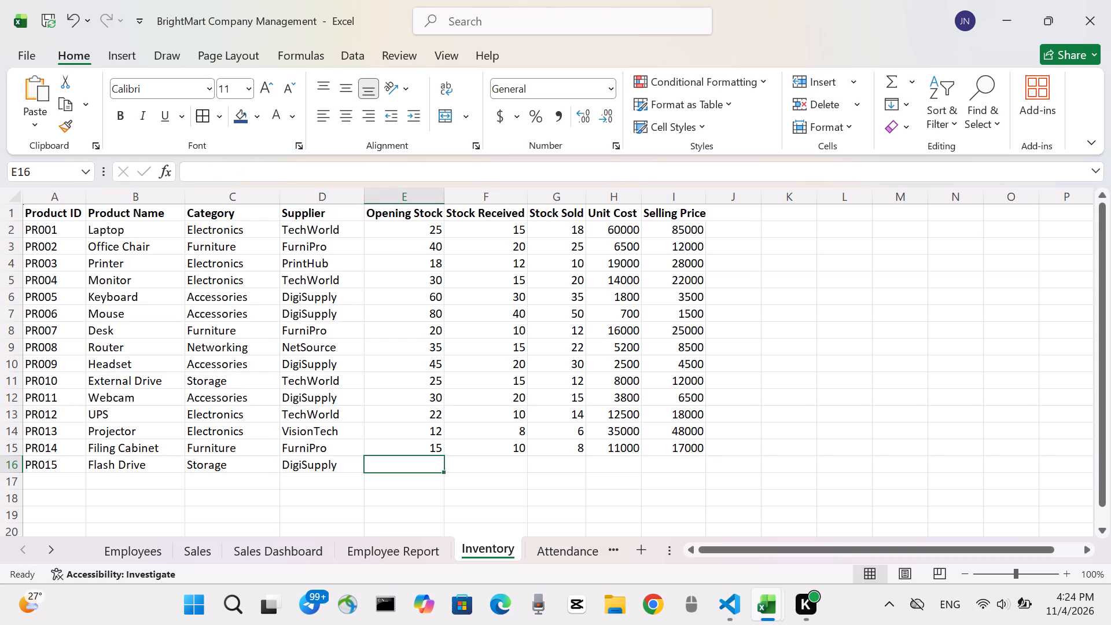
Fill in the Flash Drive's stock figures with 100 as opening stock, 50 as received and 65 as sold.
type("100")
key("Right")
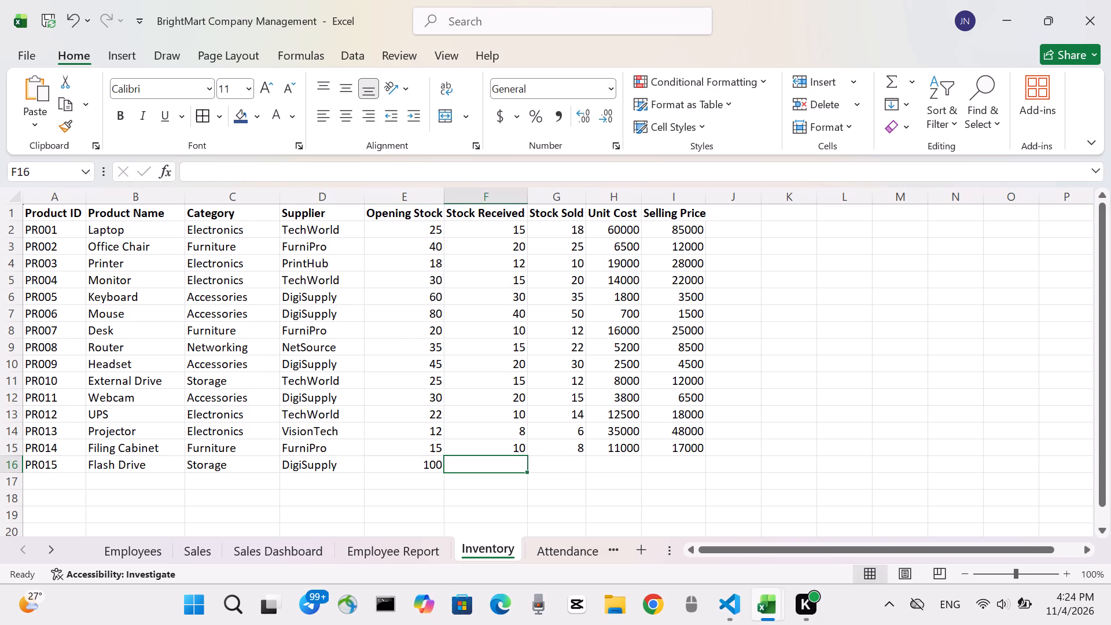
type("50")
key("Right")
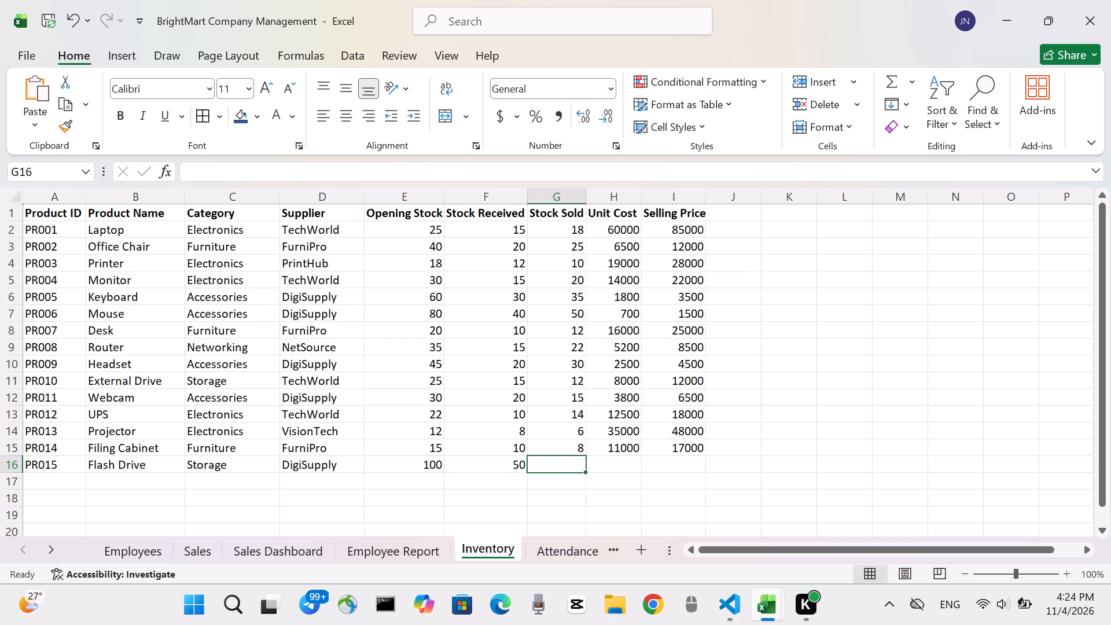
type("65")
key("Right")
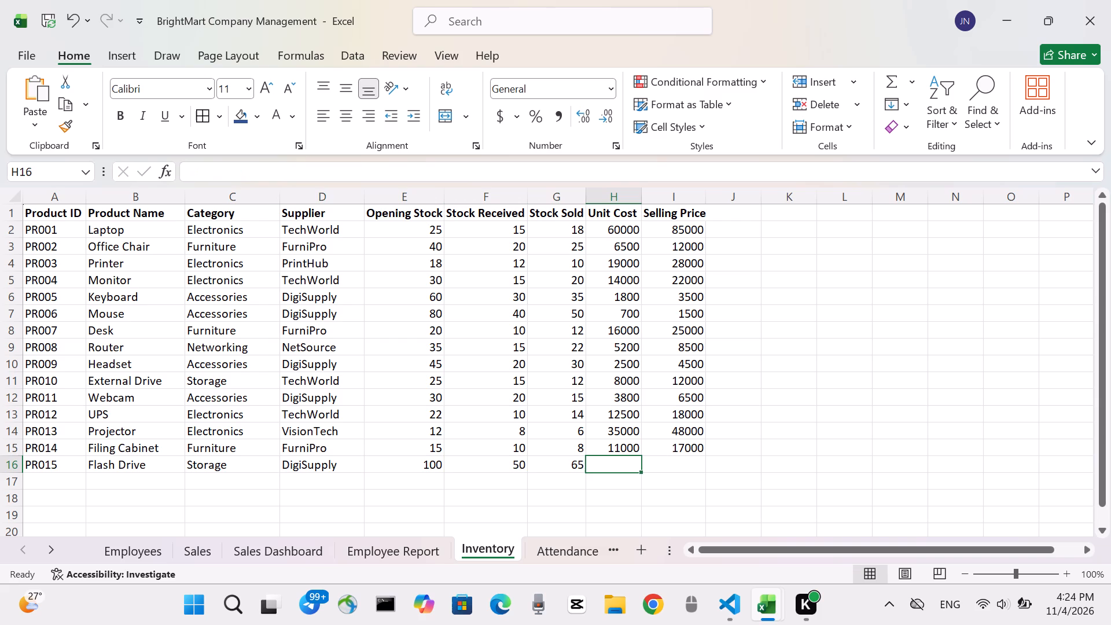
Enter 500 as the Flash Drive's unit cost and 1000 as its selling price.
type("500")
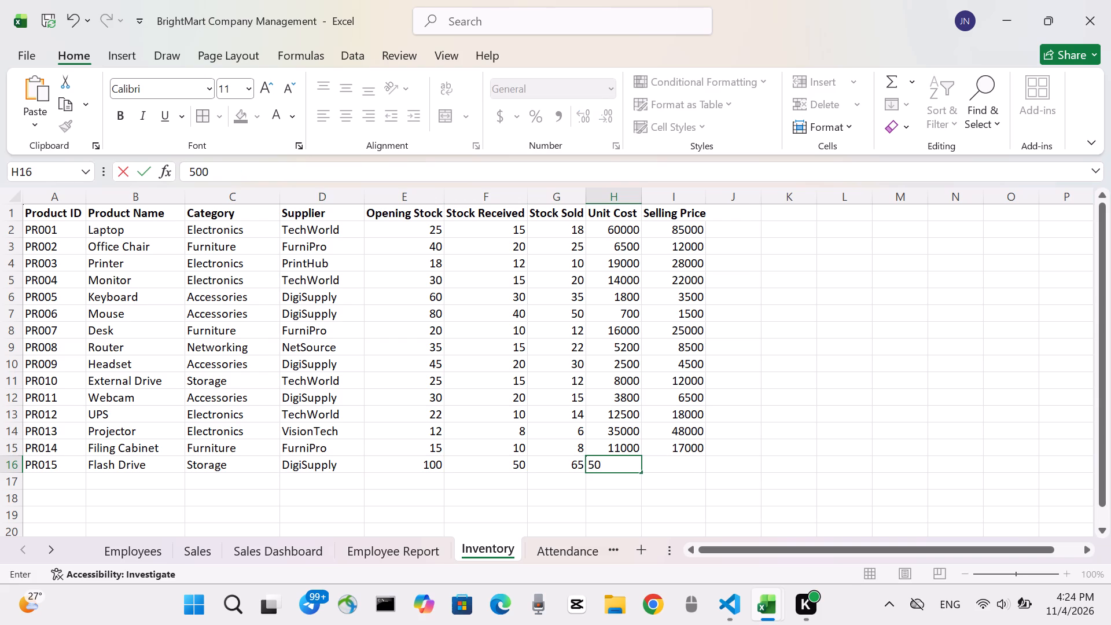
key("Right")
type("1000")
key("Down")
Start a new product record in the empty row below the Flash Drive with the product ID PR016.
key("Left")
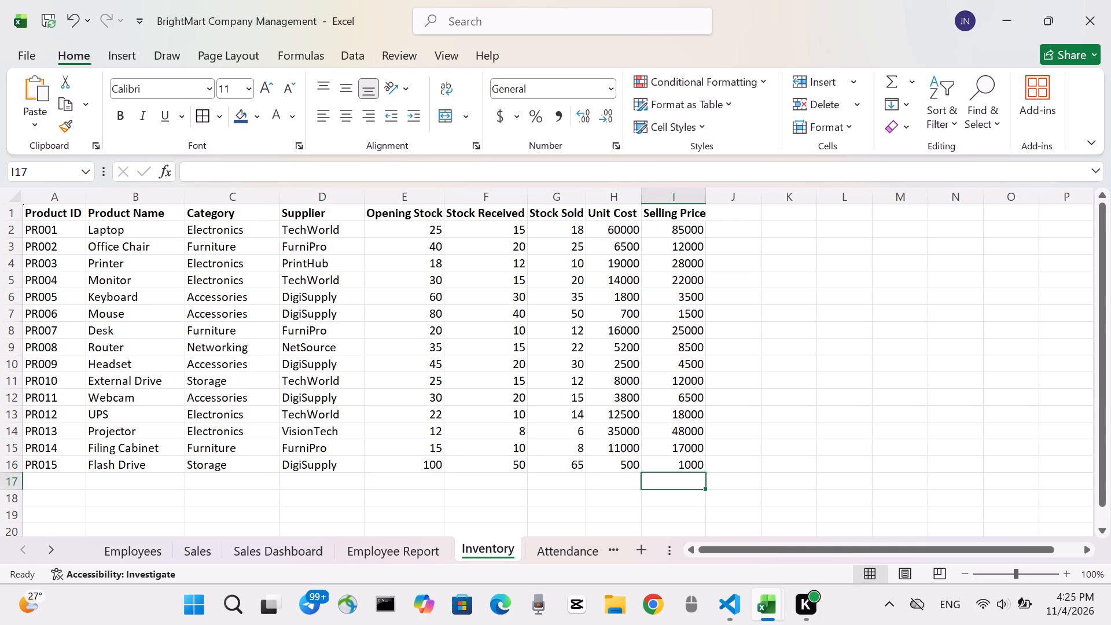
key("Left")
key("Left")
key("Left")
key("Left")
key("Left")
key("Left")
key("Left")
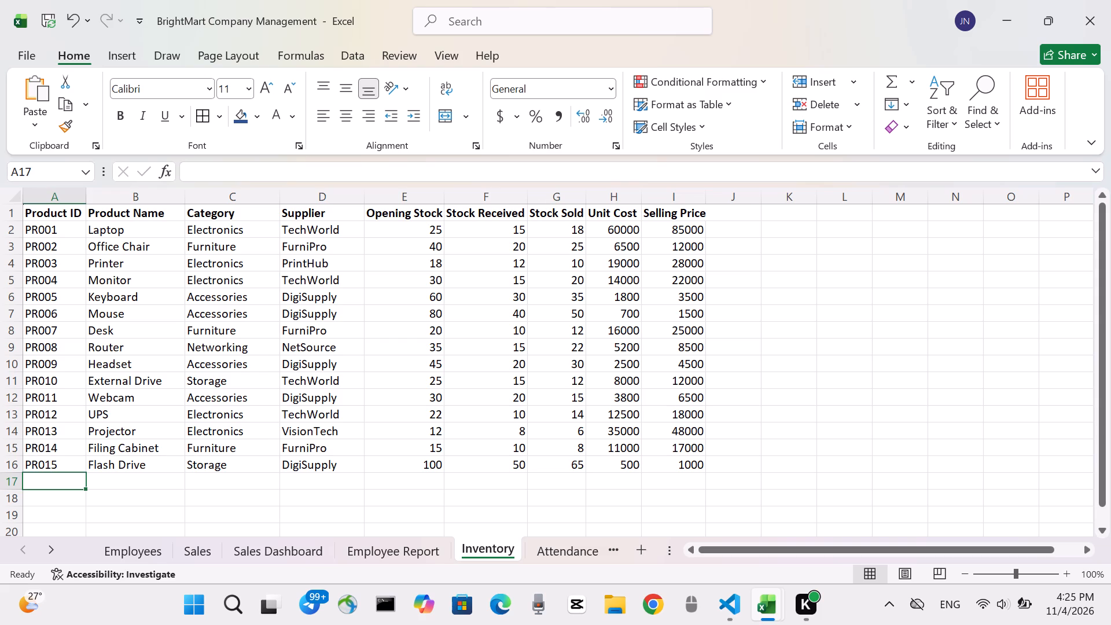
key("Tab")
key("BackSpace")
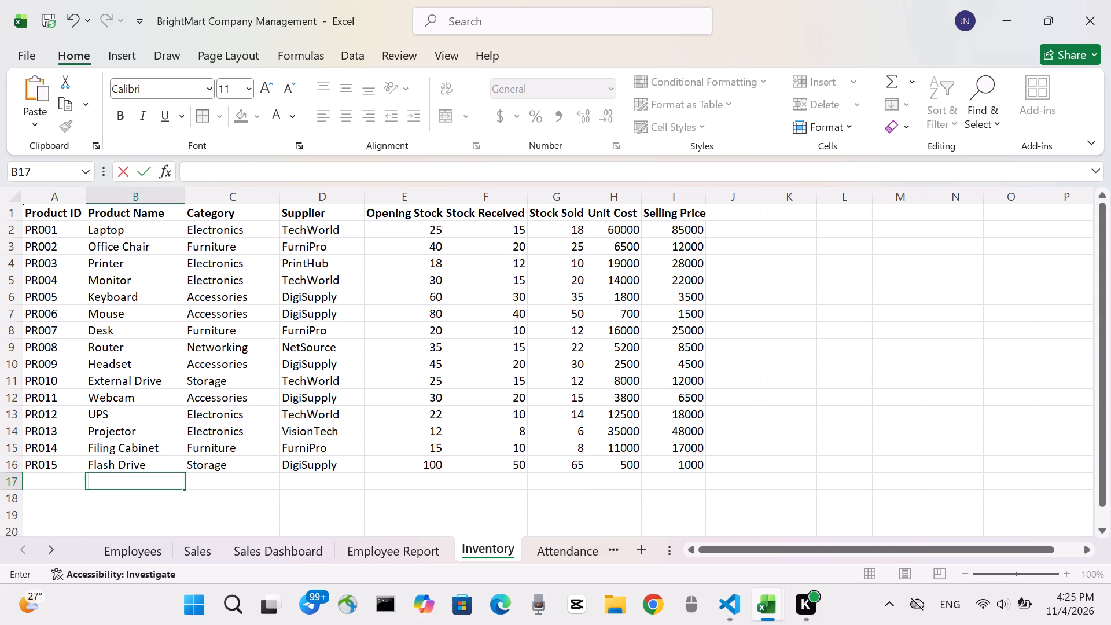
key("Left")
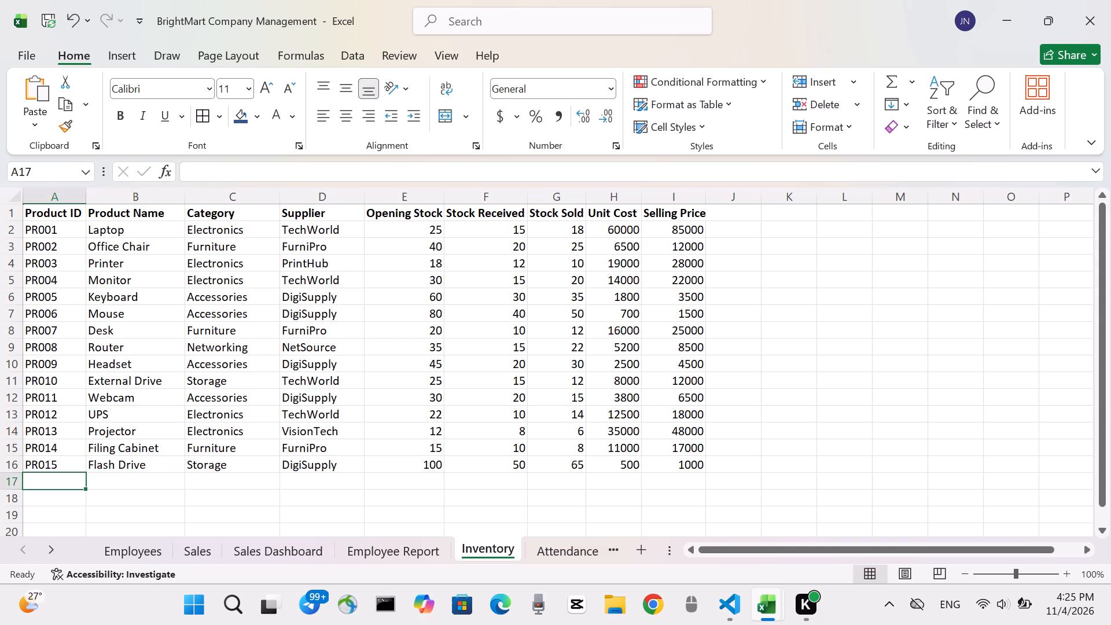
type("PR")
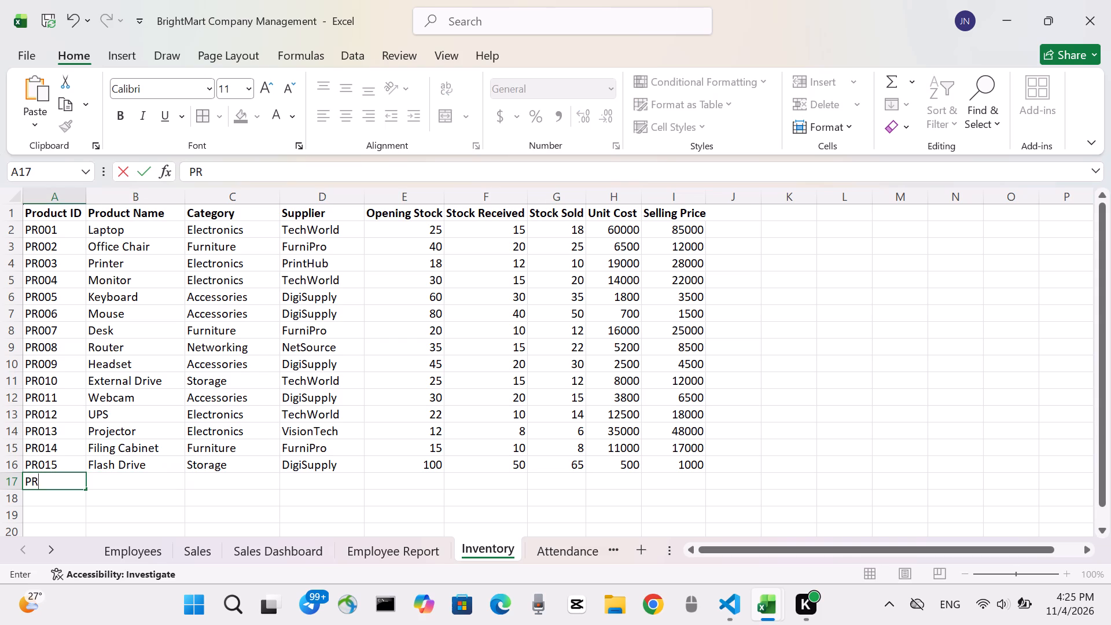
type("016")
key("Right")
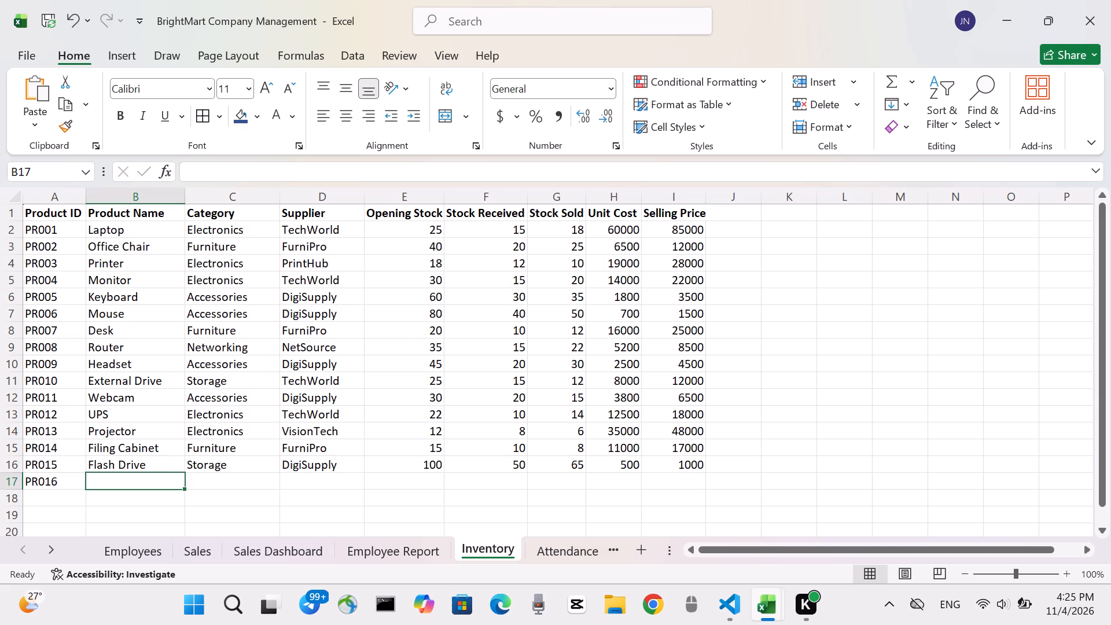
Describe PR016 with the product name Scanner, the category Electronics and the supplier PrintHub.
key("BackSpace")
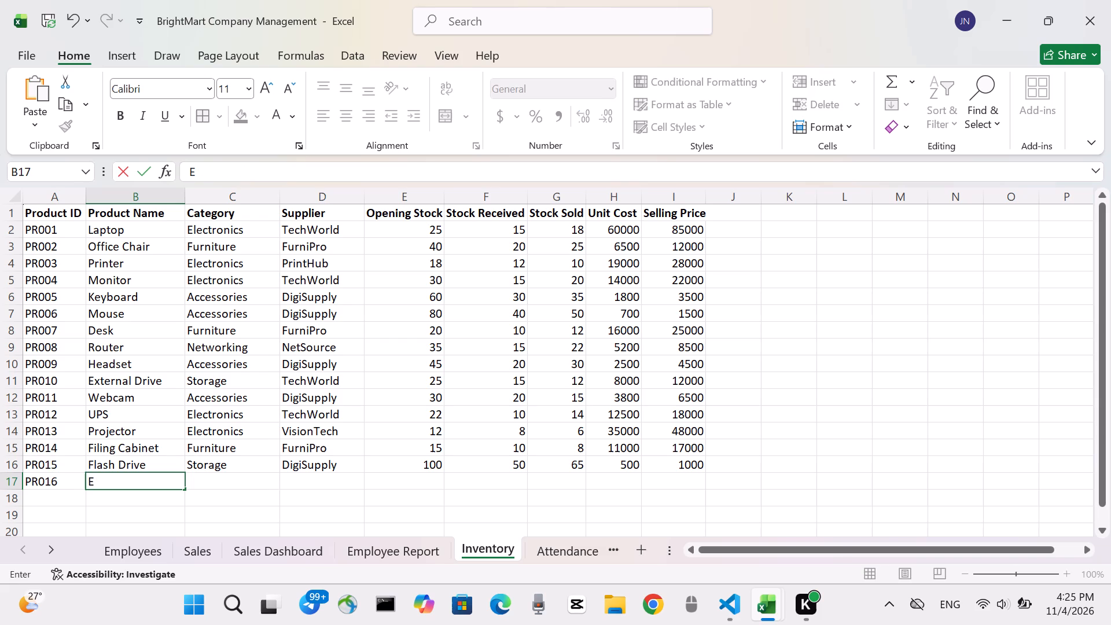
key("BackSpace")
type("canner")
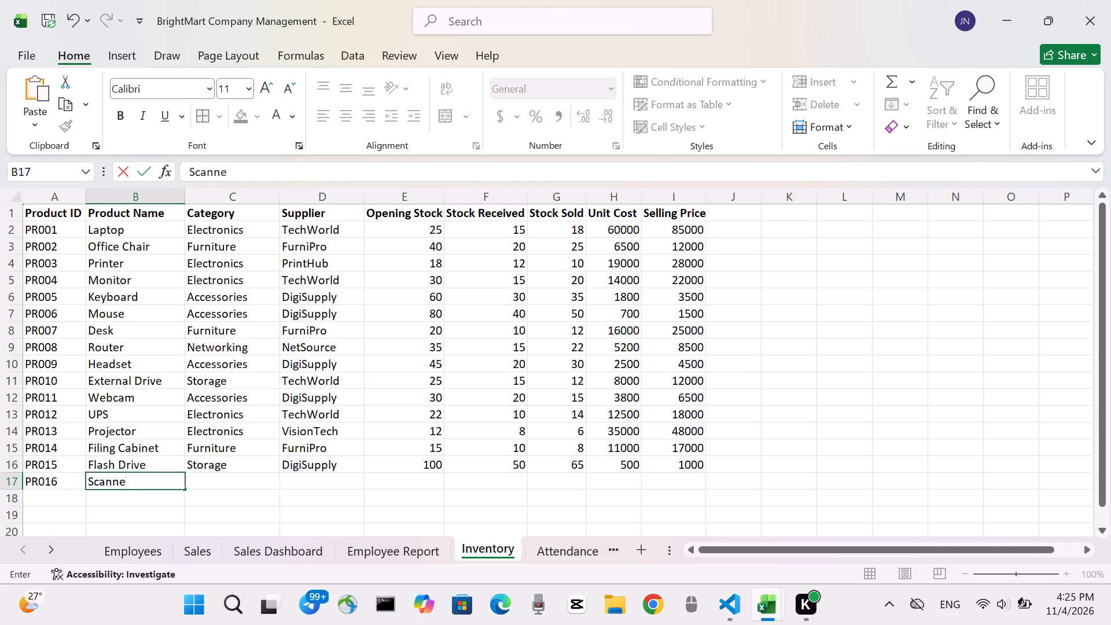
key("Right")
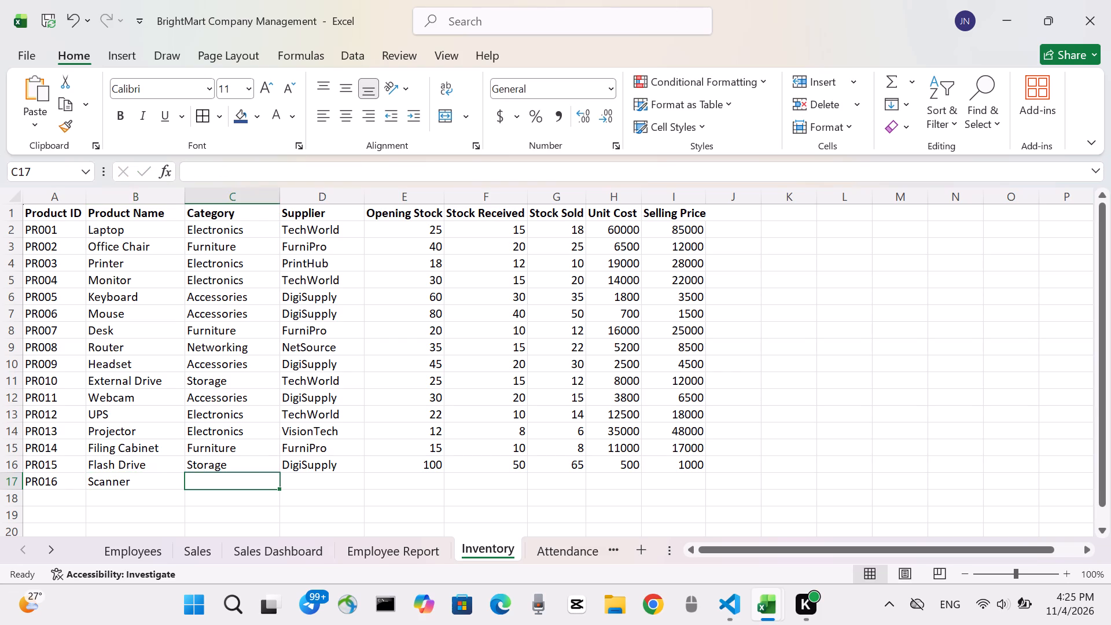
type("lectronics")
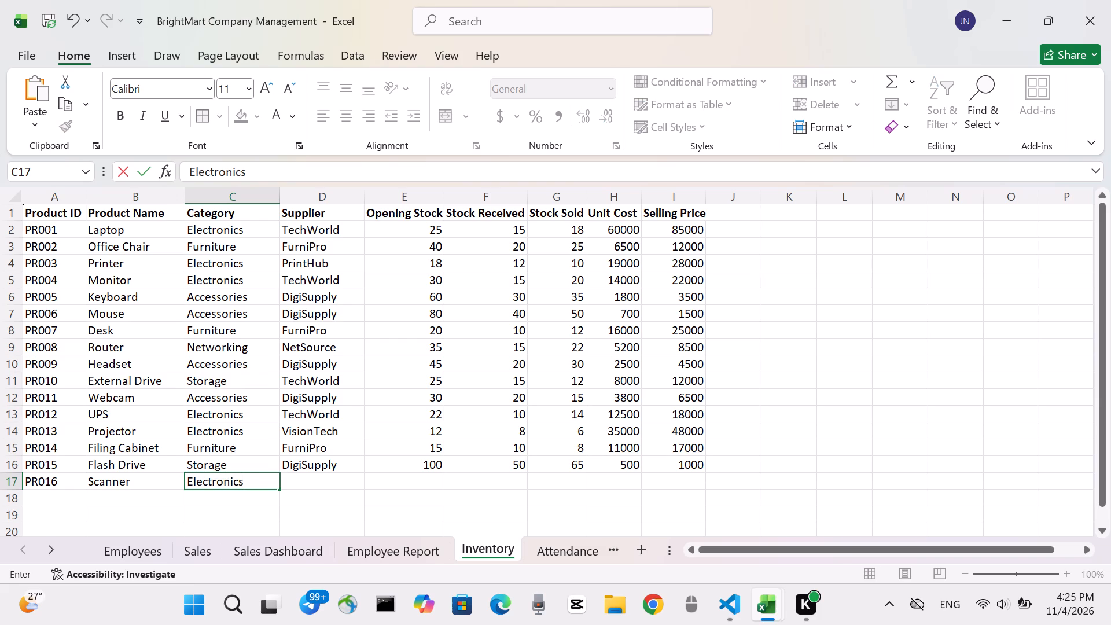
key("Right")
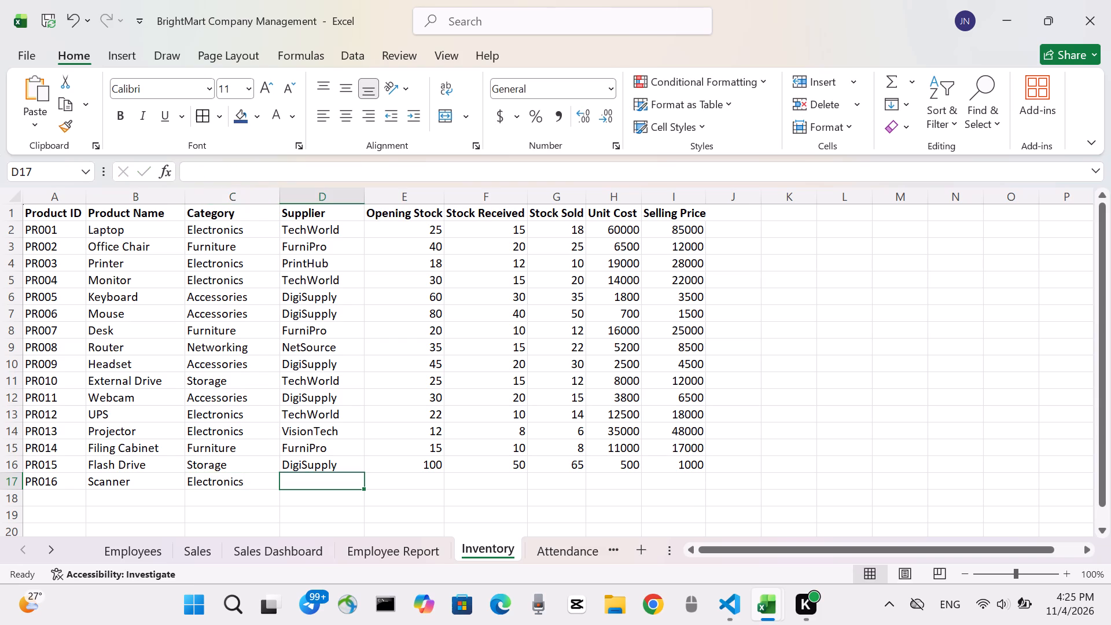
type("rin")
key("t")
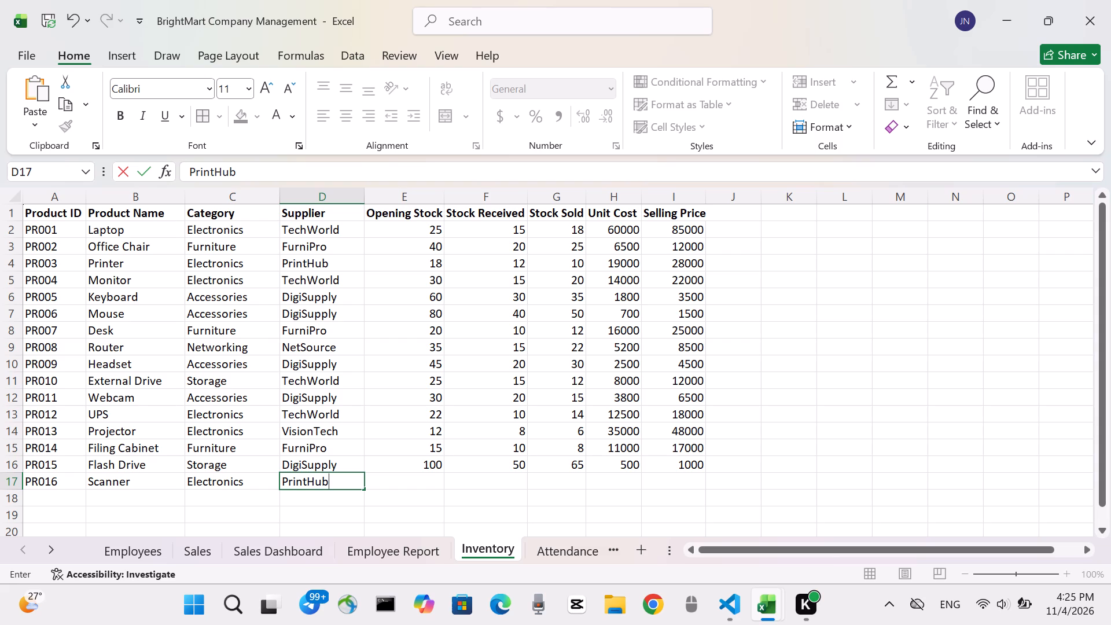
key("Right")
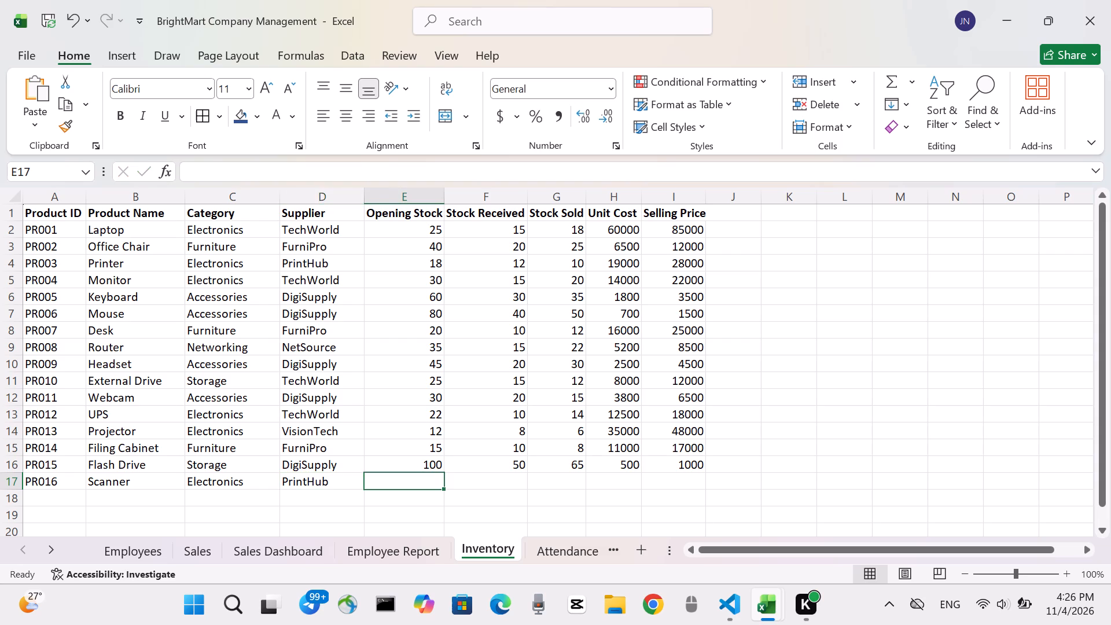
Fill in the Scanner's stock figures with 14 as opening stock, 6 as received and 9 as sold.
type("14")
key("Right")
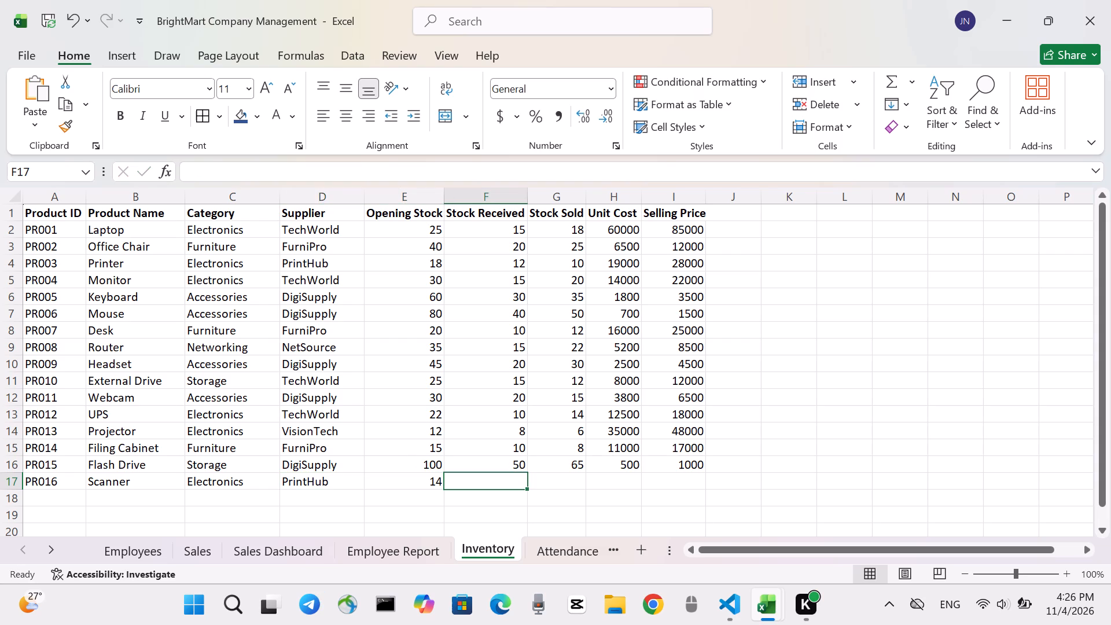
key("6")
key("Right")
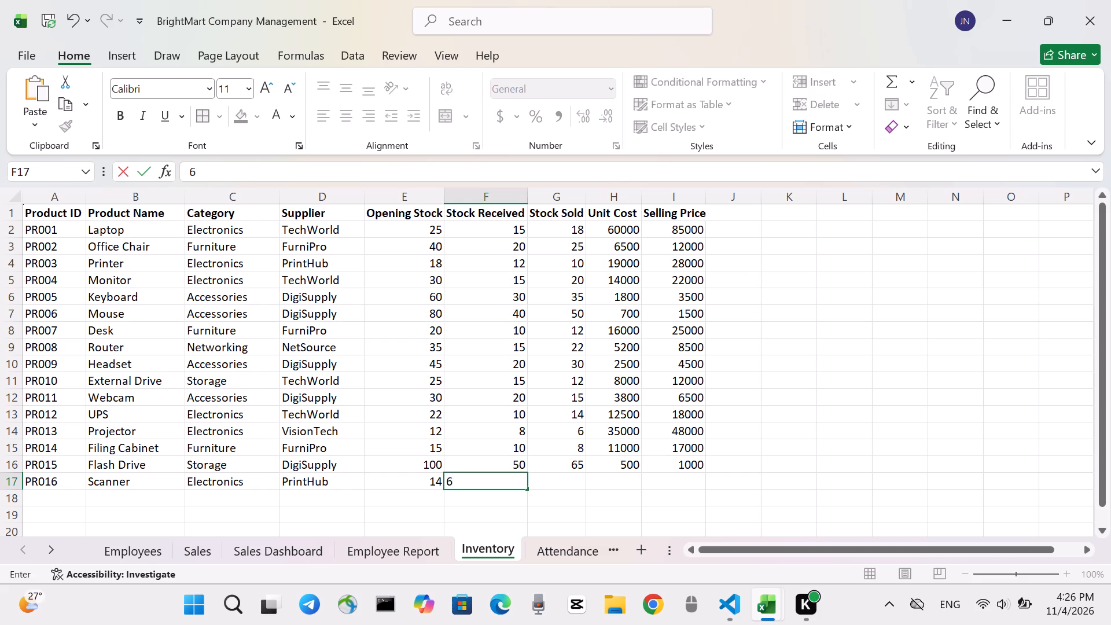
key("9")
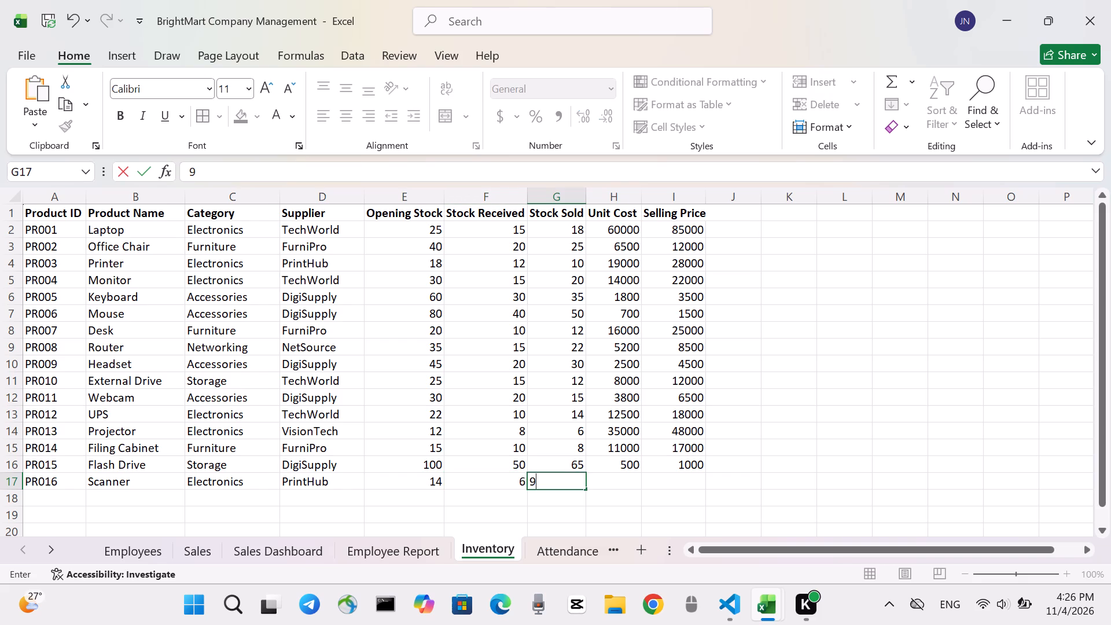
key("Right")
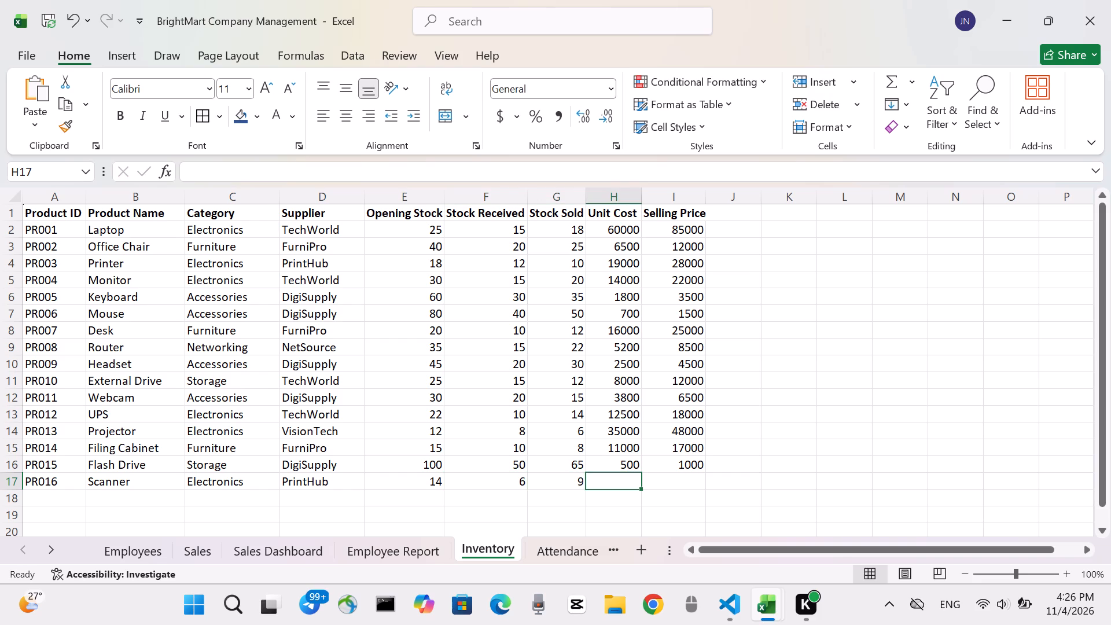
Enter 15000 as the Scanner's unit cost and 23000 as its selling price.
type("15000")
key("Right")
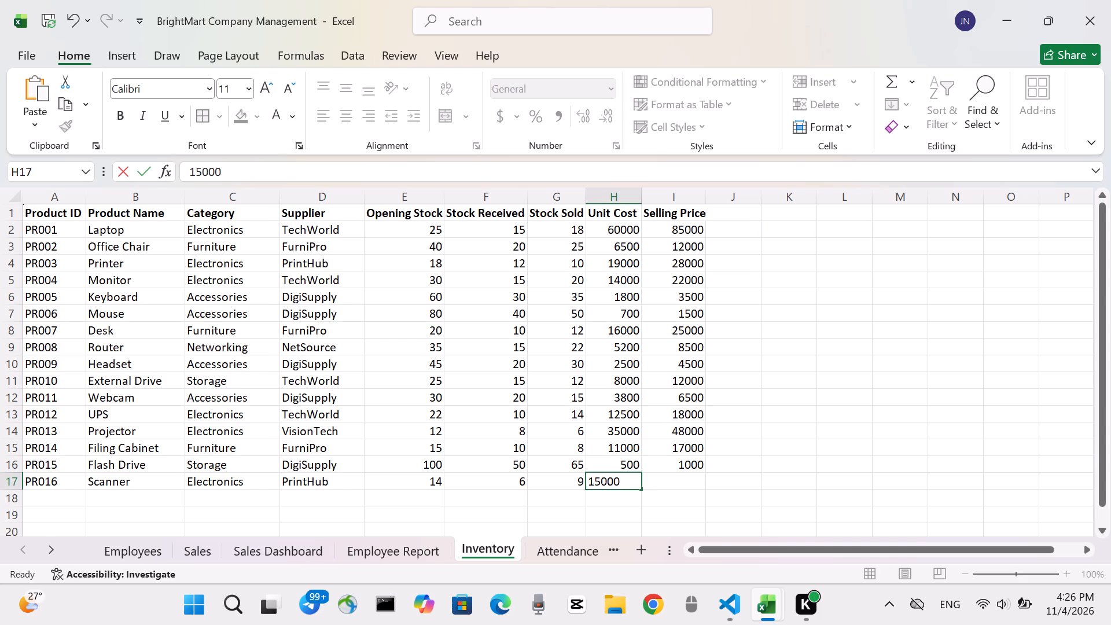
type("23000")
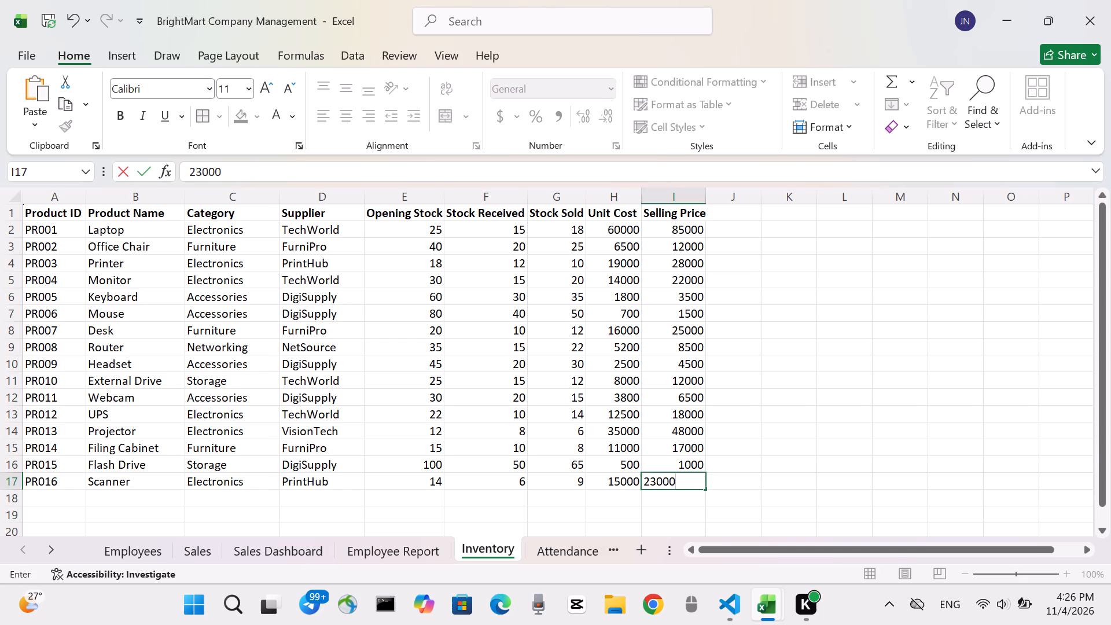
key("Down")
Start a new product record in the empty row below the Scanner with the product ID PR017.
key("Left")
key("Left")
key("Left")
key("Left")
key("Left")
key("Left")
key("Left")
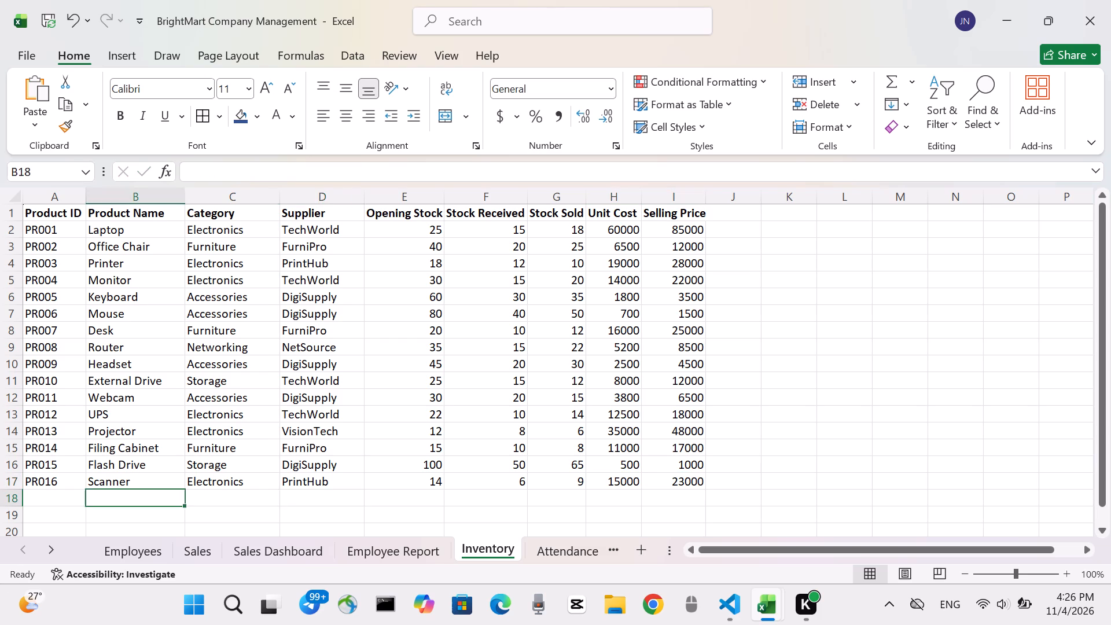
key("Left")
type("PR")
type("017")
key("Right")
Describe PR017 with the product name Office Table, the category Furniture and the supplier FurniPro.
type("ffice")
key("space")
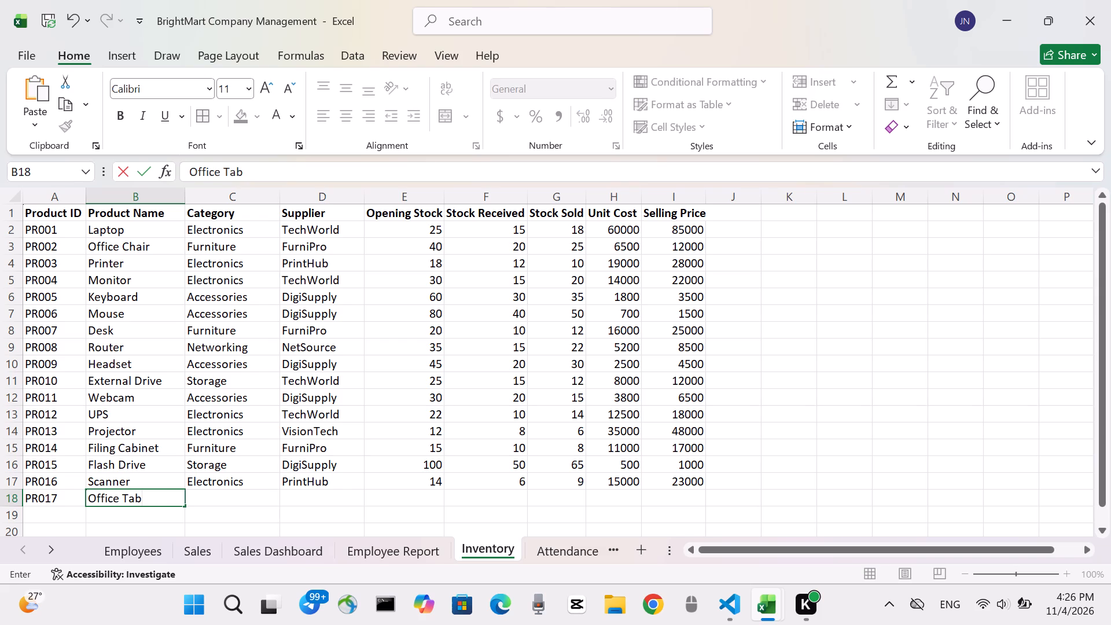
key("Right")
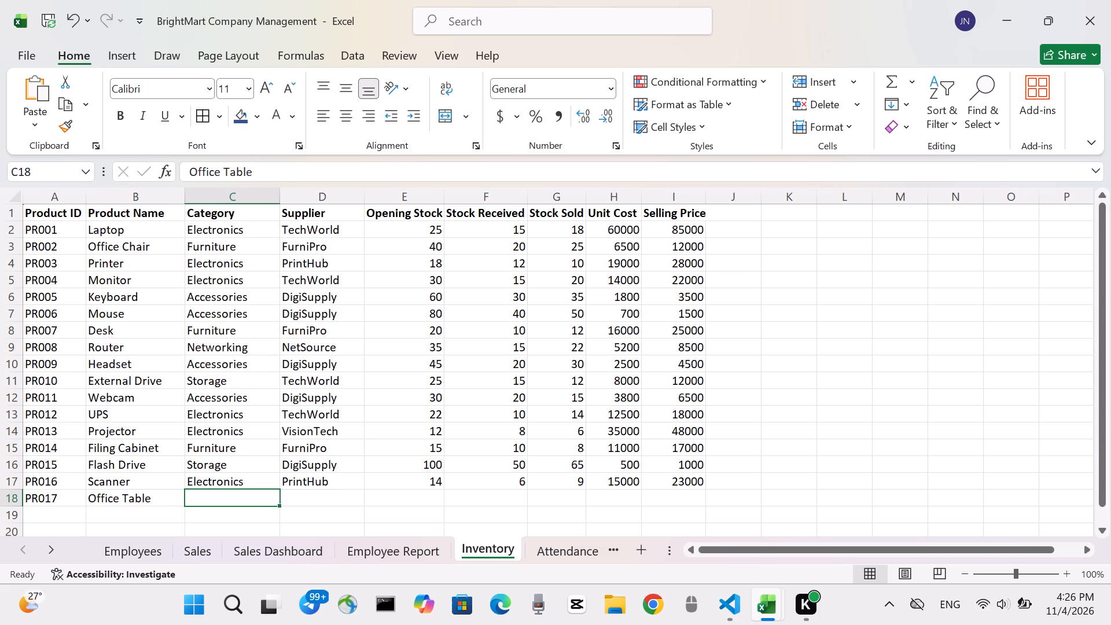
type("urniture")
key("Right")
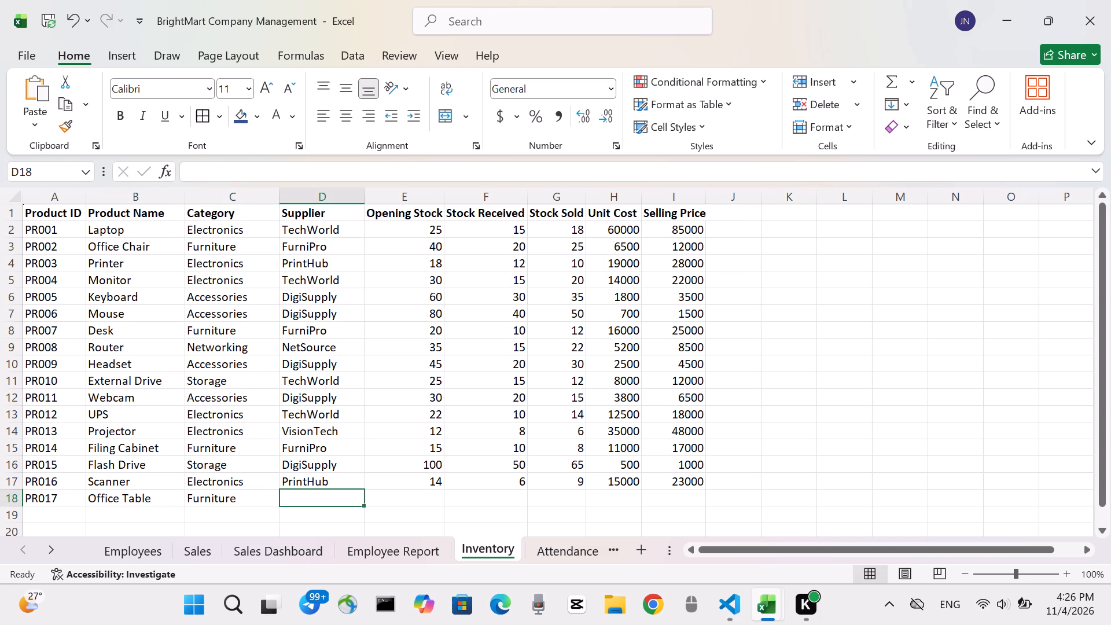
type("urni")
type("ro")
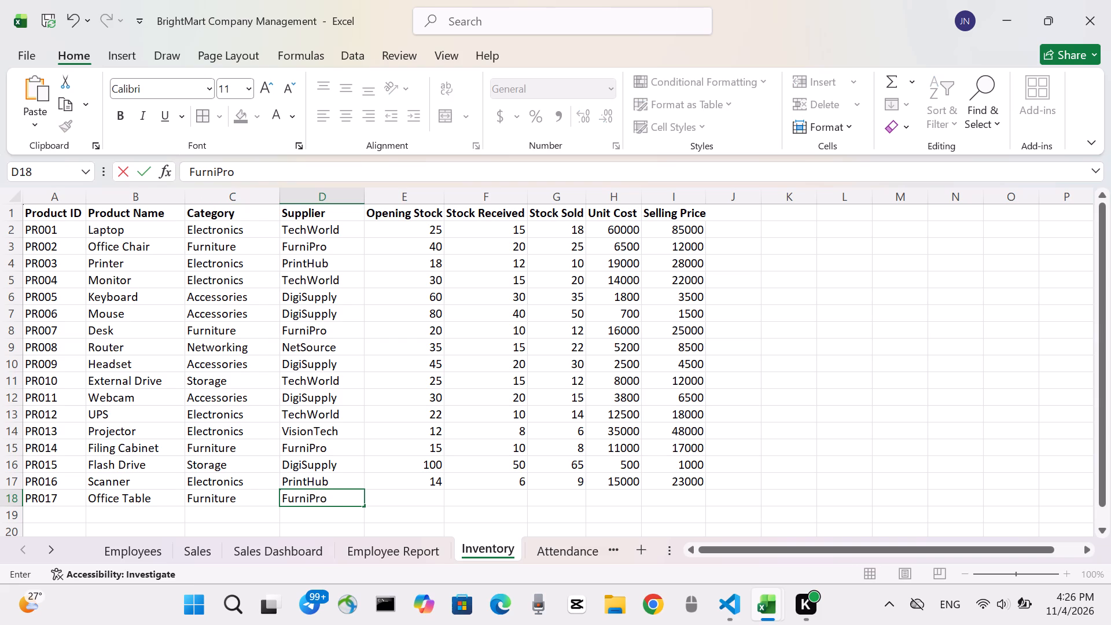
key("Right")
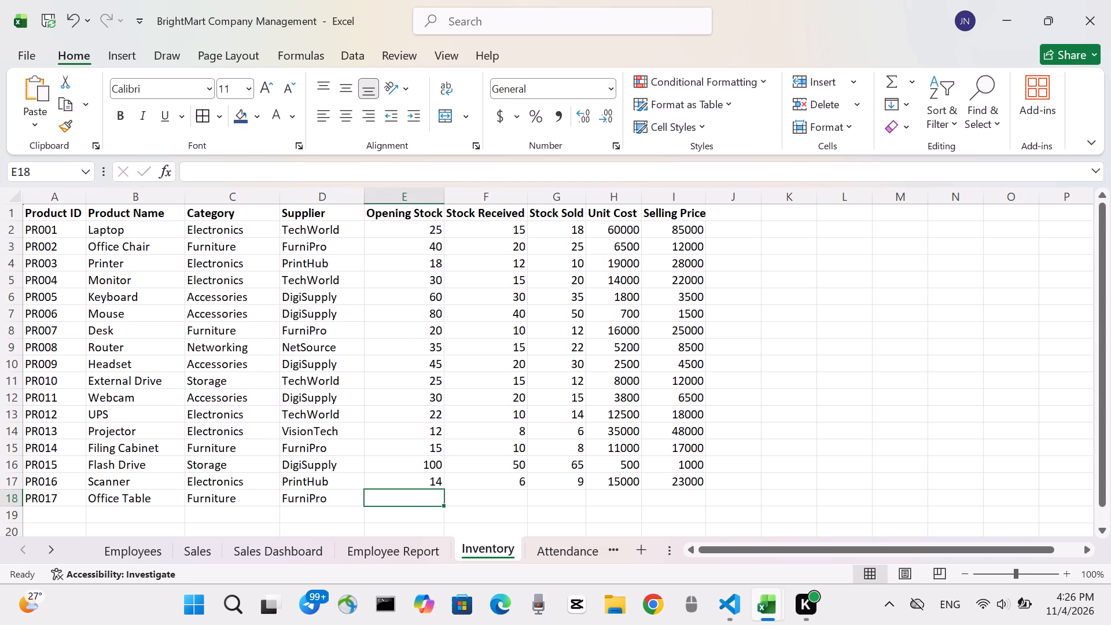
Fill in the Office Table's stock figures with 18 as opening stock, 12 as received and 10 as sold.
key("1")
key("8")
key("Right")
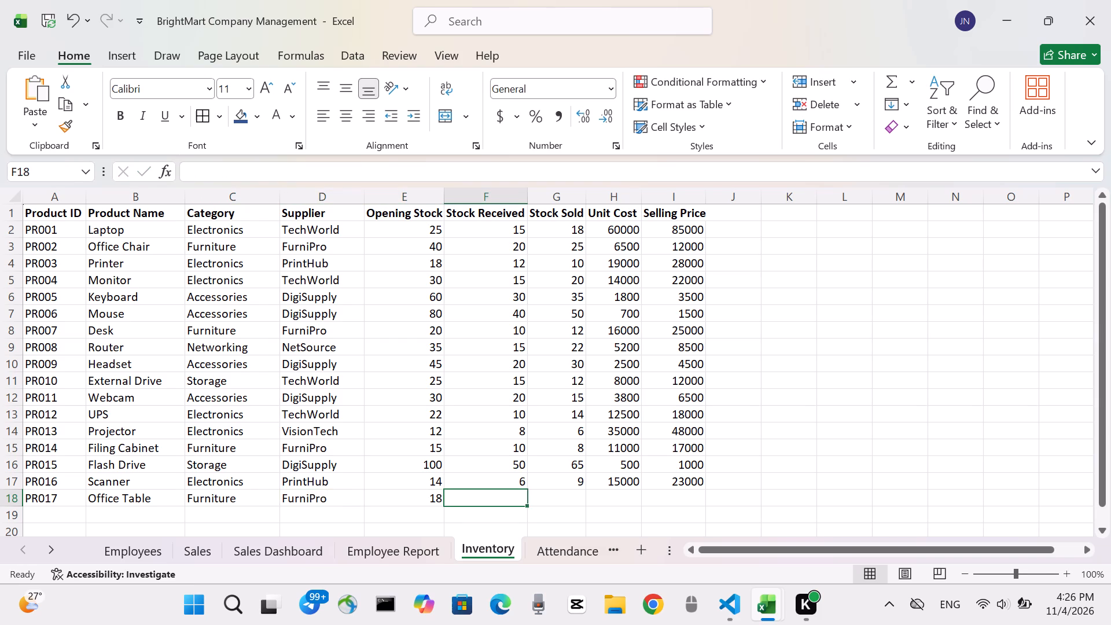
type("12")
key("Right")
type("10")
key("Right")
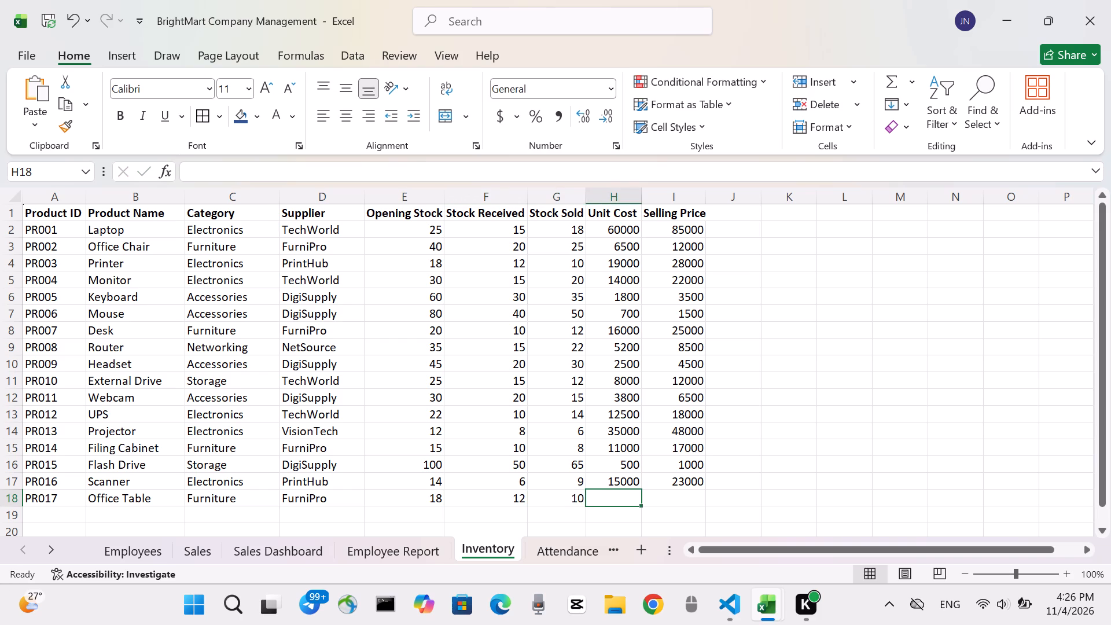
Enter 18000 as the Office Table's unit cost and 28000 as its selling price.
type("18000")
key("Right")
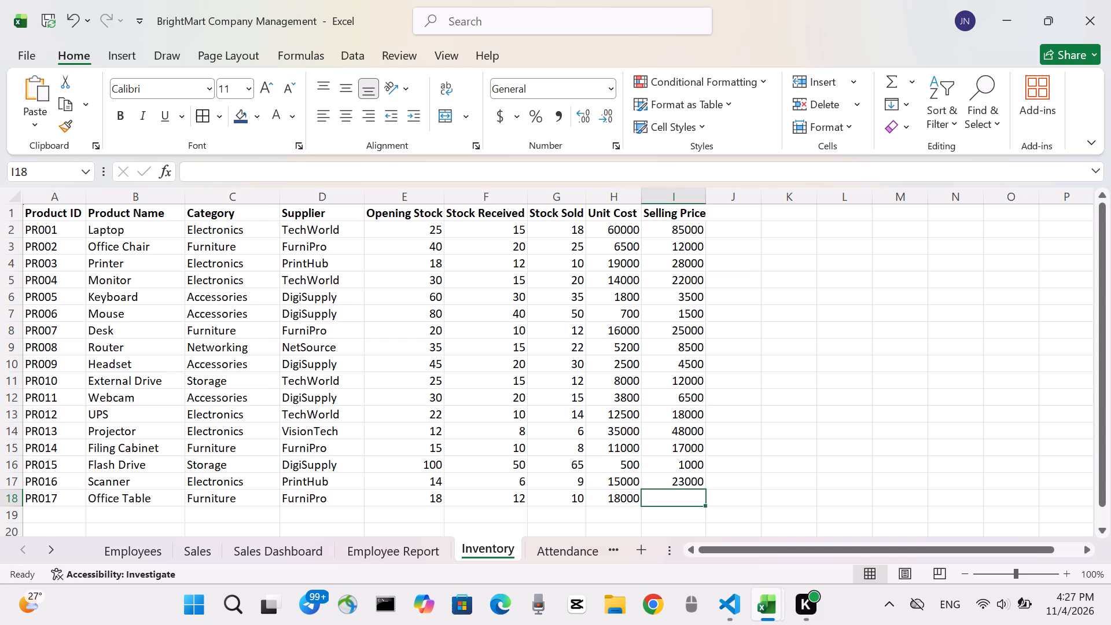
key("2")
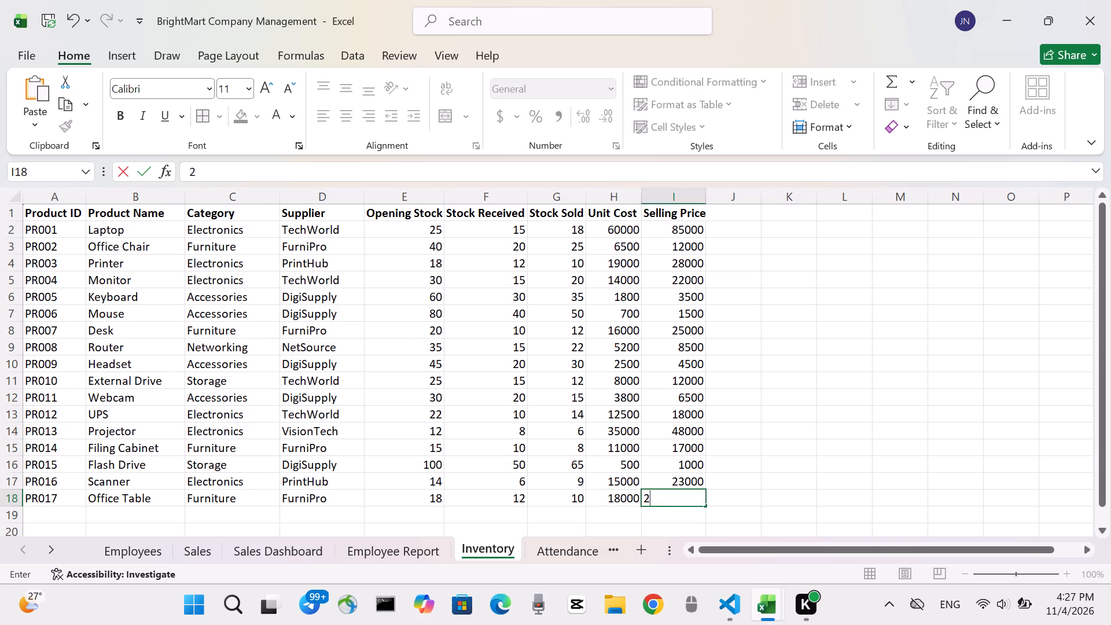
type("8000")
key("Down")
Start a new product record in the empty row below the Office Table with the product ID PR018.
key("Left")
key("Left")
key("Left")
key("Left")
key("Left")
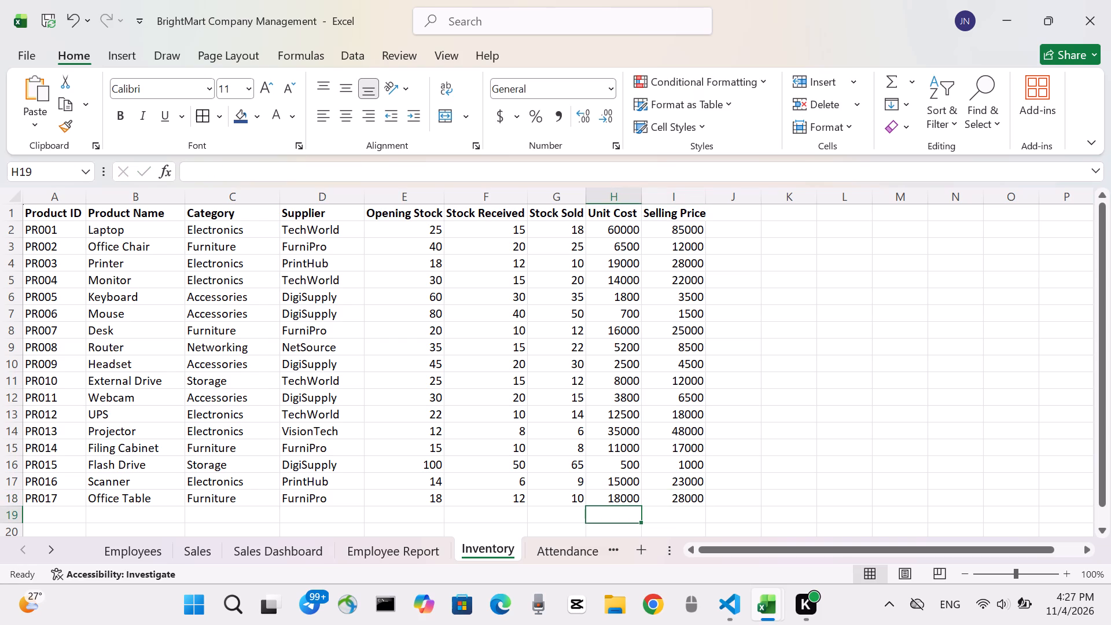
key("Left")
key("Left")
key("Left")
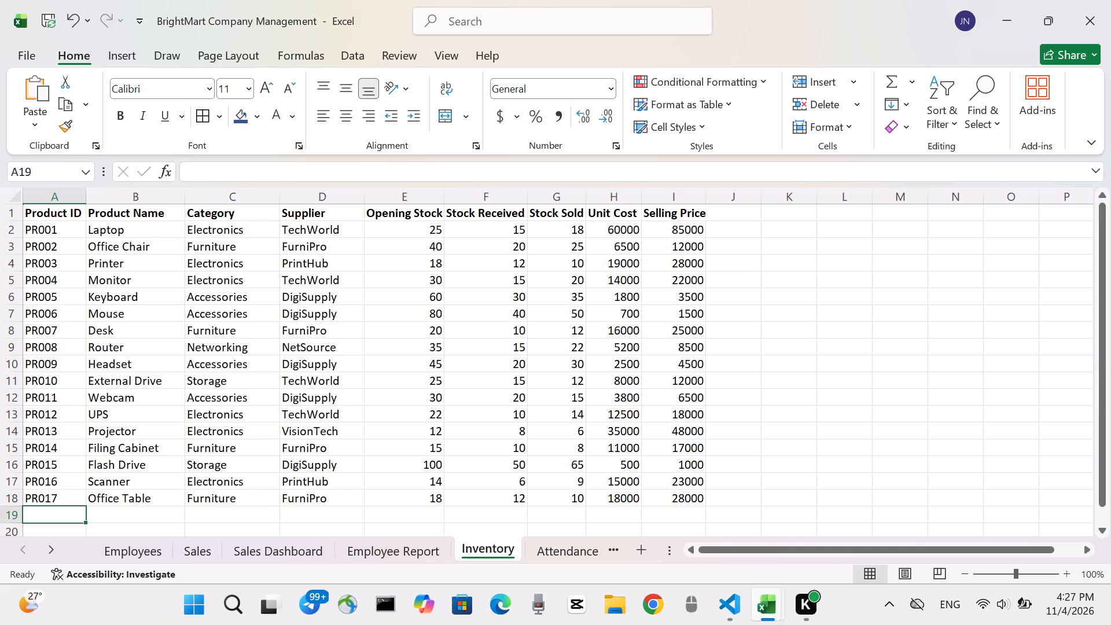
key("p")
key("r")
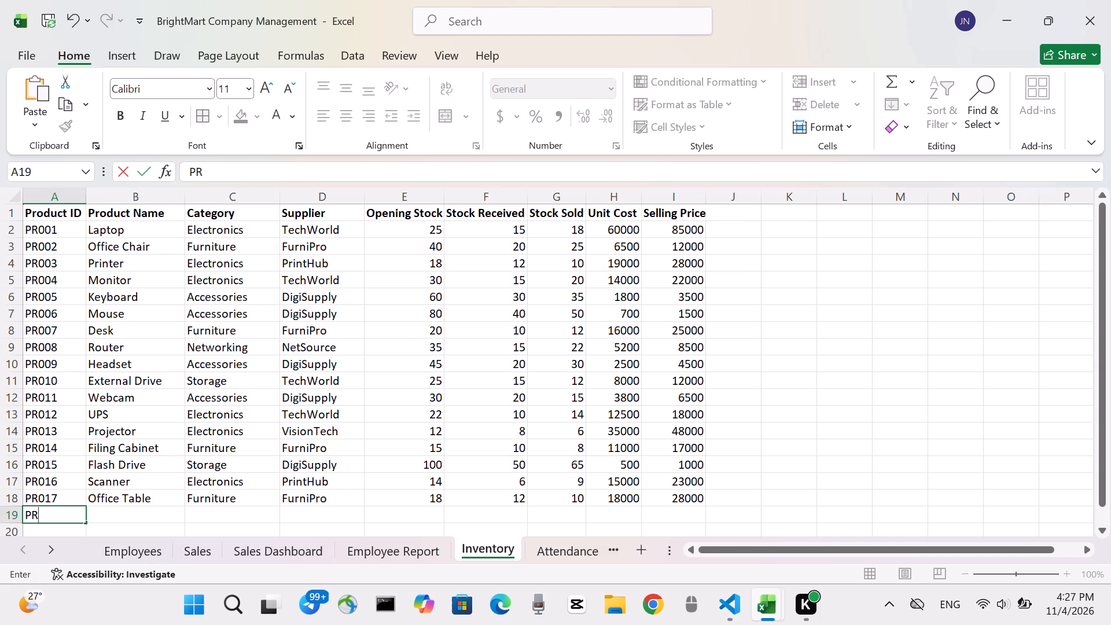
type("018")
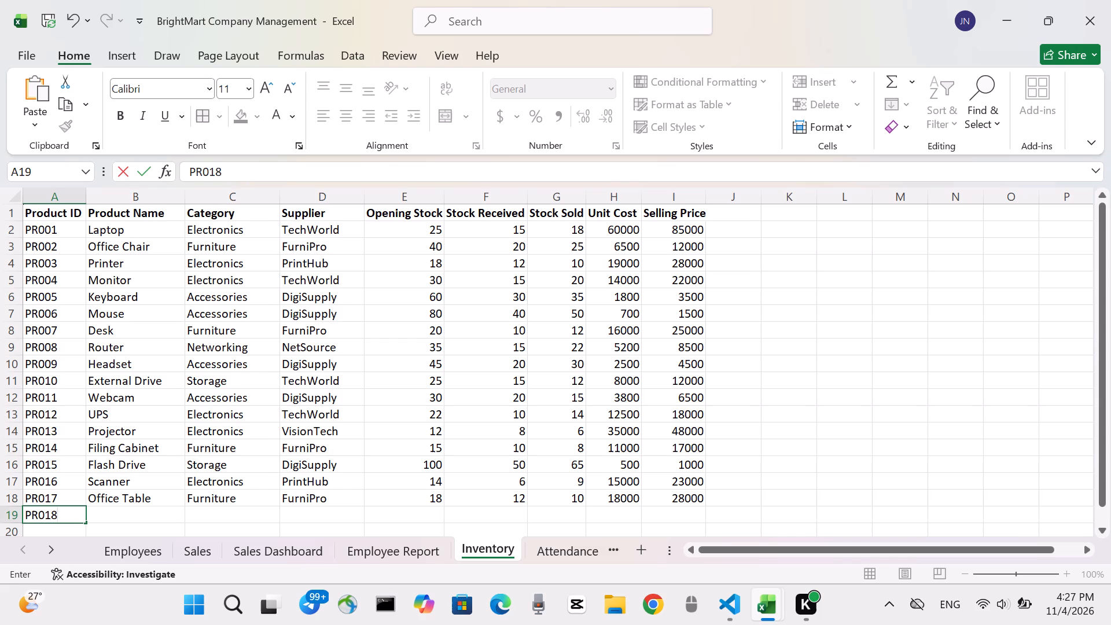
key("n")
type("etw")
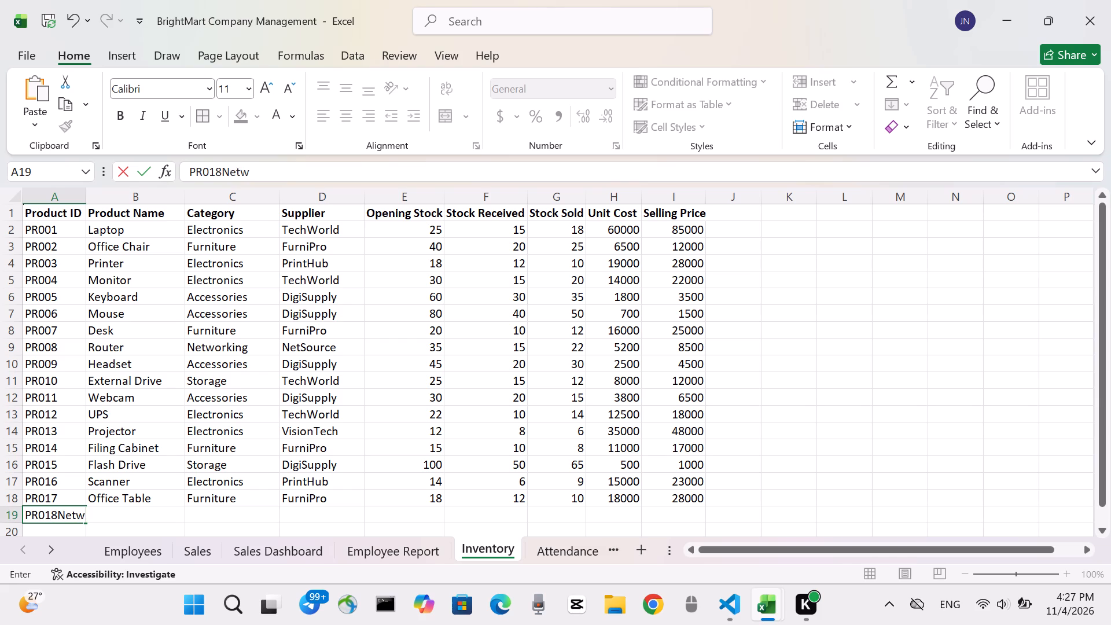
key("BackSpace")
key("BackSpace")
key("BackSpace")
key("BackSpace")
Describe PR018 with the product name Network Switch, the category Networking and the supplier NetSource.
key("Right")
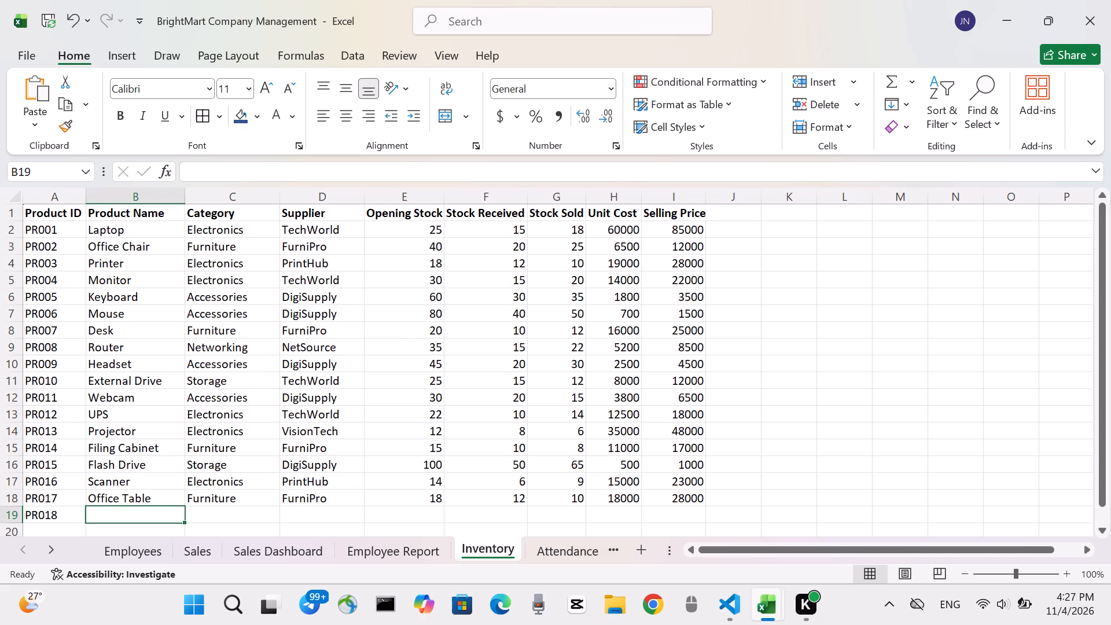
key("n")
key("BackSpace")
key("m")
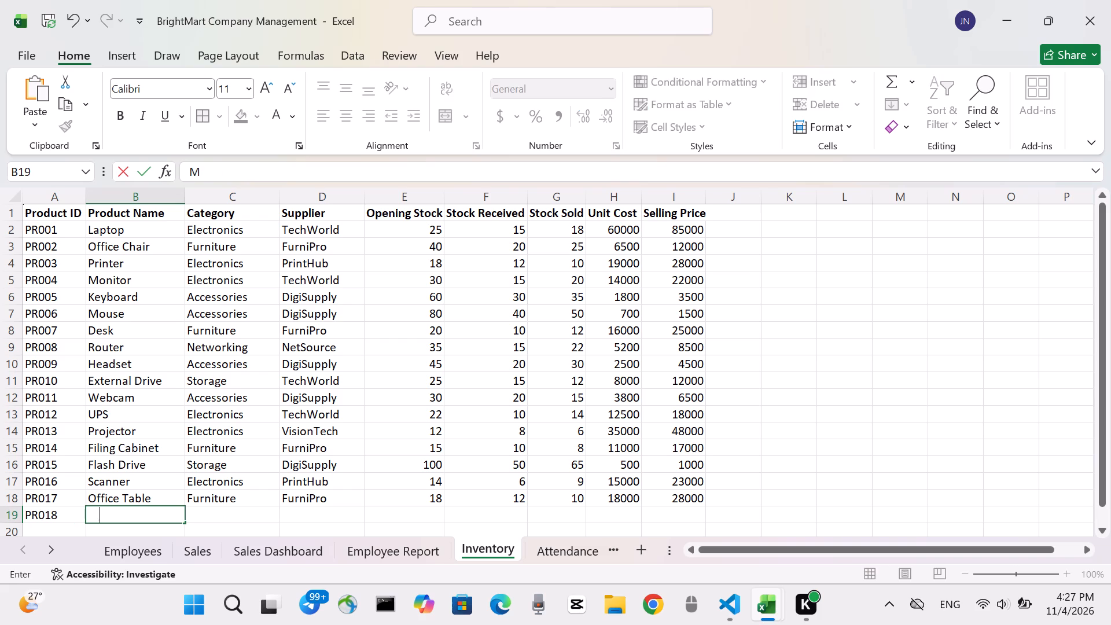
key("BackSpace")
type("etw")
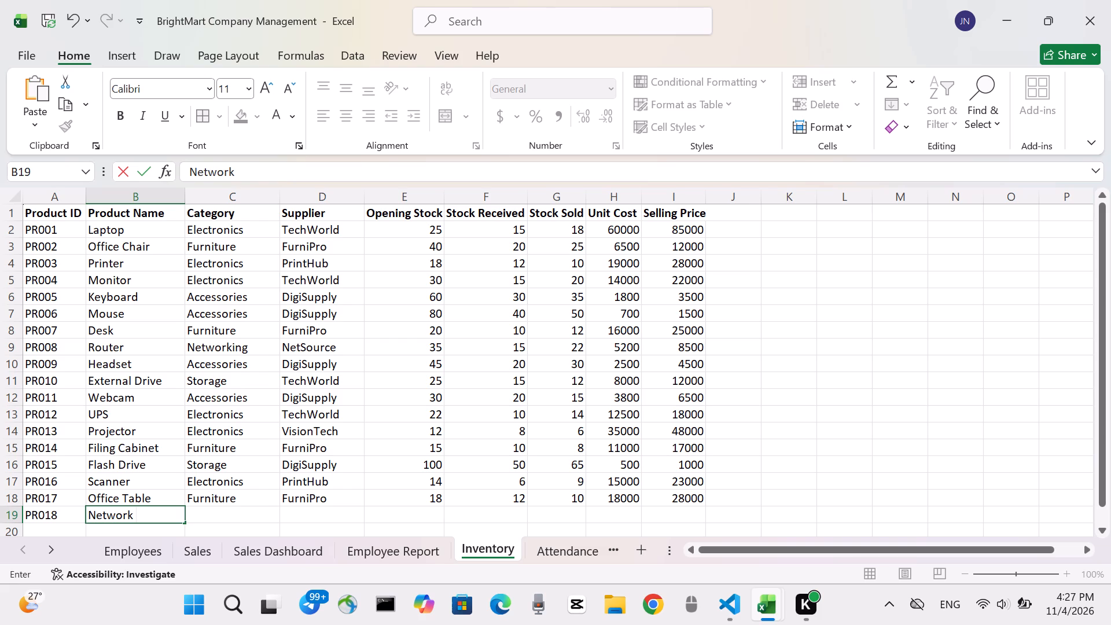
key("s")
key("Right")
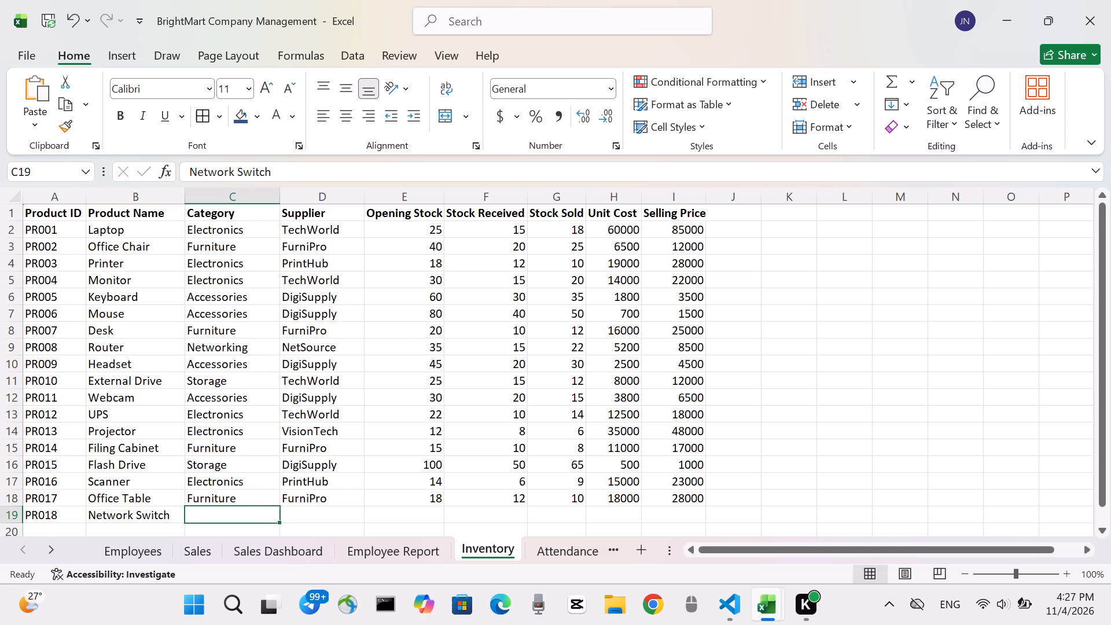
type("etw")
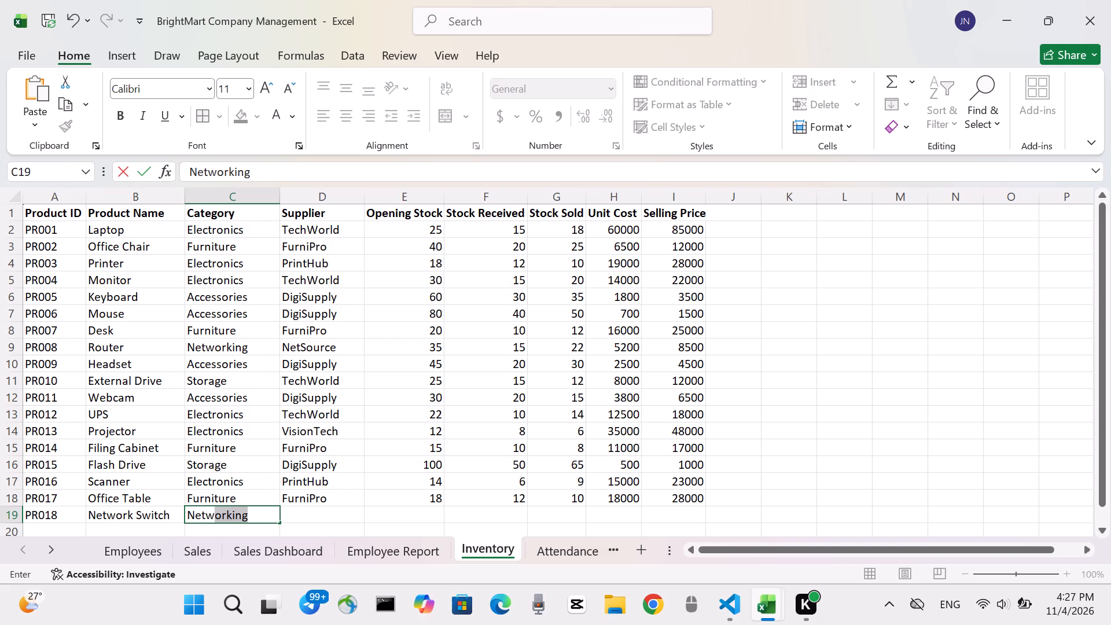
type("orking")
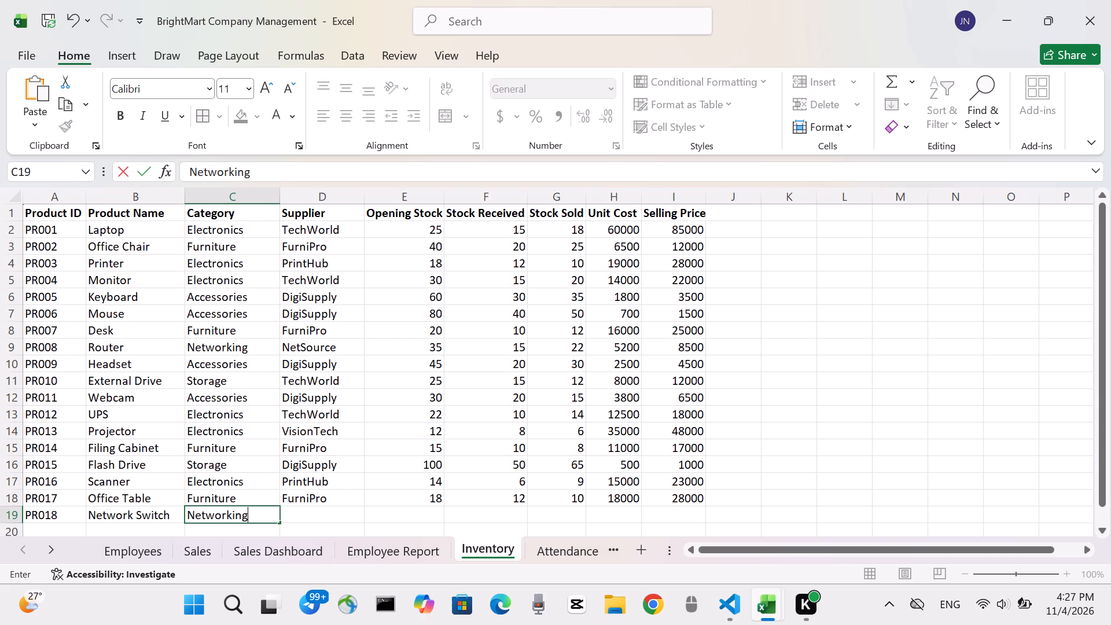
key("Right")
type("et")
type("ource")
key("Right")
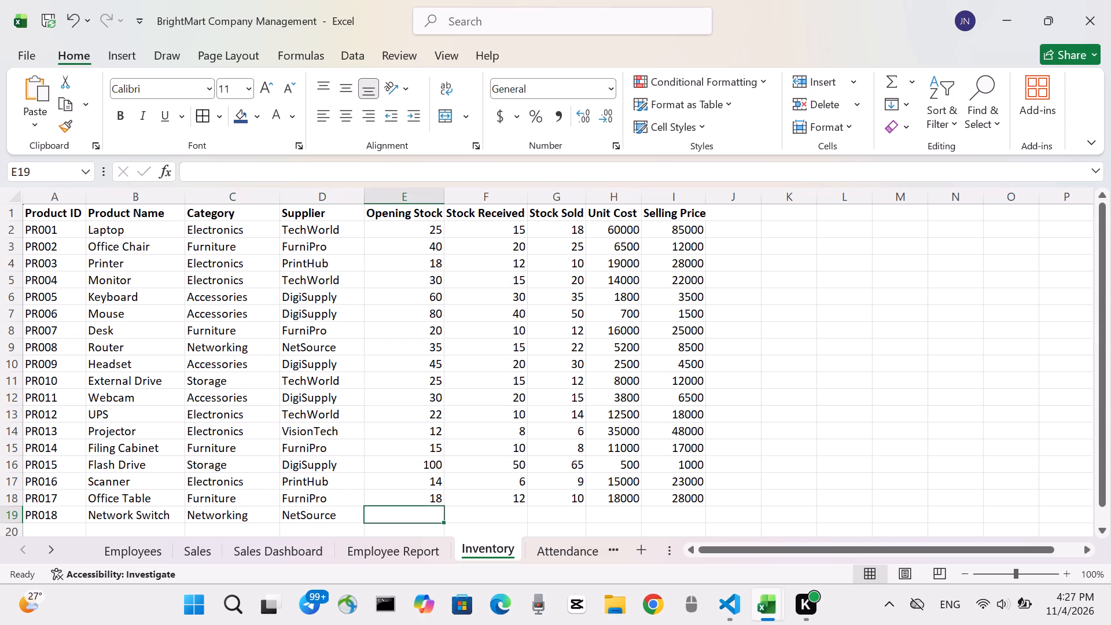
Fill in the Network Switch's stock figures with 20 as opening stock, 10 as received and 12 as sold.
type("20")
key("Right")
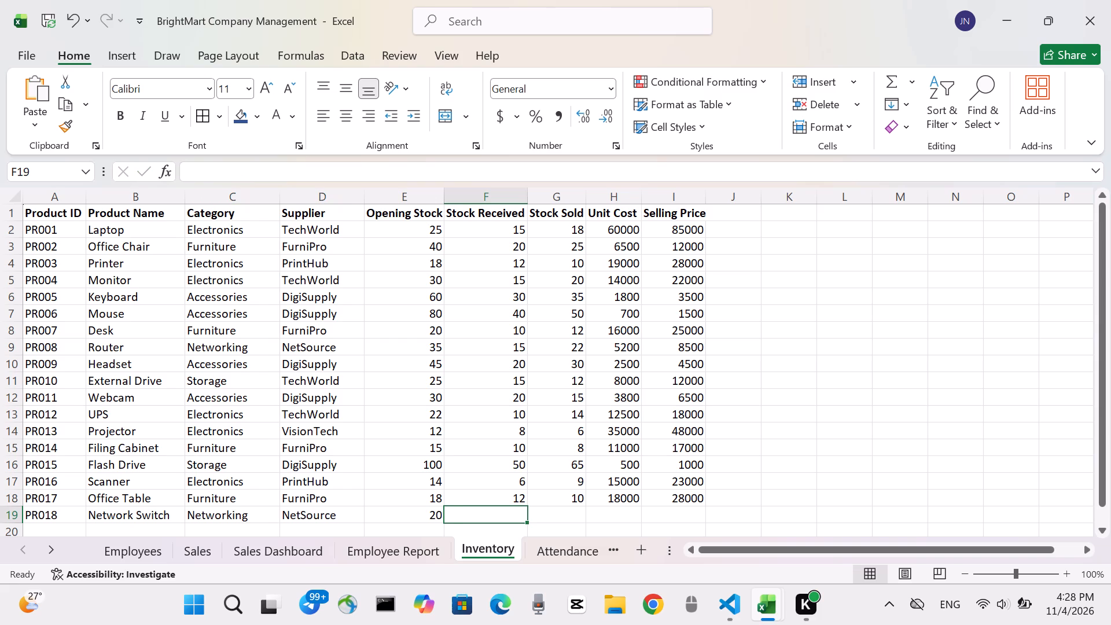
type("10")
key("Right")
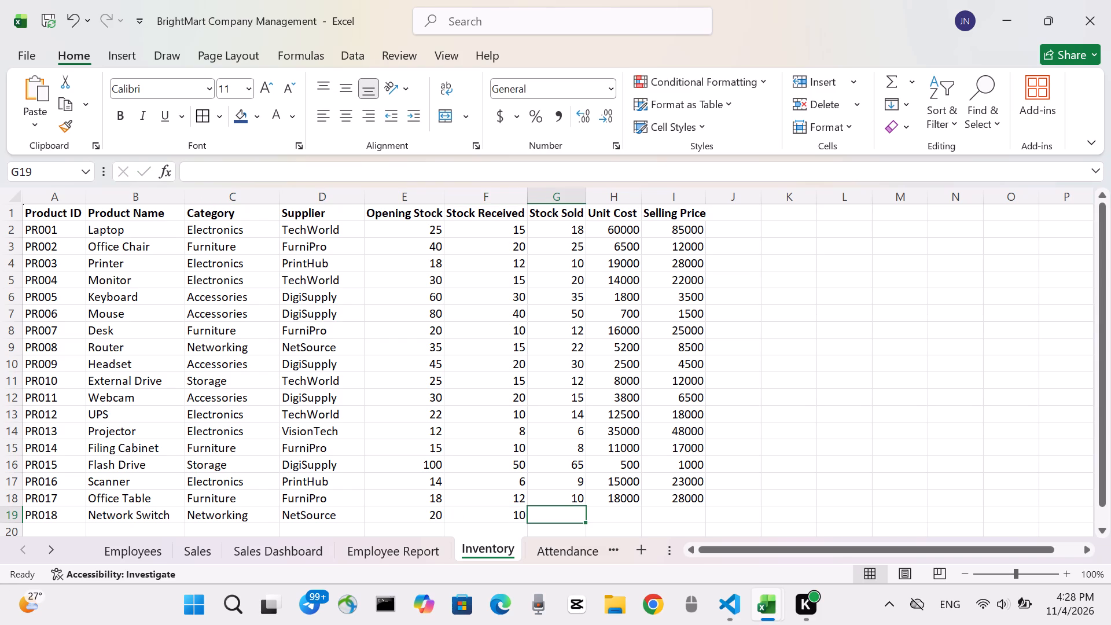
type("12")
key("Right")
Enter 7500 as the Network Switch's unit cost and 11500 as its selling price.
type("7500")
key("Right")
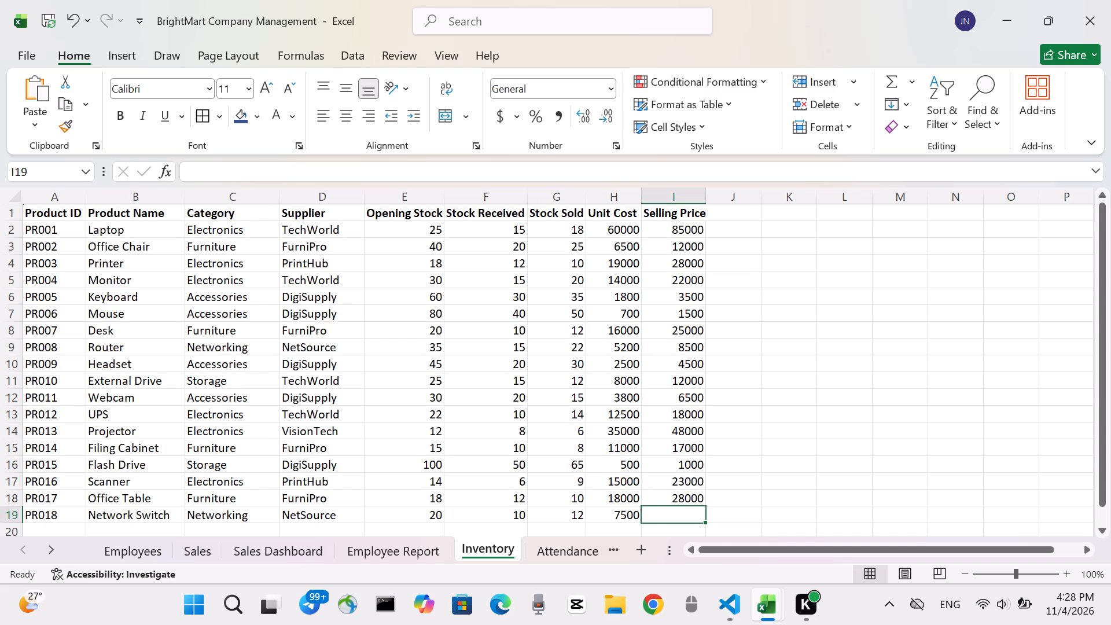
type("11500")
key("Down")
Start a new product record in the empty row below the Network Switch with the product ID PR019.
key("Left")
key("Left")
key("Left")
key("Left")
key("Left")
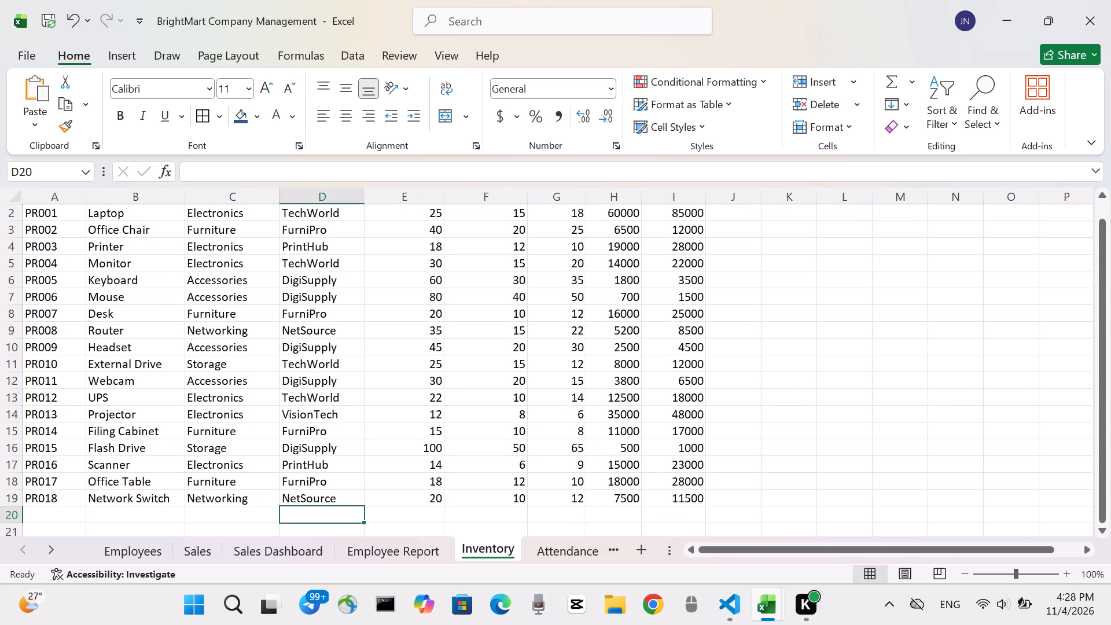
key("Left")
key("Left")
key("Left")
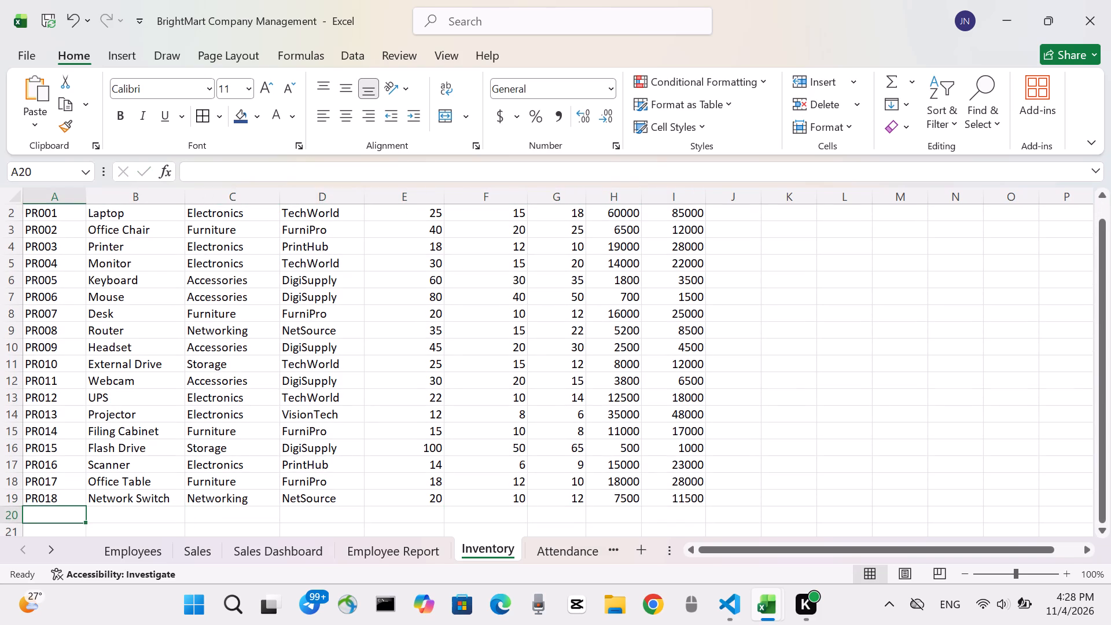
key("p")
type("R019")
key("Right")
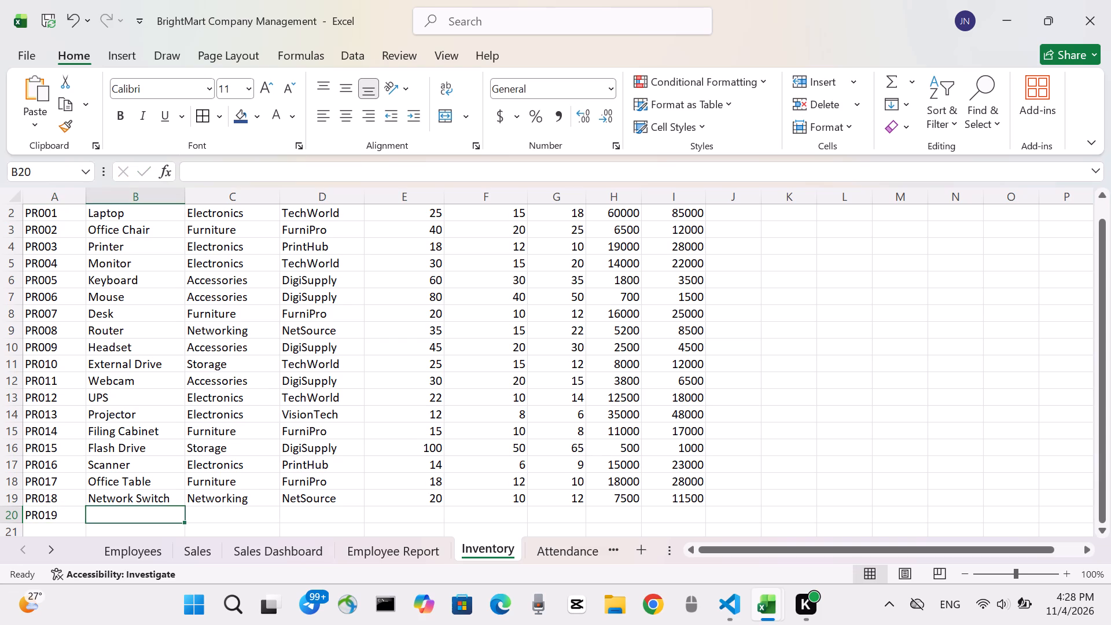
Describe PR019 with the product name Smartphone, the category Electronics and the supplier TechWorld.
type("martph")
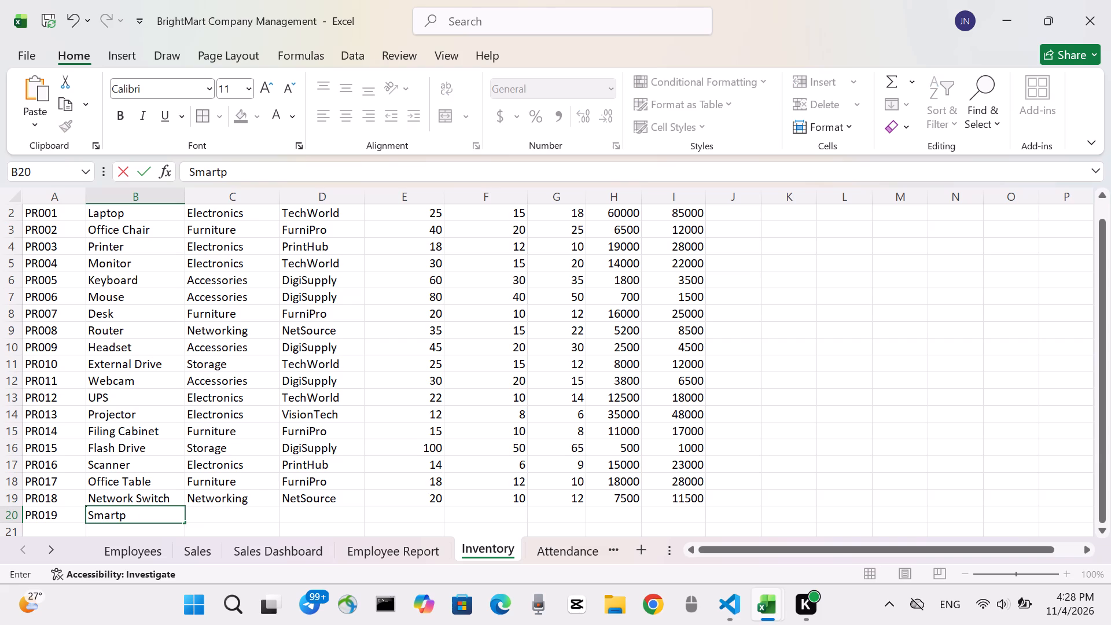
type("one")
key("Right")
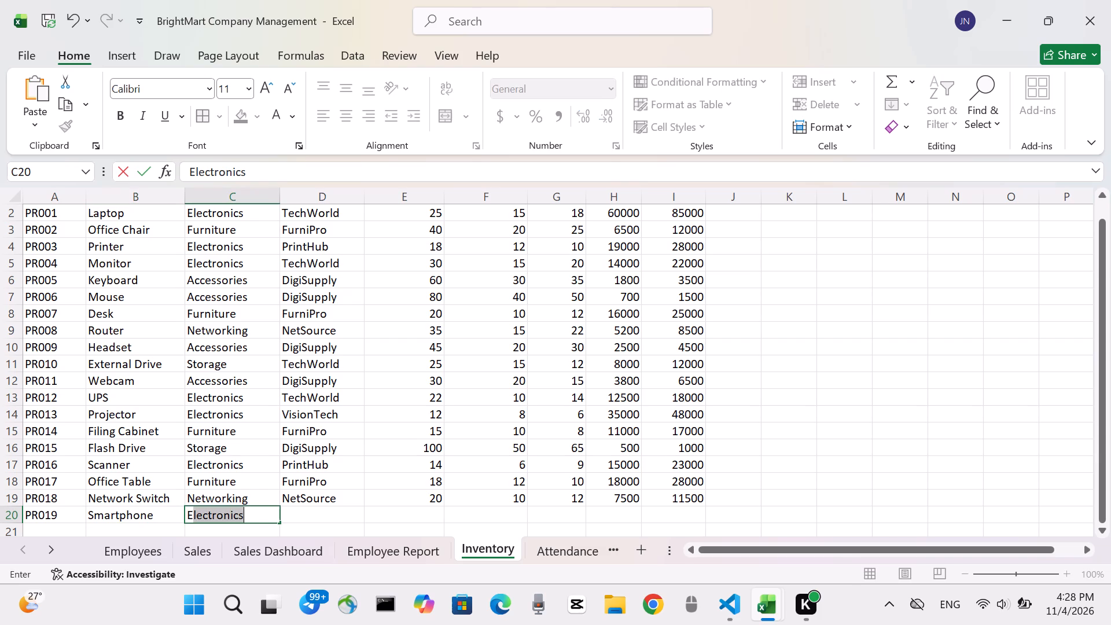
type("lectronica")
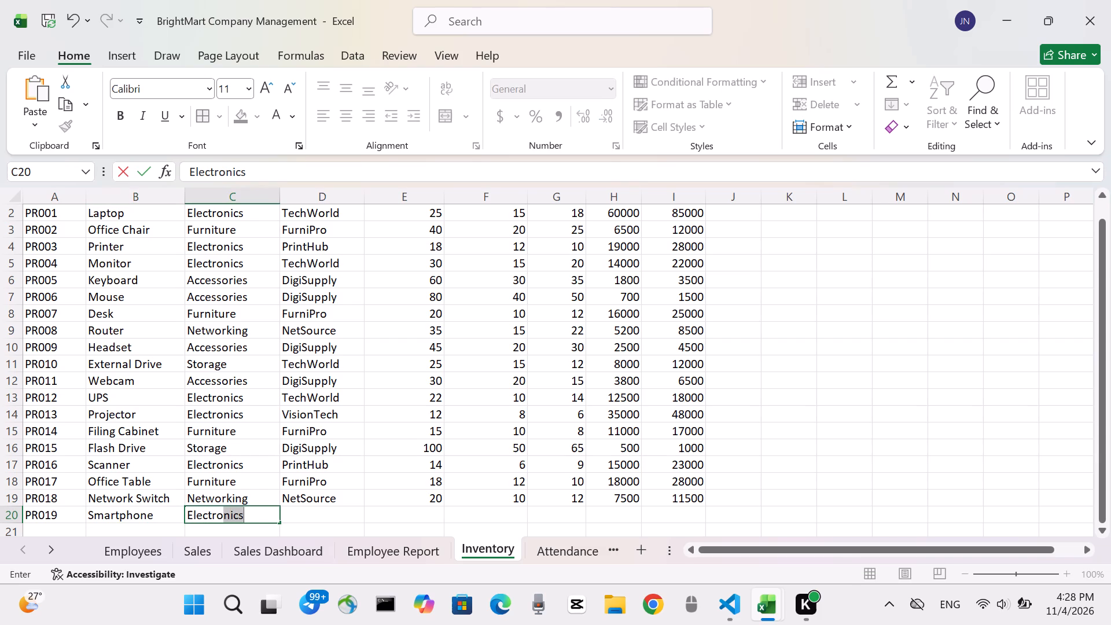
key("BackSpace")
key("s")
key("Right")
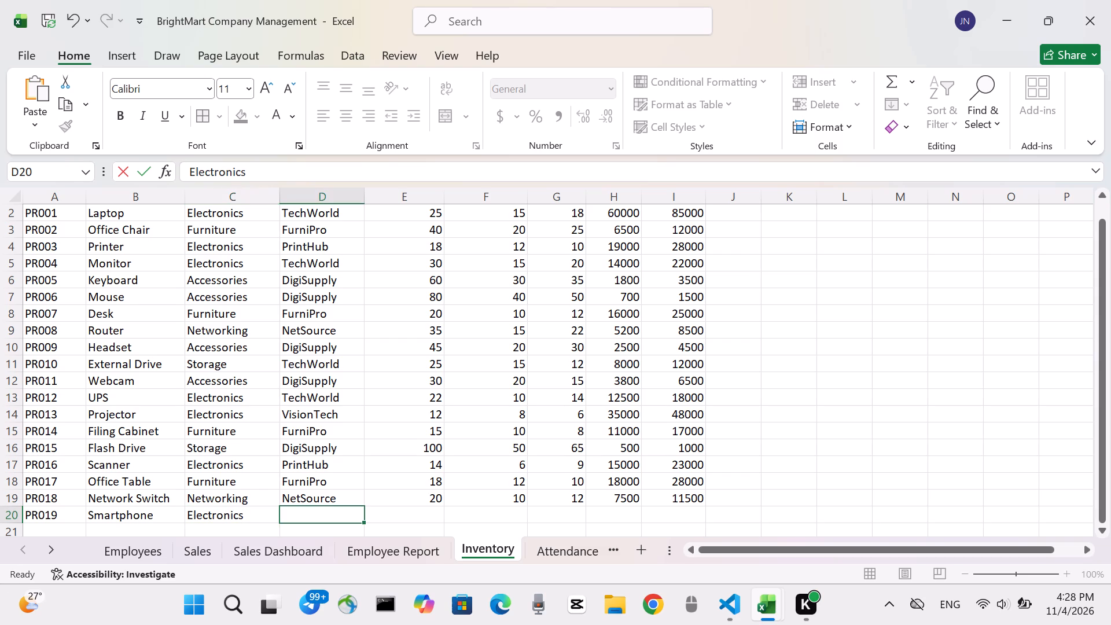
type("ech")
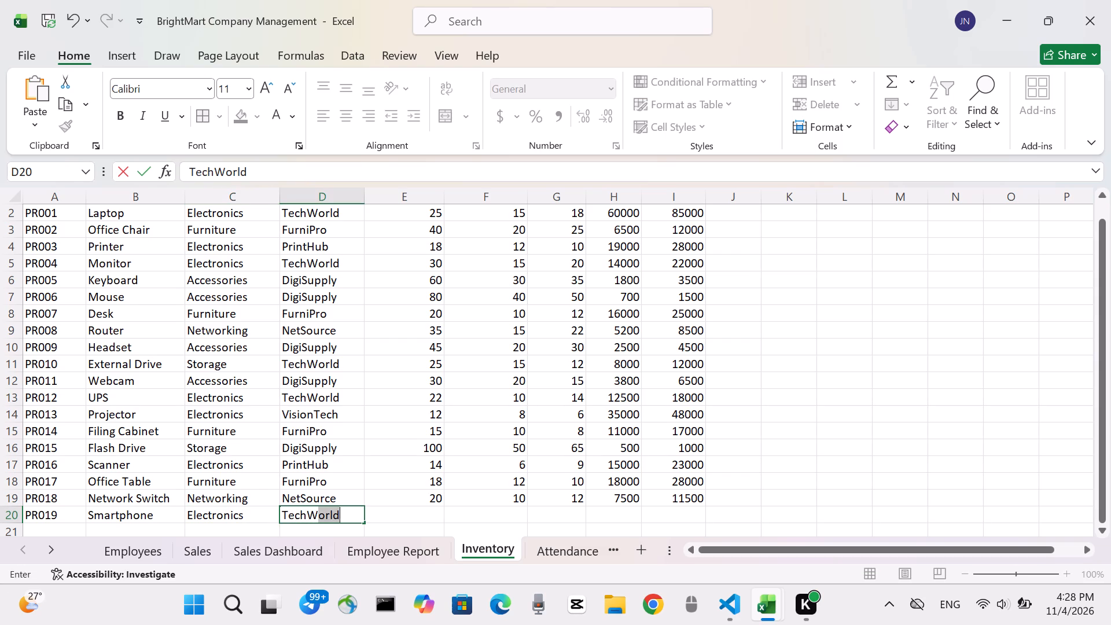
type("orld")
key("Right")
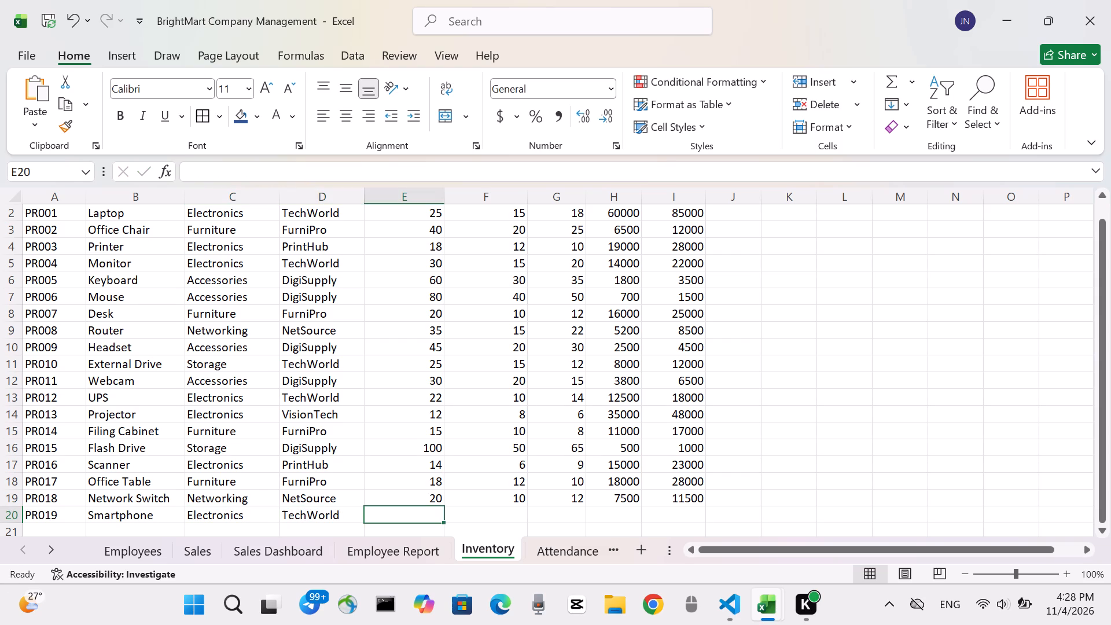
Fill in the Smartphone's stock figures with 16 as opening stock, 10 as received and 8 as sold.
type("16")
key("Right")
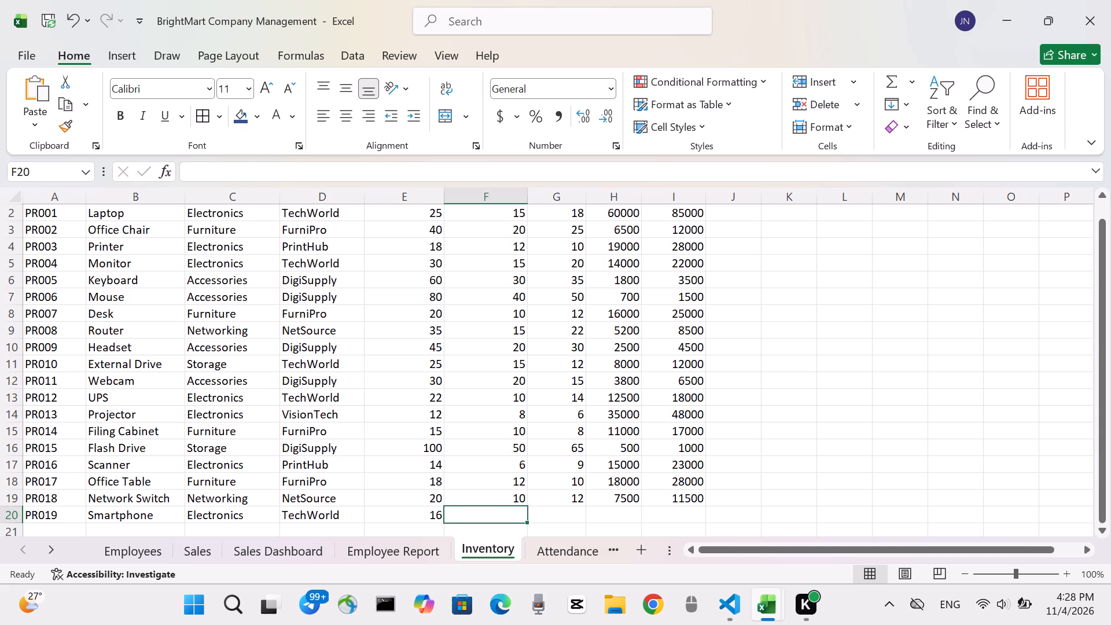
key("2")
key("BackSpace")
key("1")
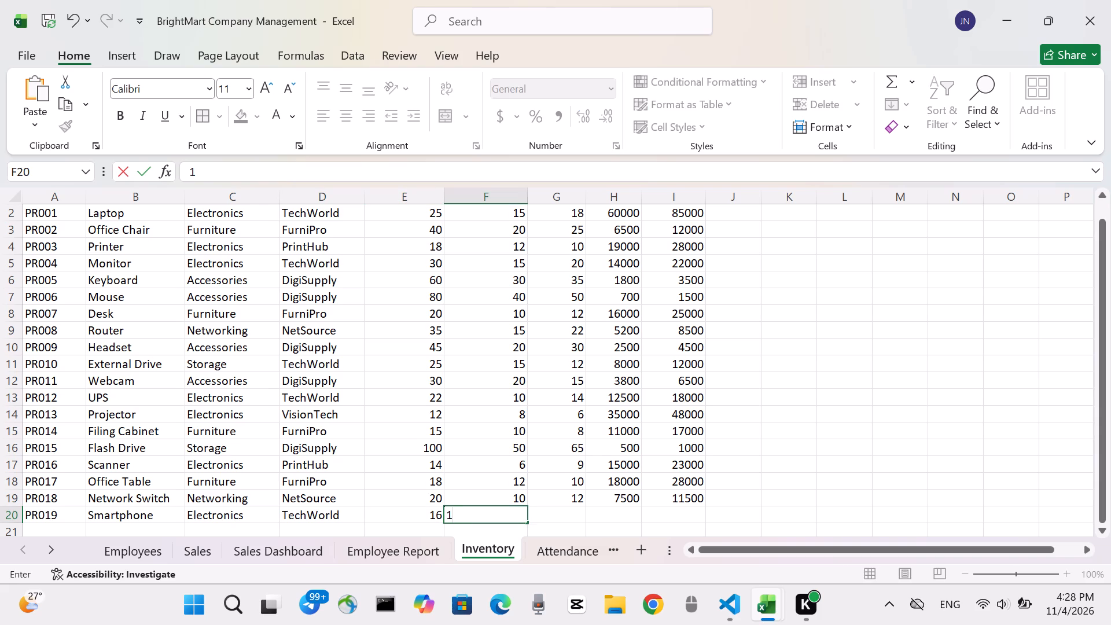
key("0")
key("Right")
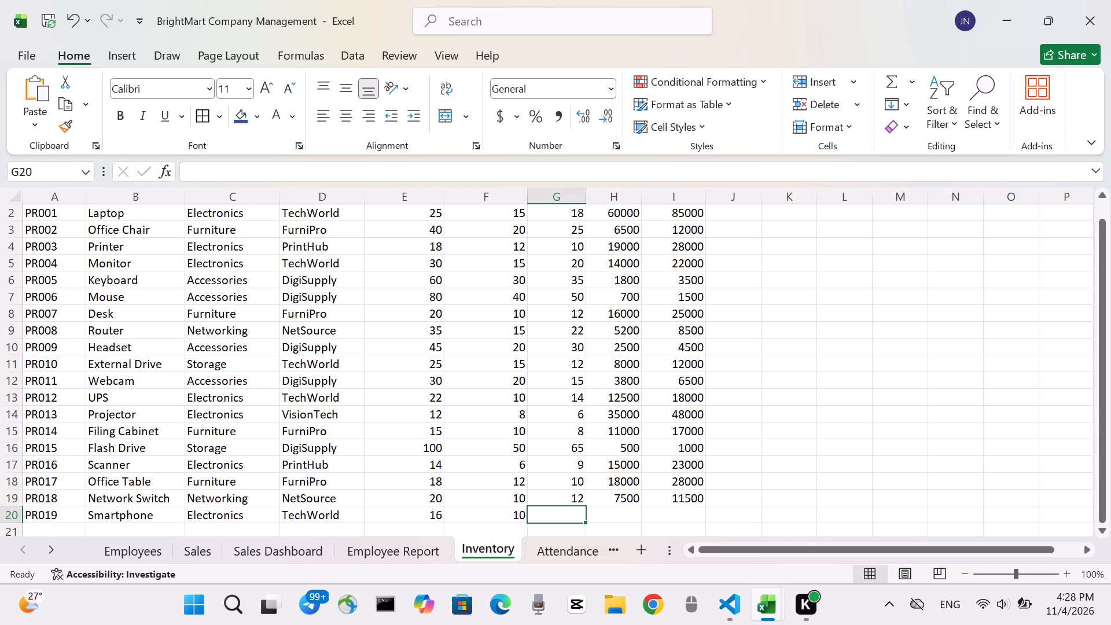
key("8")
key("Right")
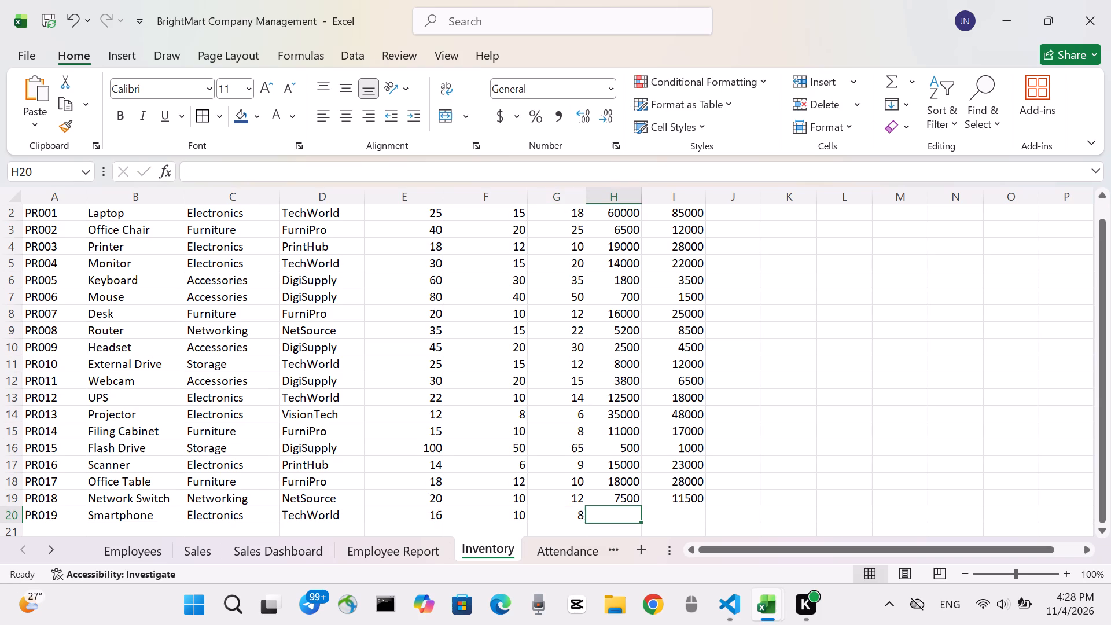
Enter 28000 as the Smartphone's unit cost and 40000 as its selling price.
key("2")
type("8000")
key("Right")
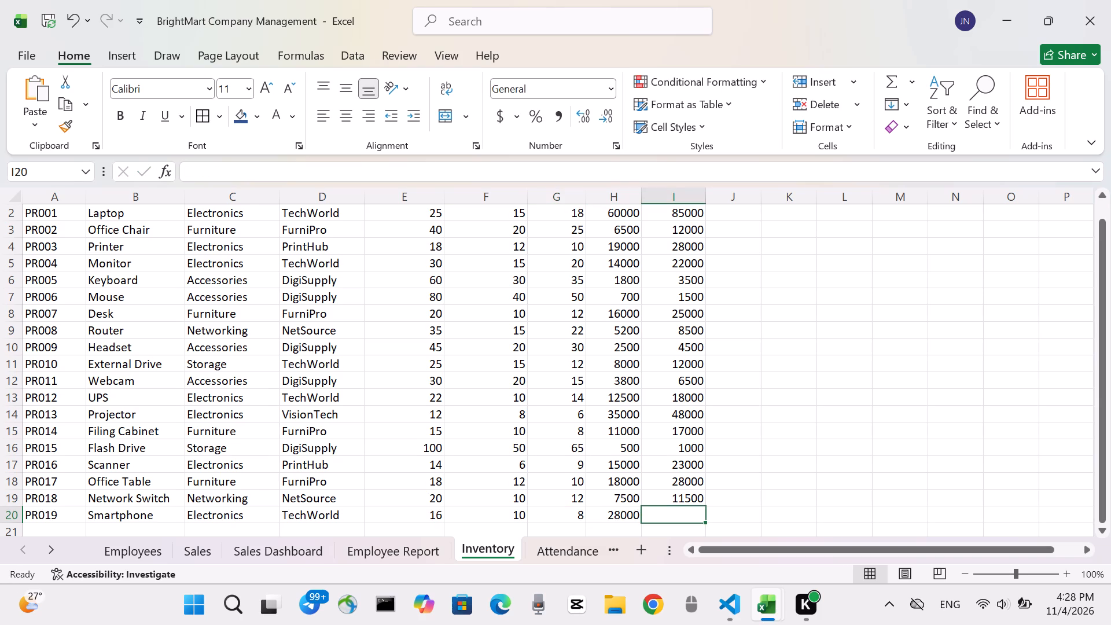
type("40000")
key("Down")
Start a new product record in the empty row below the Smartphone with the product ID PR020.
key("Left")
key("Left")
key("Left")
key("Left")
key("Left")
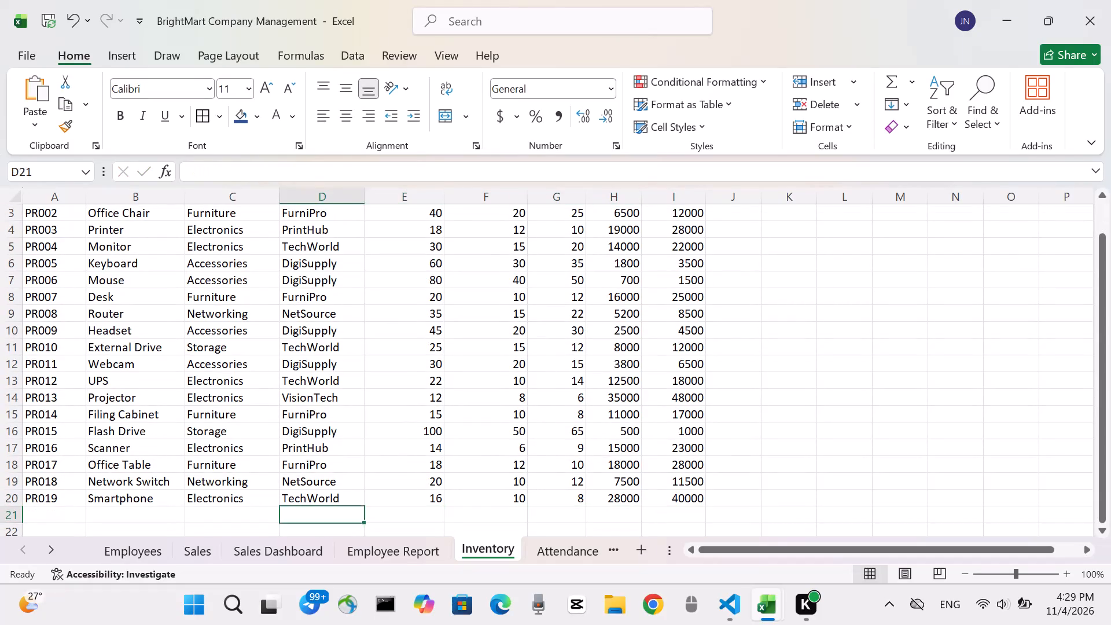
key("Left")
key("Left")
key("Left")
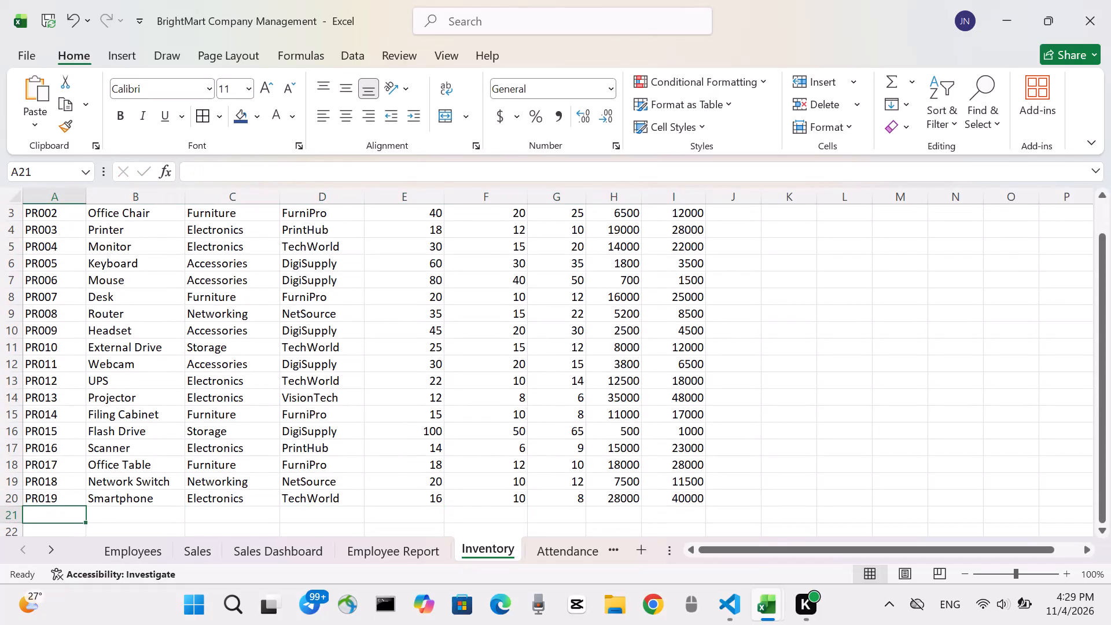
key("p")
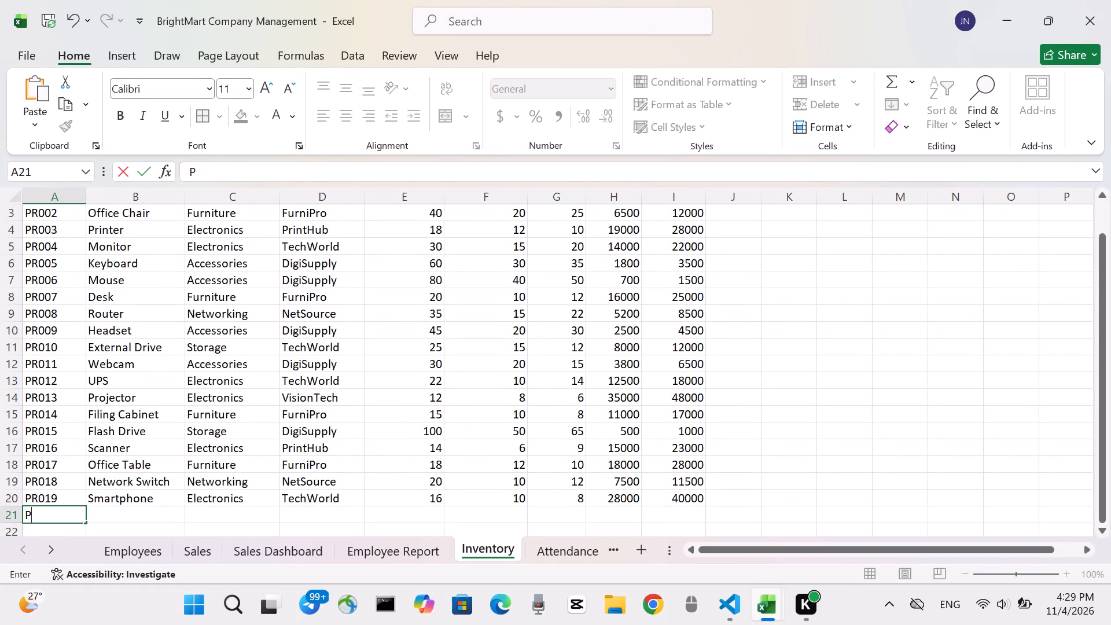
key("r")
type("020")
key("Right")
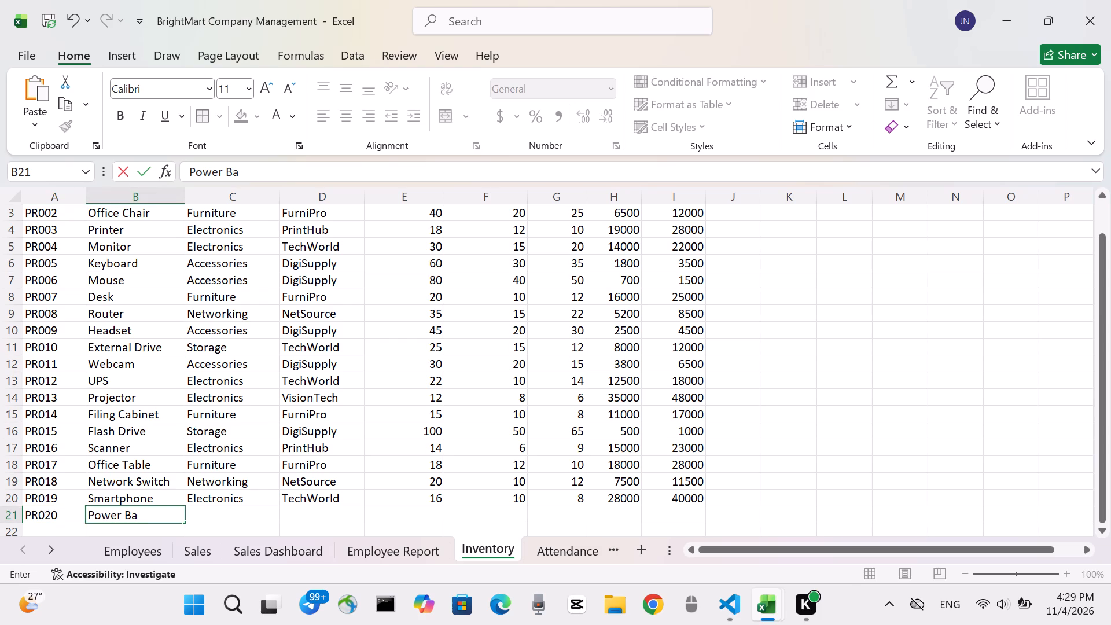
Describe PR020 with the product name Power Bank, the category Accessories and the supplier DigiSupply.
key("BackSpace")
type("nk")
key("Right")
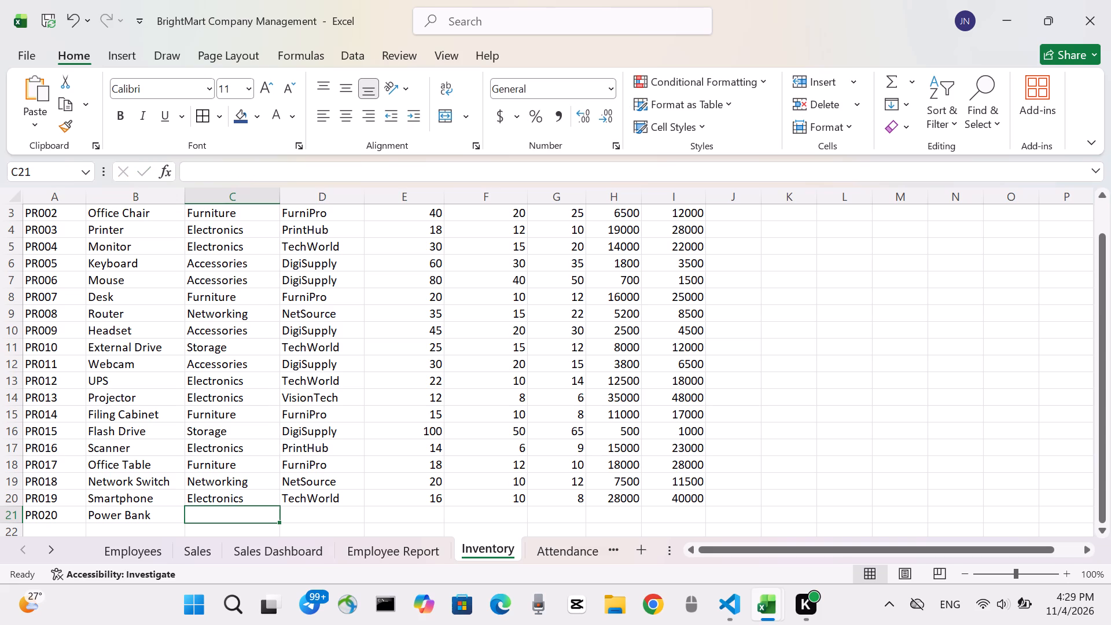
type("ccessories")
key("Right")
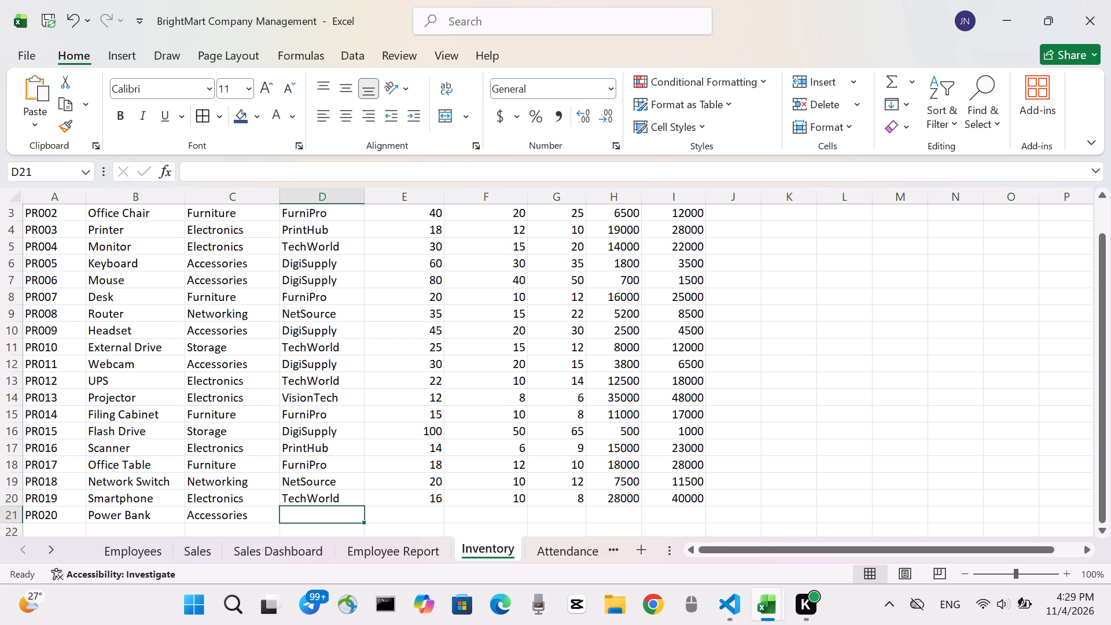
type("ig")
key("i")
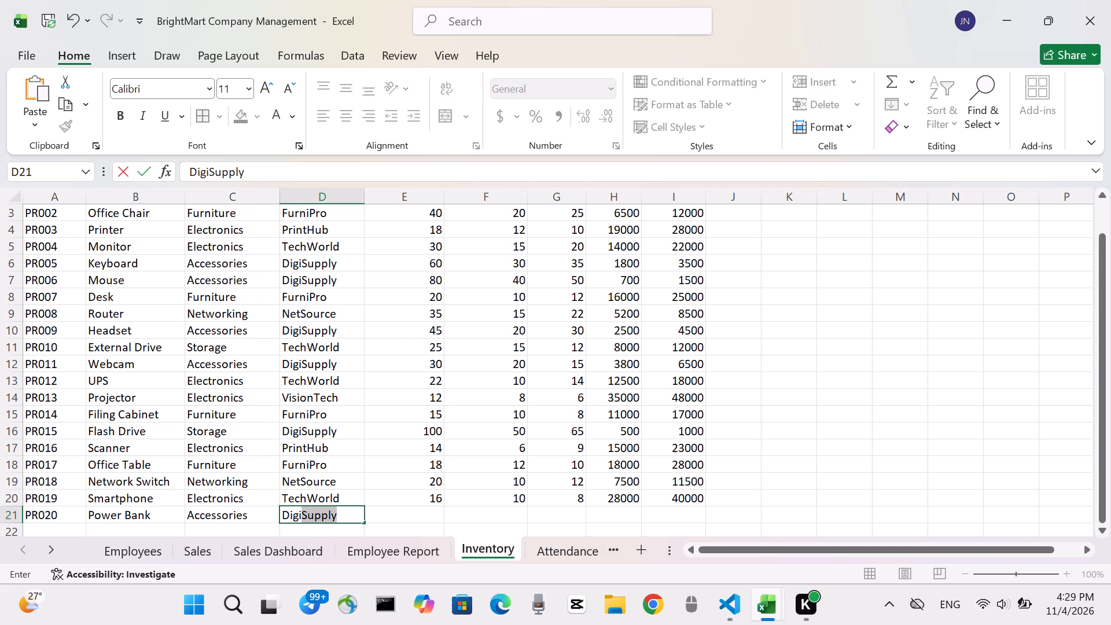
type("upply")
key("Right")
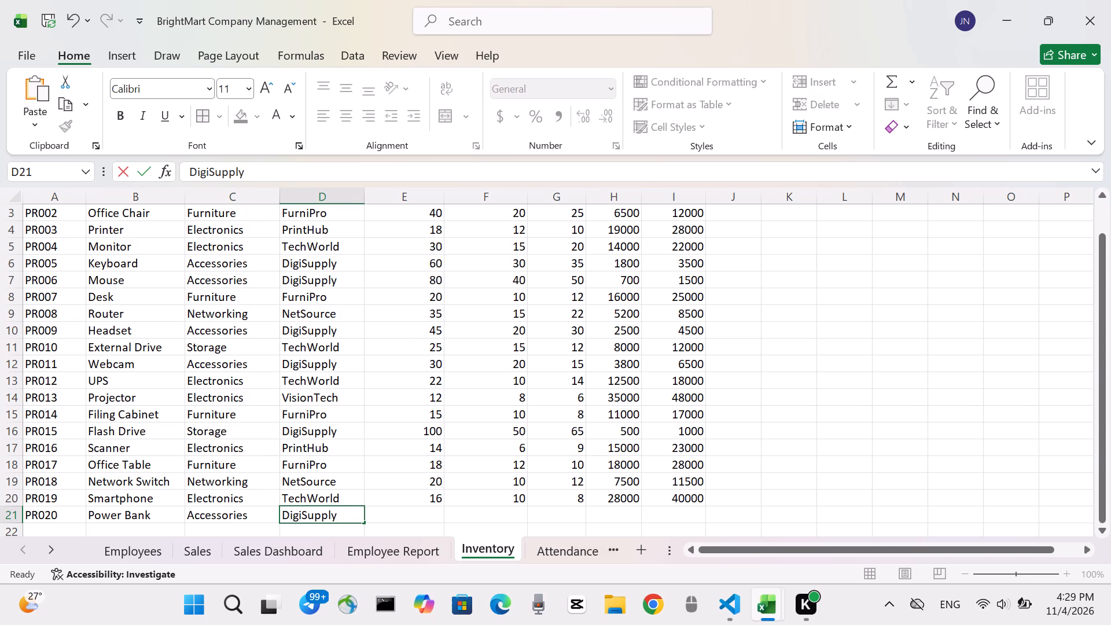
Fill in the Power Bank's stock figures with 50 as opening stock, 25 as received and 30 as sold.
type("50")
key("Right")
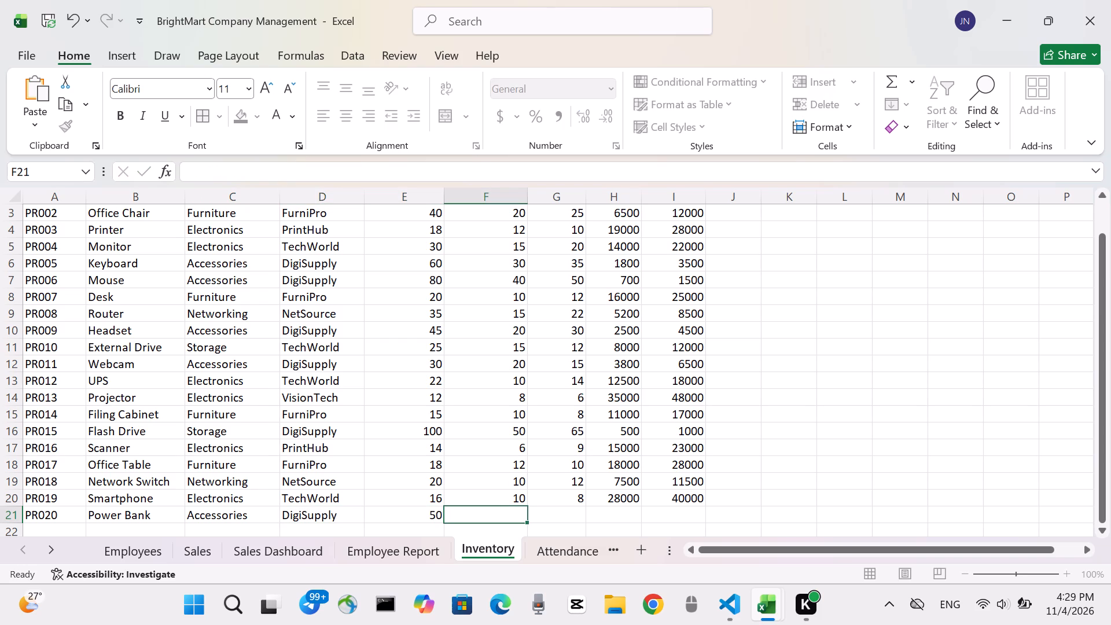
type("25")
key("Right")
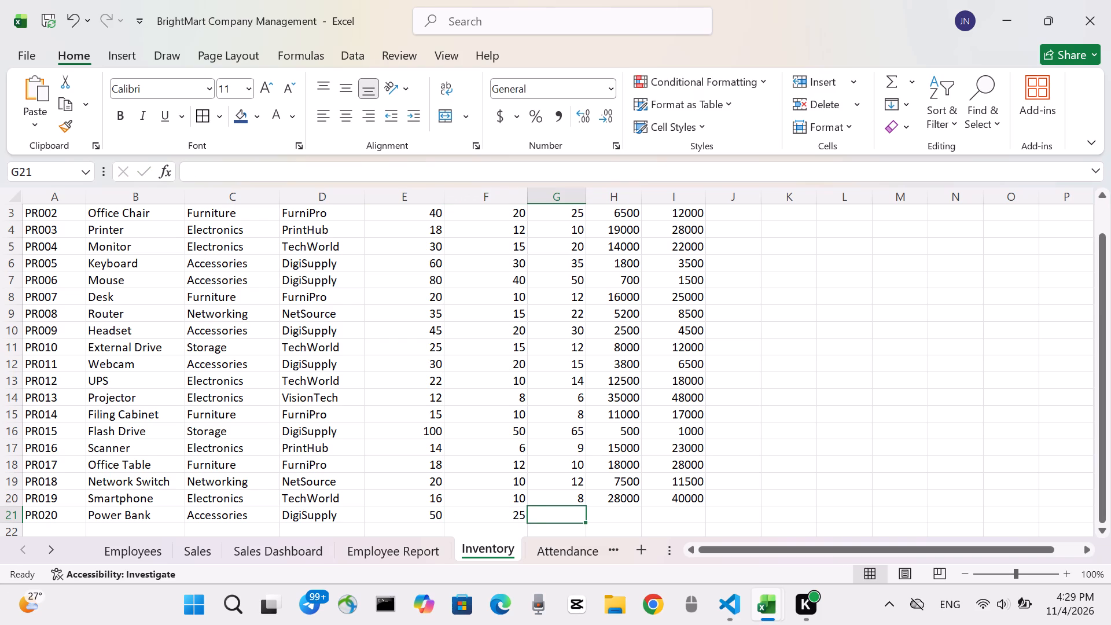
type("30")
key("Right")
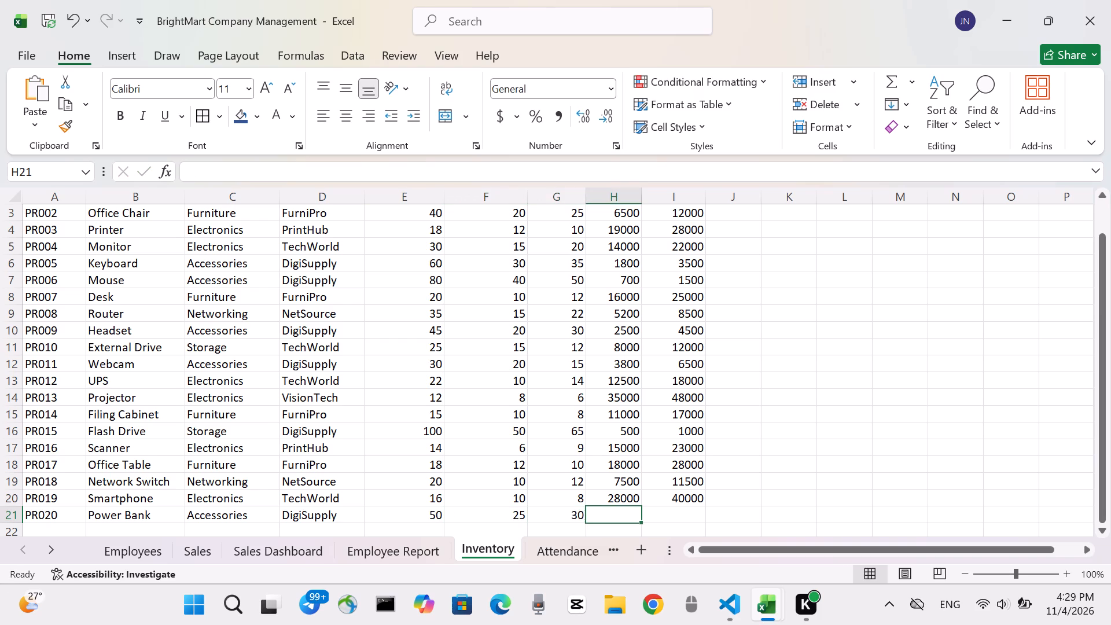
Enter 2000 as the Power Bank's unit cost and 3500 as its selling price.
type("2000")
key("Right")
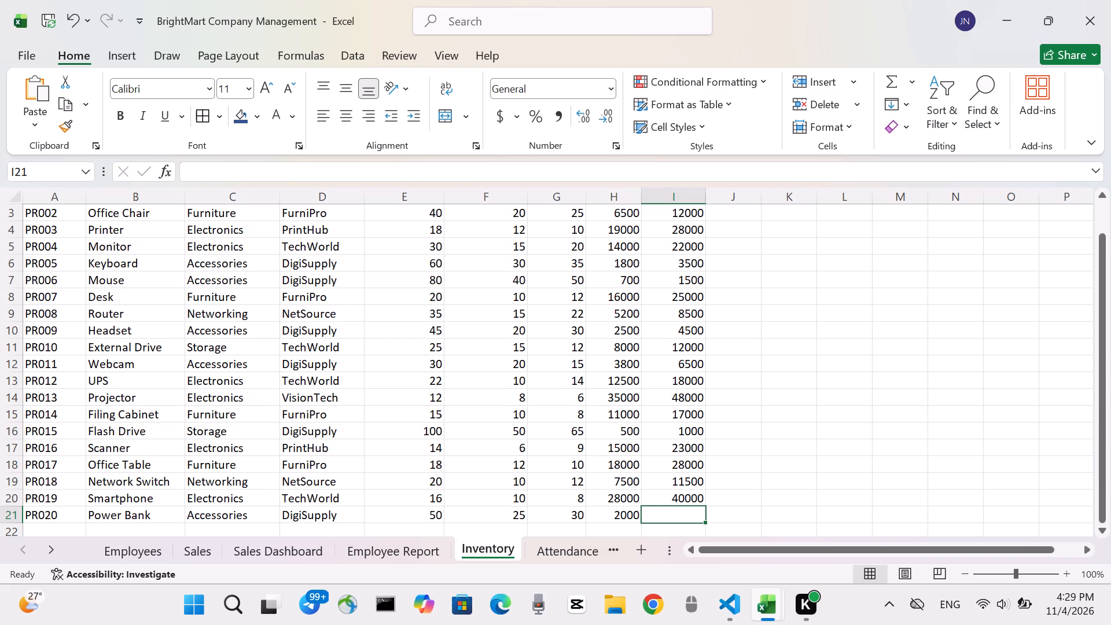
type("35")
type("00")
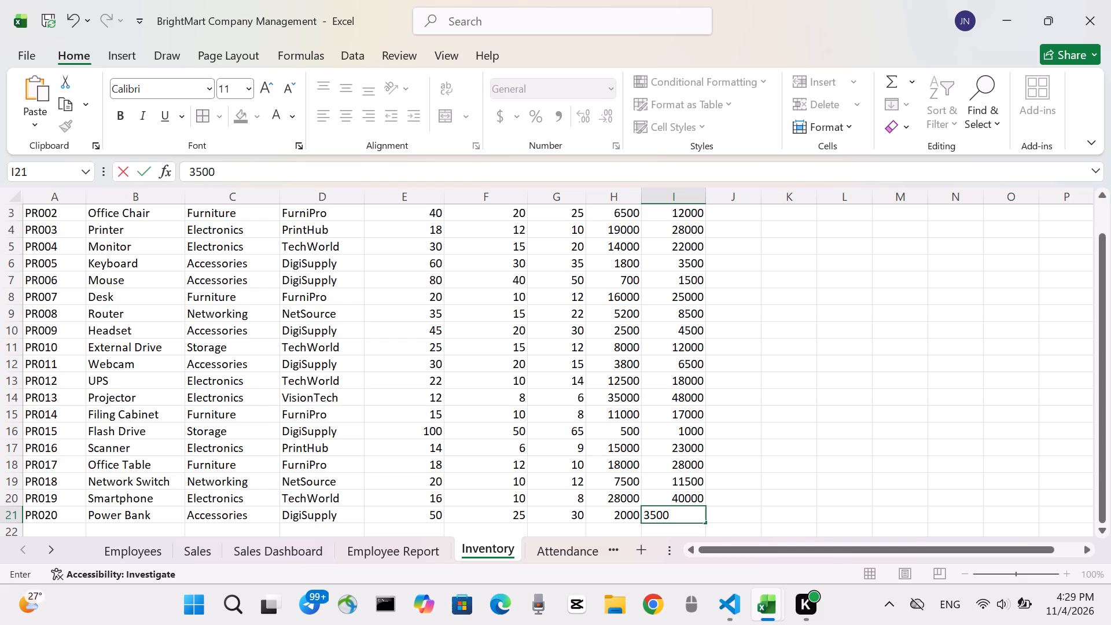
Review the product records PR001 through PR020 and the column headings of the Inventory sheet.
scroll(507, 366, "down", 1)
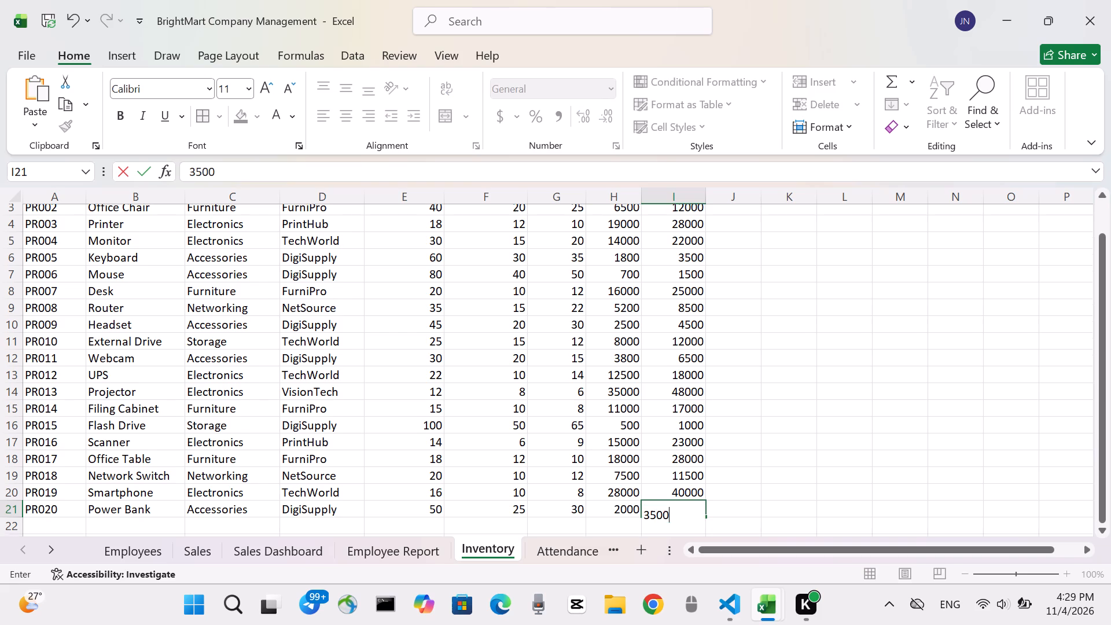
scroll(507, 366, "down", 1)
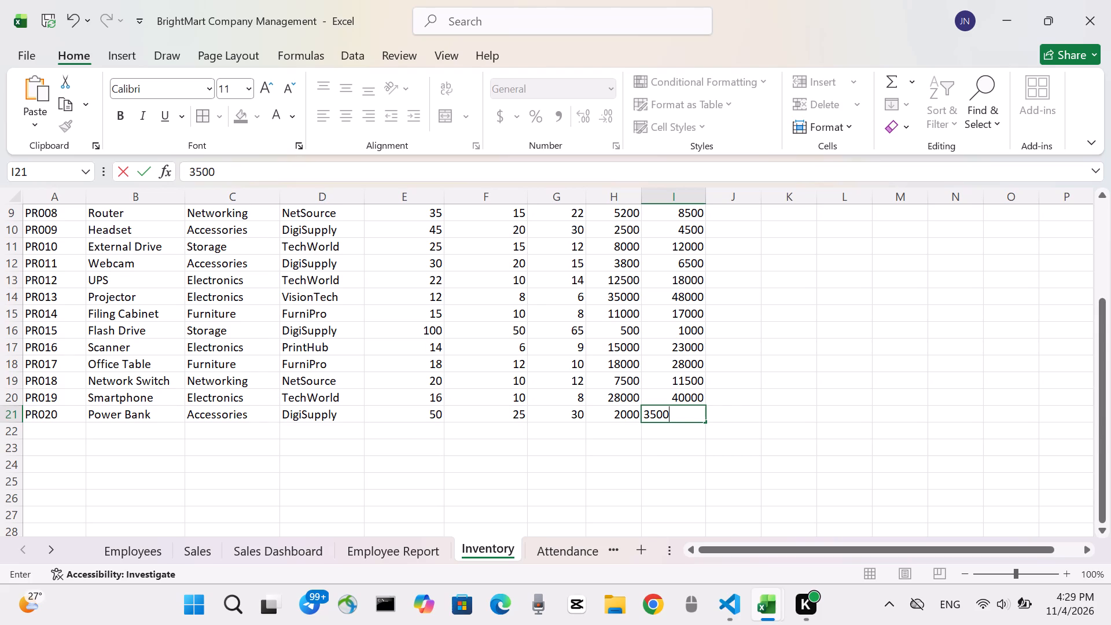
scroll(619, 317, "up", 1)
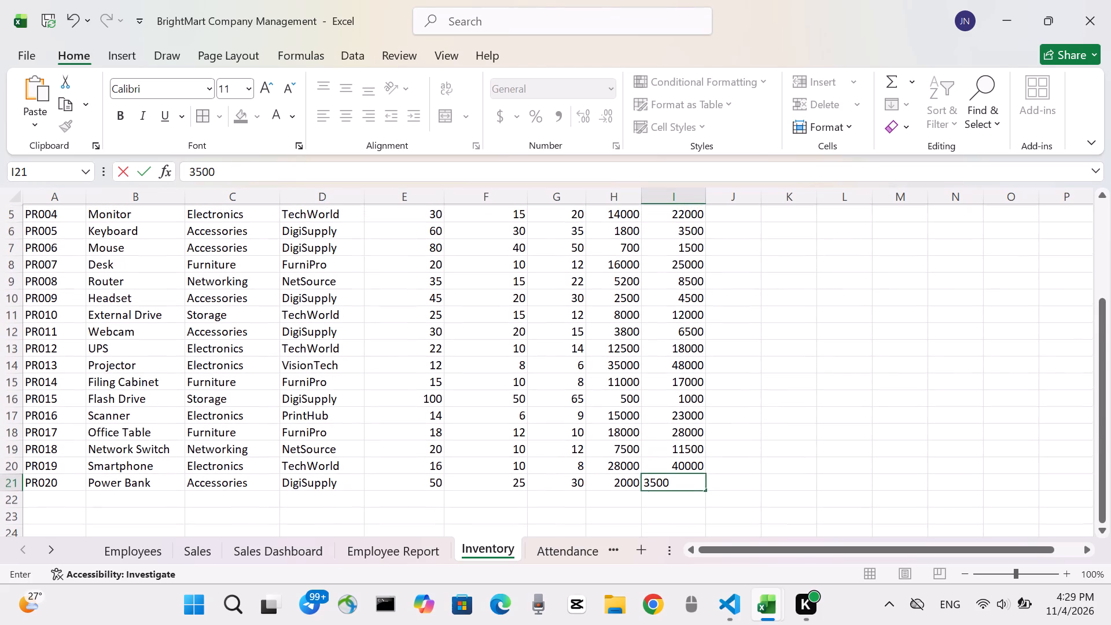
scroll(619, 317, "up", 1)
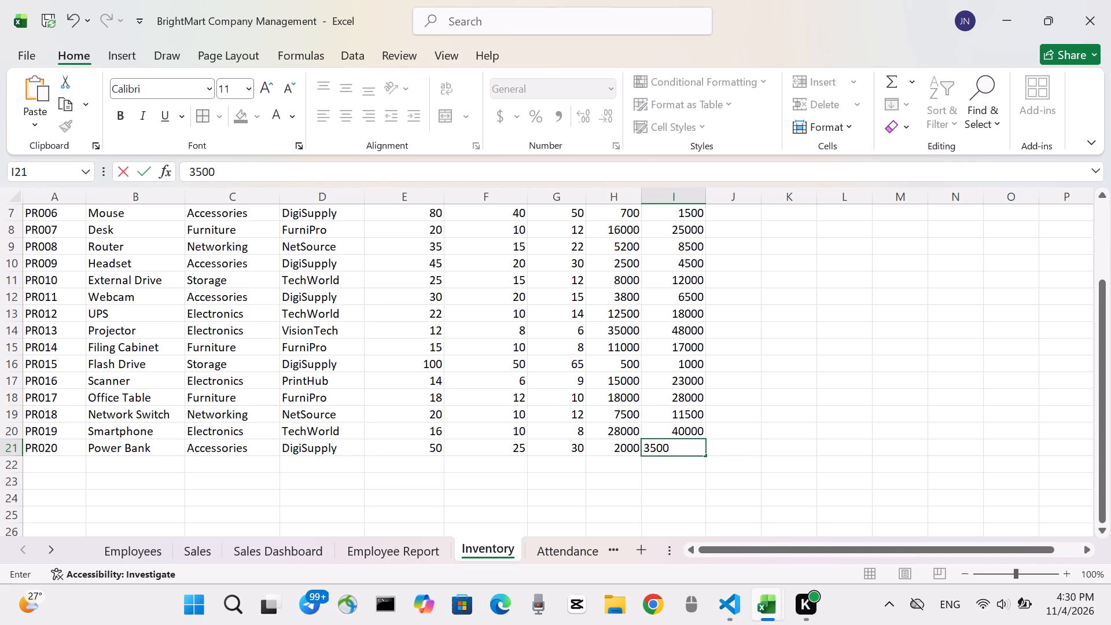
scroll(619, 277, "down", 1)
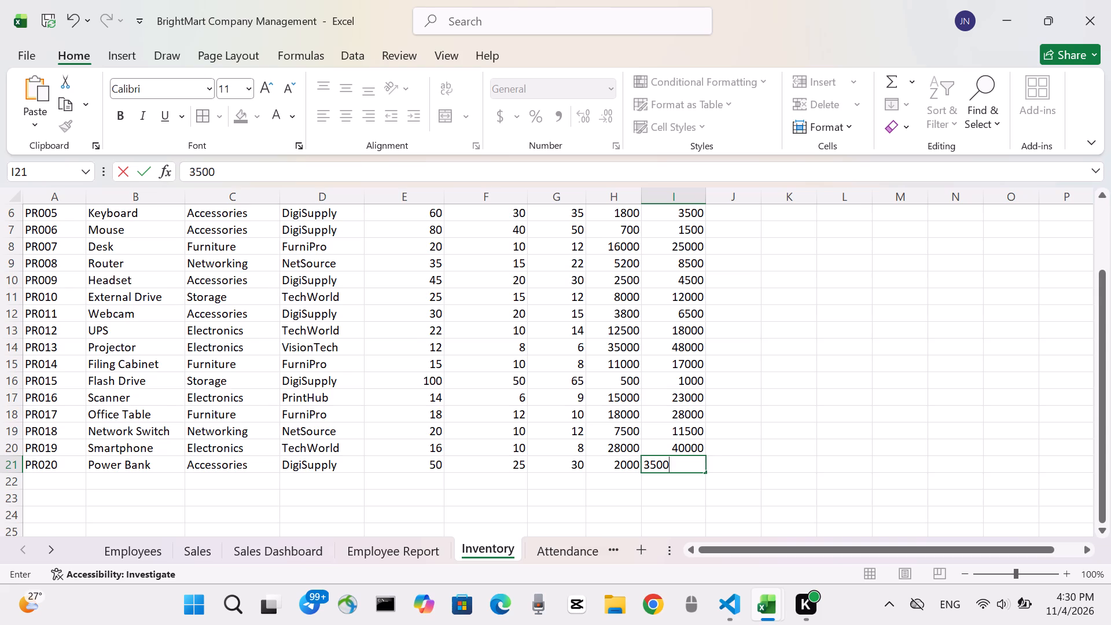
scroll(385, 367, "up", 2)
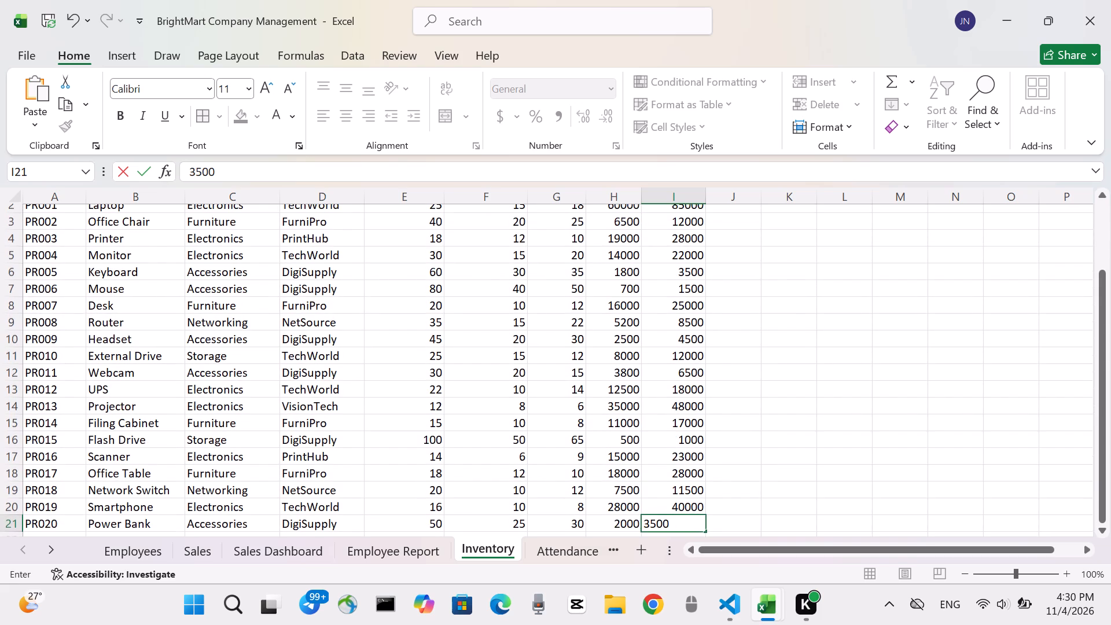
scroll(385, 367, "up", 2)
scroll(385, 367, "down", 1)
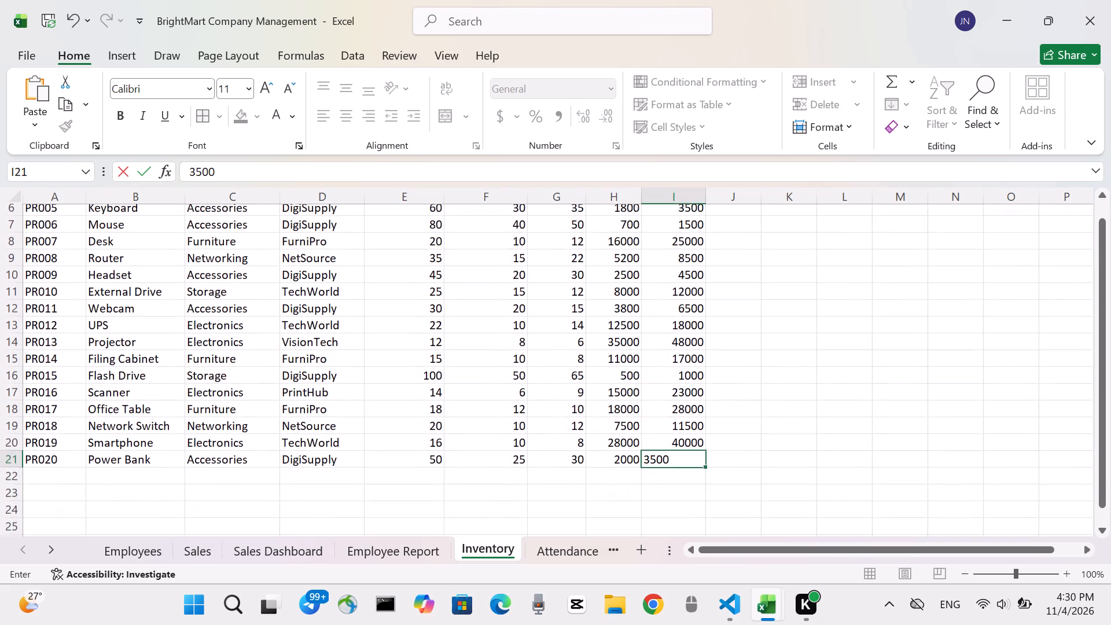
scroll(385, 367, "down", 1)
scroll(385, 367, "up", 2)
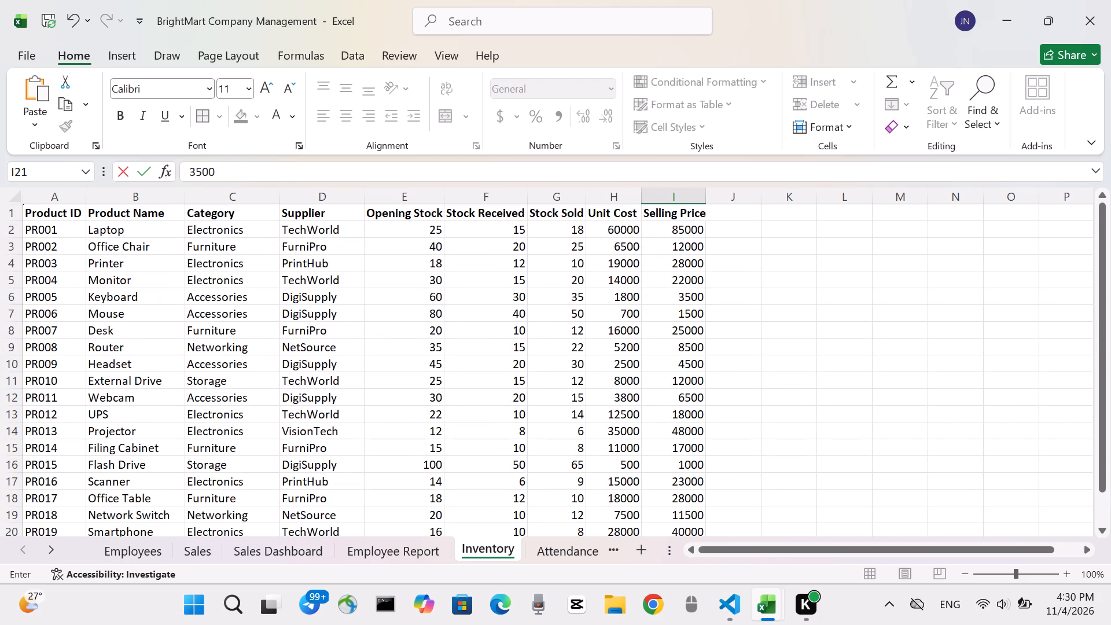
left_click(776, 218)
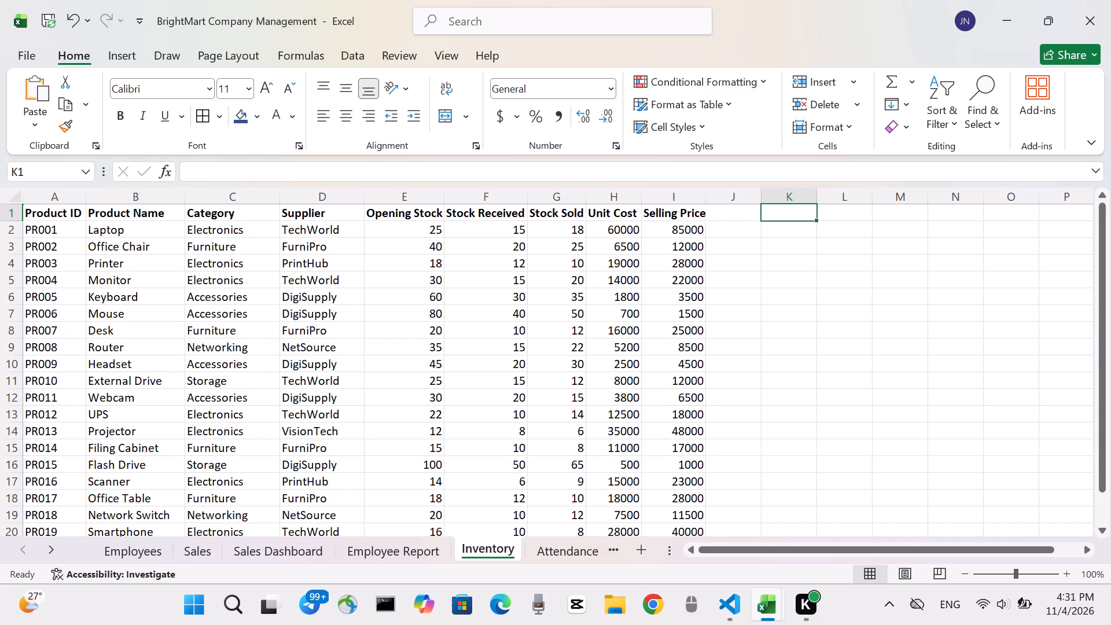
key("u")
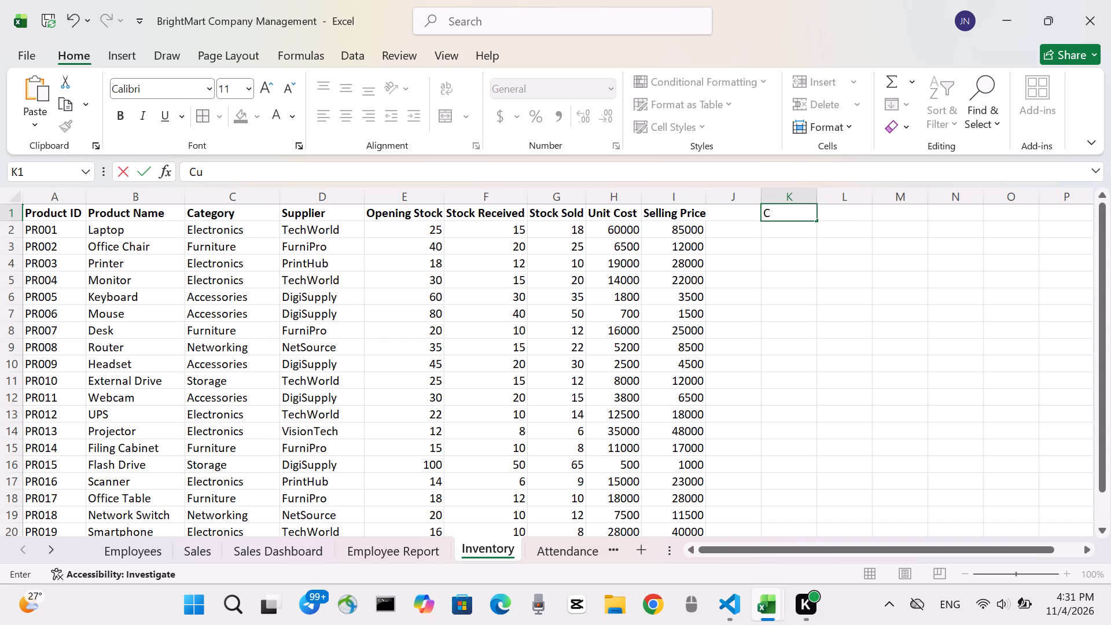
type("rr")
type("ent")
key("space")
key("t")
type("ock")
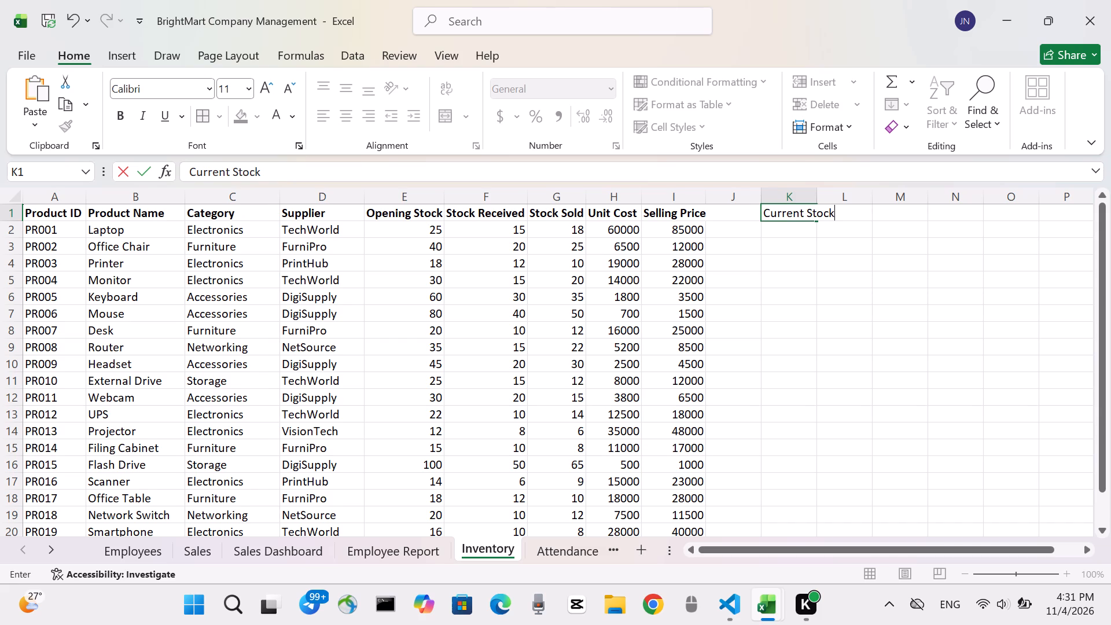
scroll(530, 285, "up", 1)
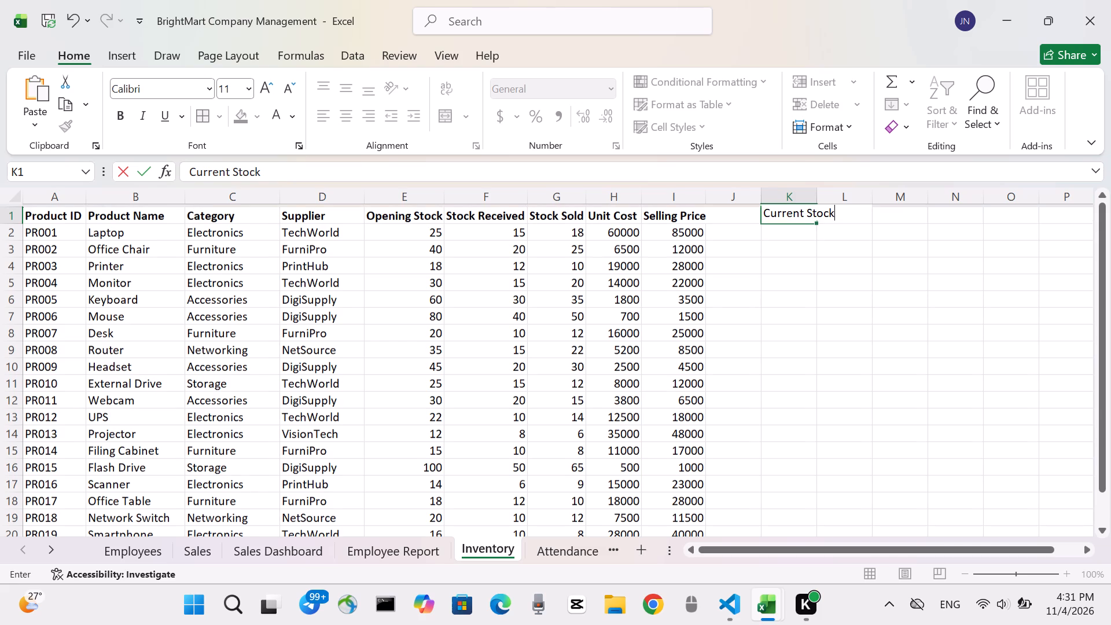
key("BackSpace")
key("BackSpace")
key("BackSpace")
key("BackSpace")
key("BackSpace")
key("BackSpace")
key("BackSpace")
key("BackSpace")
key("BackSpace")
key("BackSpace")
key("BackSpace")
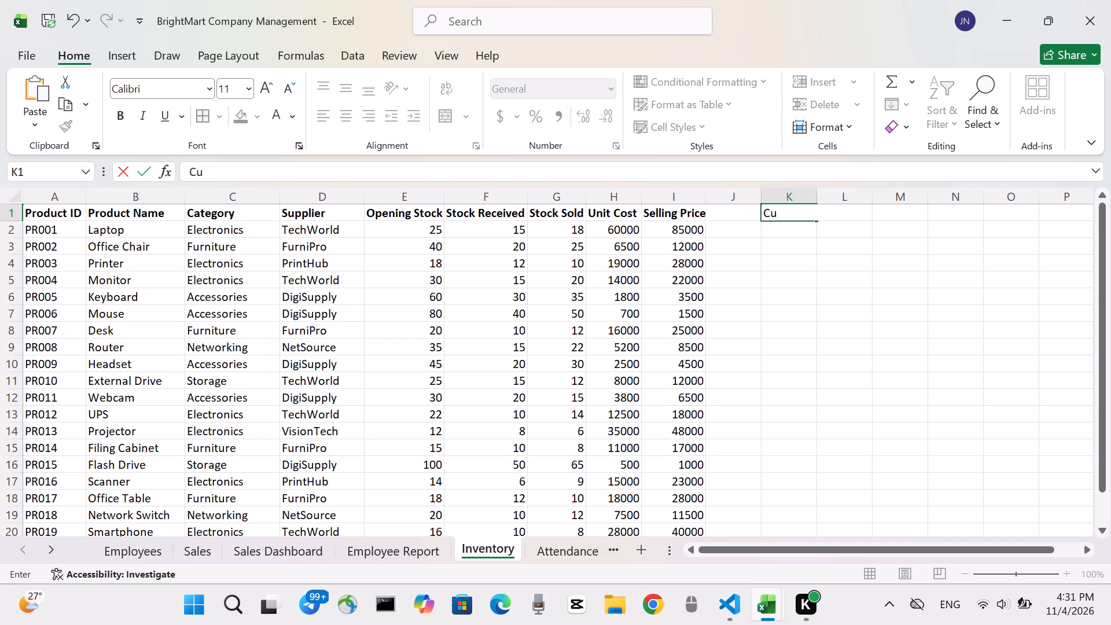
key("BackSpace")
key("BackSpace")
Check the column headings one by one from Product ID through Stock Received.
left_click(68, 211)
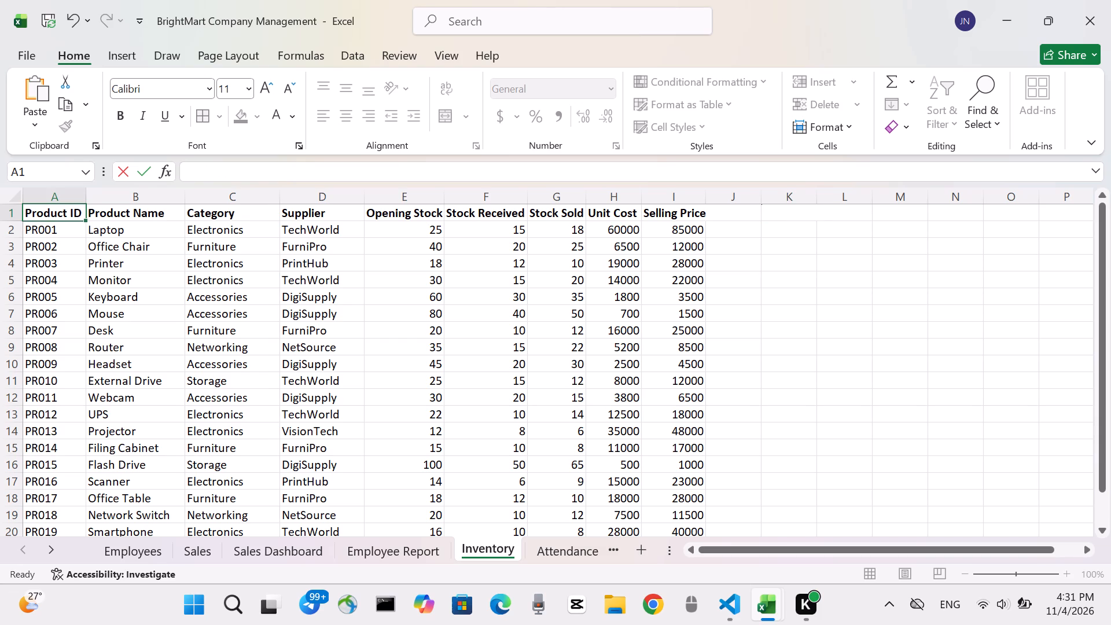
left_click(141, 216)
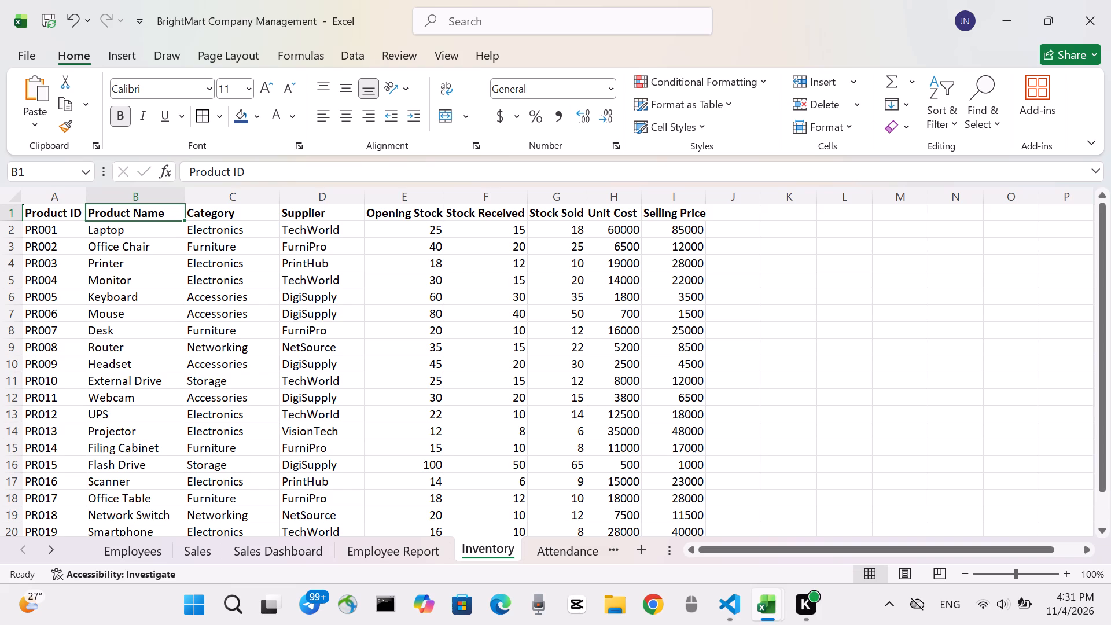
left_click(223, 214)
left_click(298, 215)
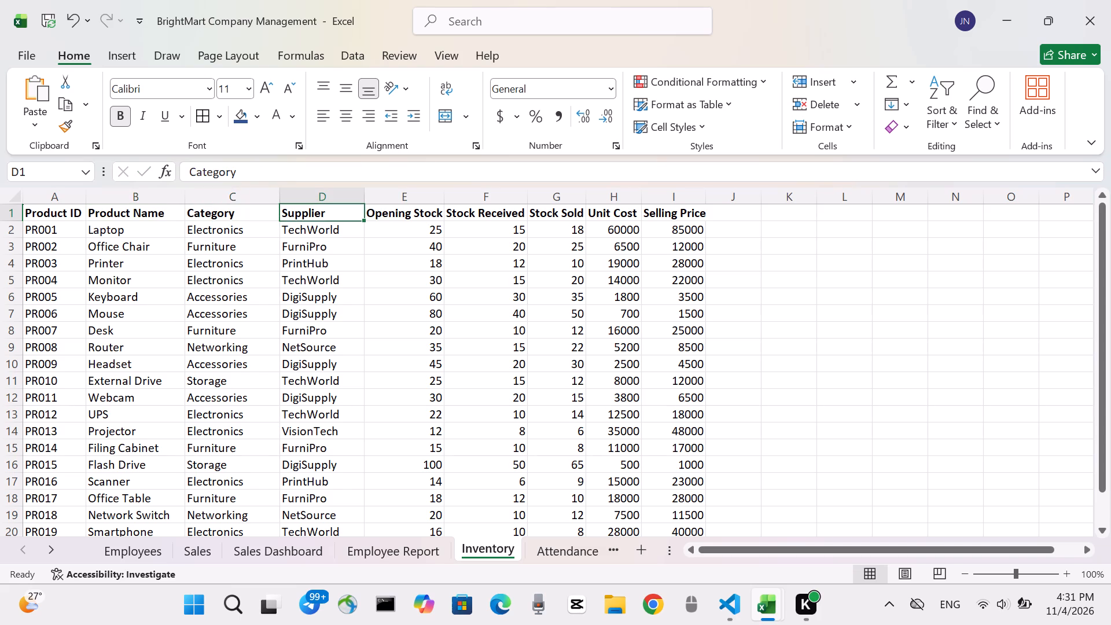
left_click(400, 218)
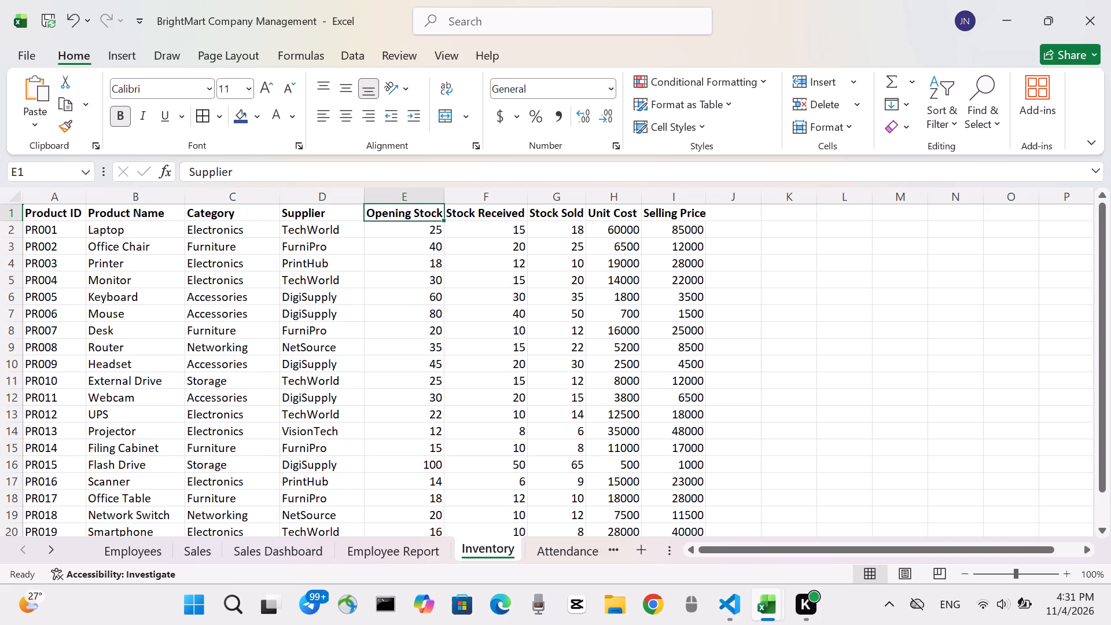
left_click(466, 211)
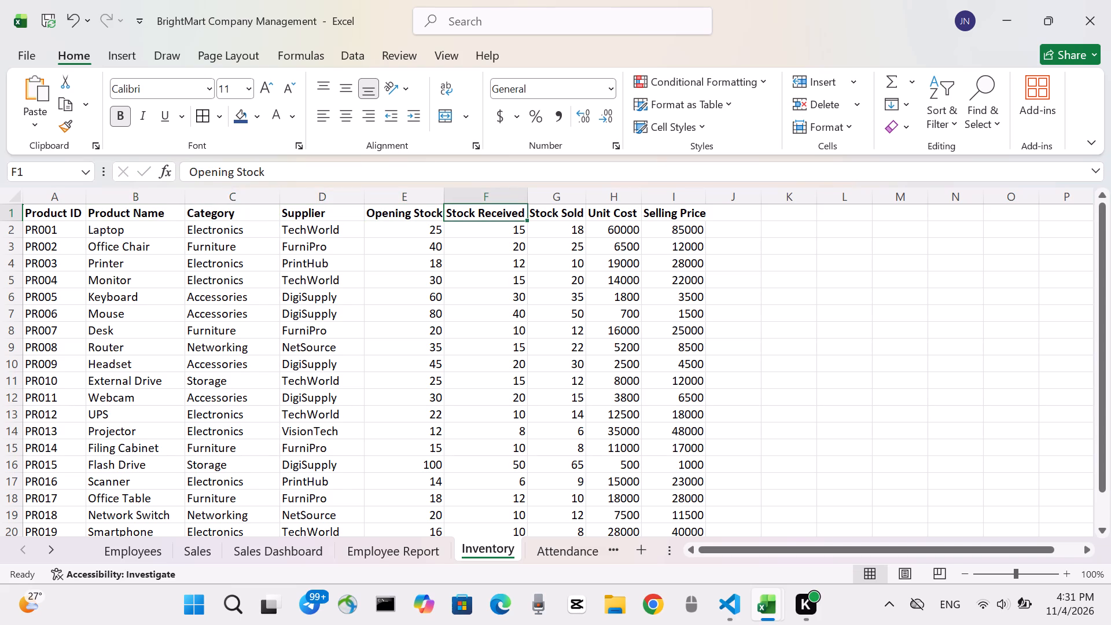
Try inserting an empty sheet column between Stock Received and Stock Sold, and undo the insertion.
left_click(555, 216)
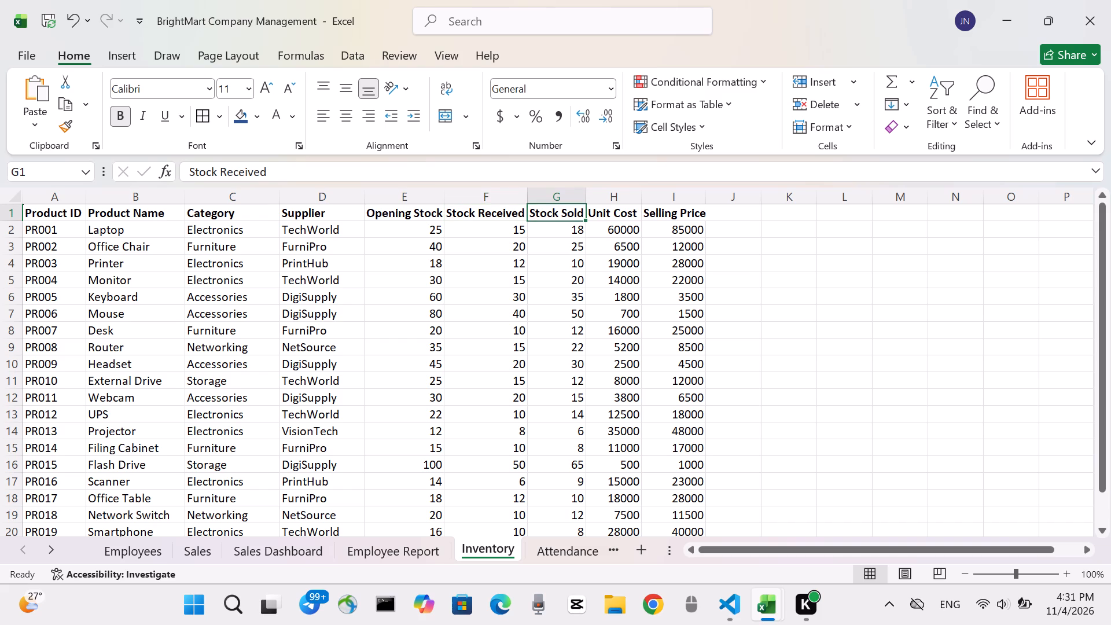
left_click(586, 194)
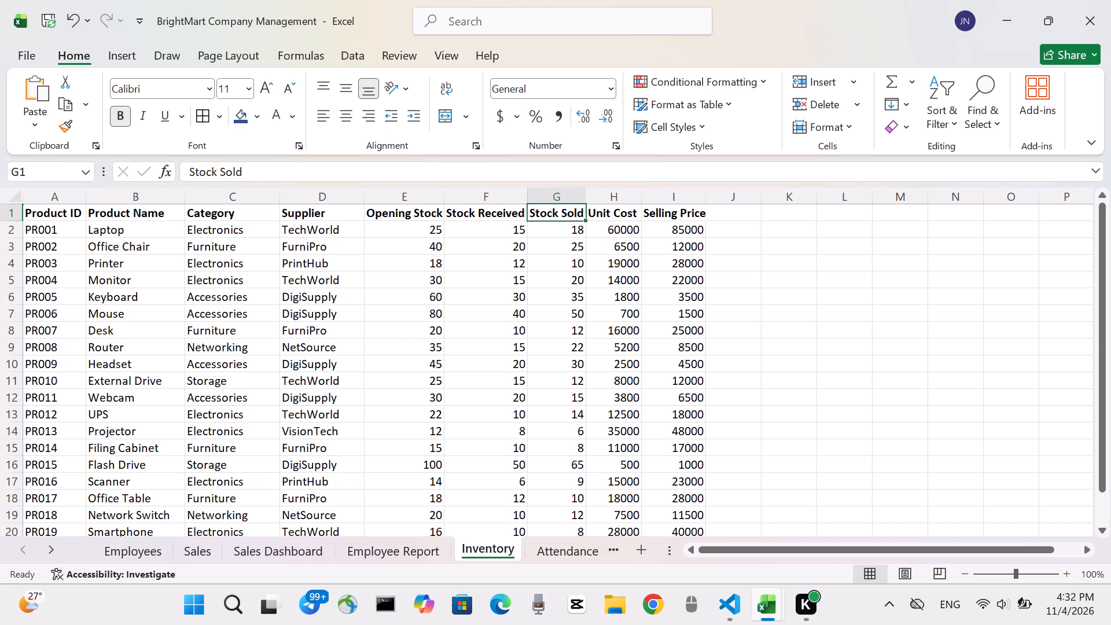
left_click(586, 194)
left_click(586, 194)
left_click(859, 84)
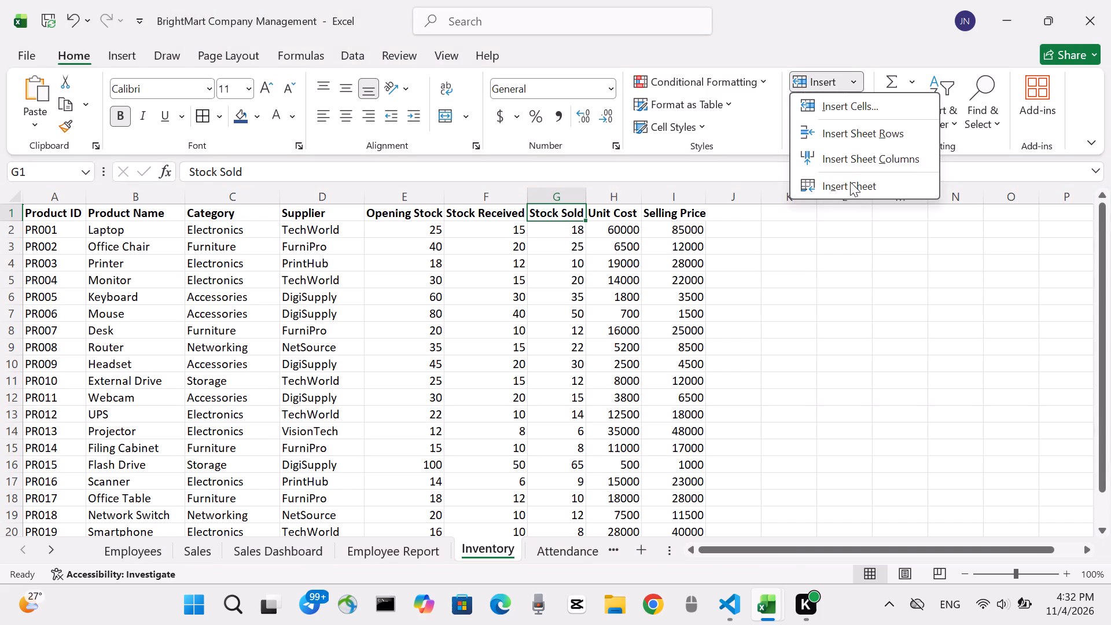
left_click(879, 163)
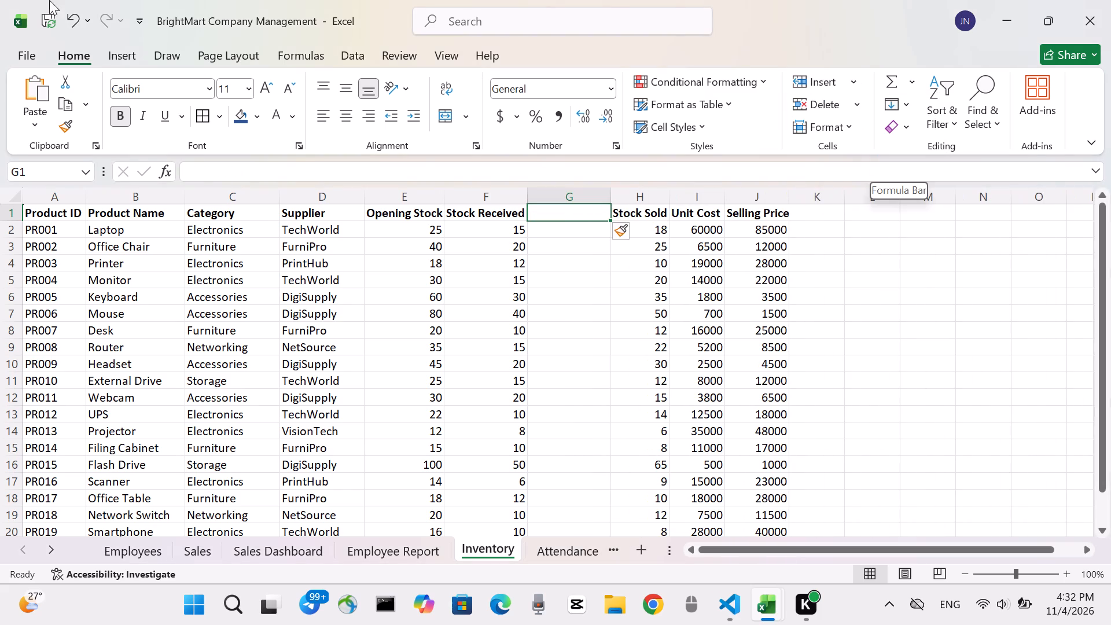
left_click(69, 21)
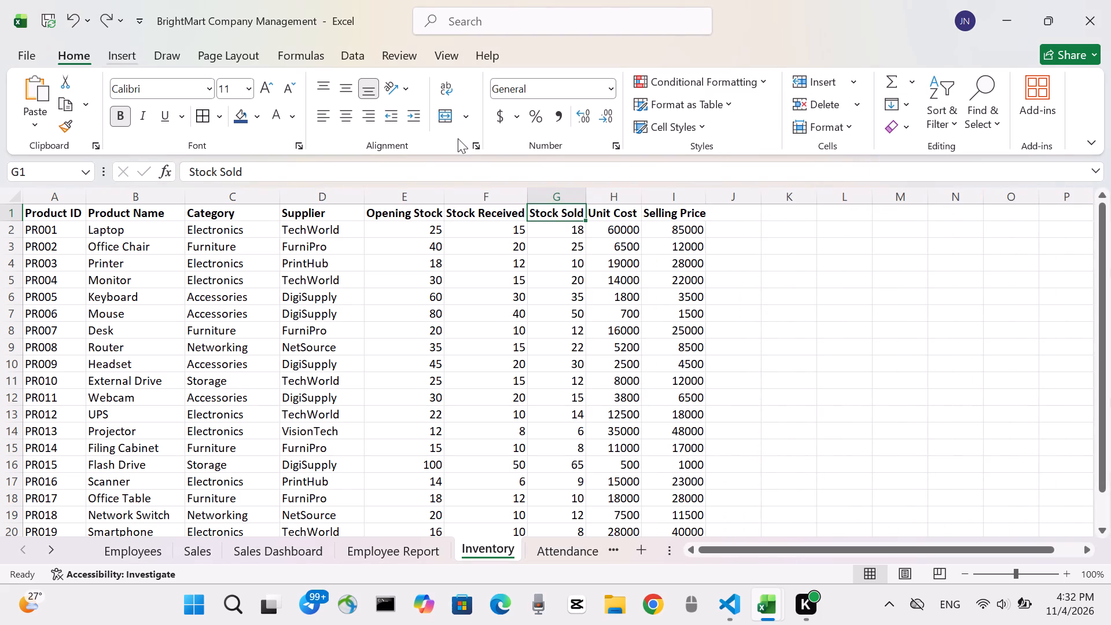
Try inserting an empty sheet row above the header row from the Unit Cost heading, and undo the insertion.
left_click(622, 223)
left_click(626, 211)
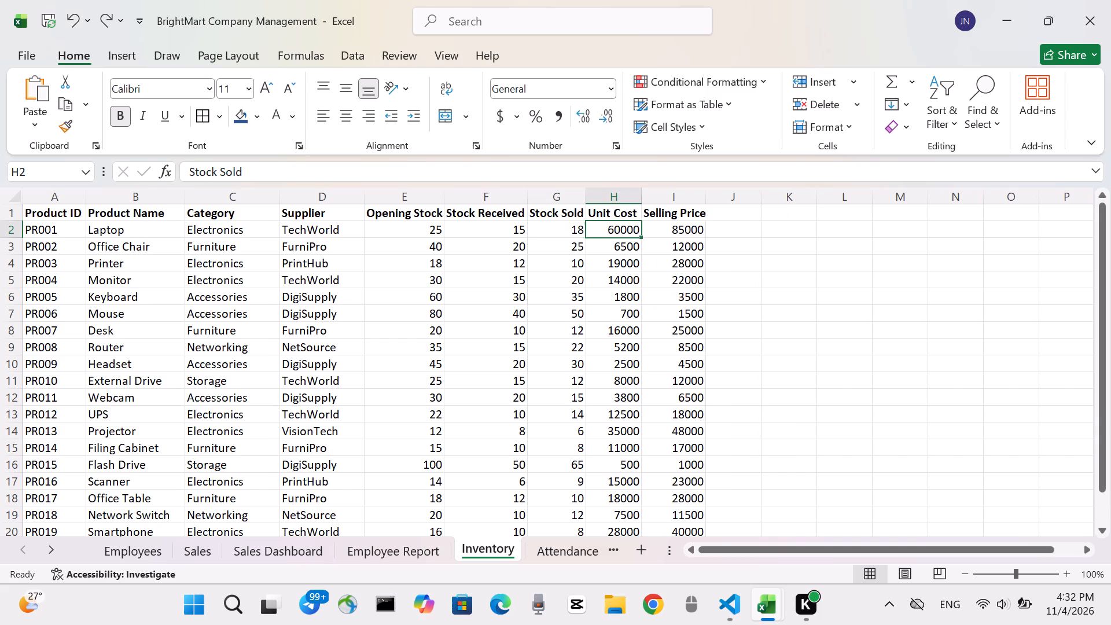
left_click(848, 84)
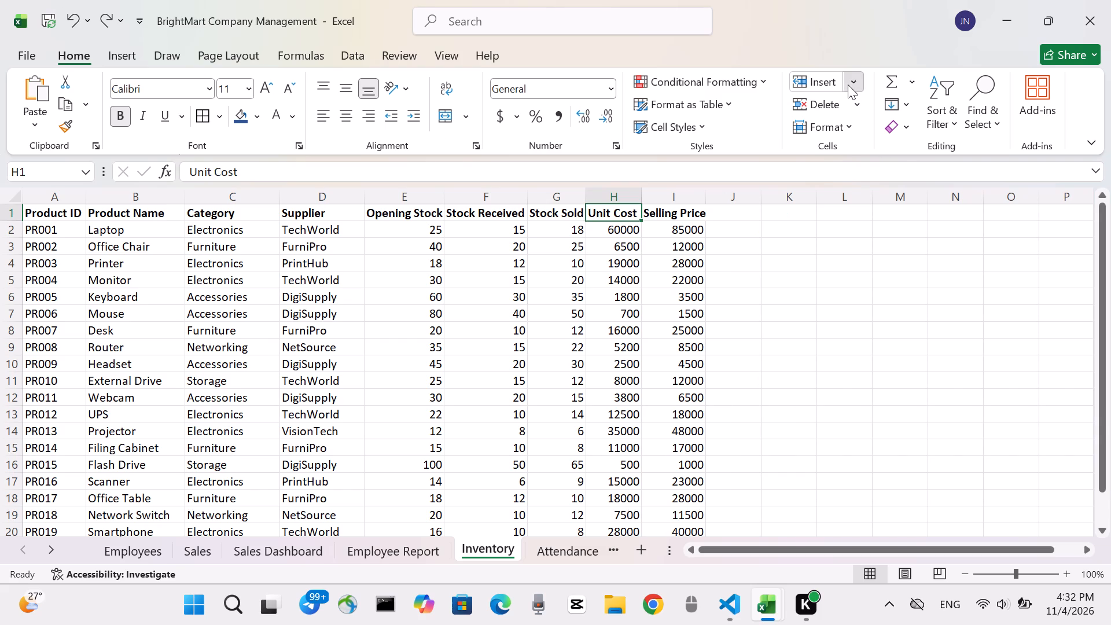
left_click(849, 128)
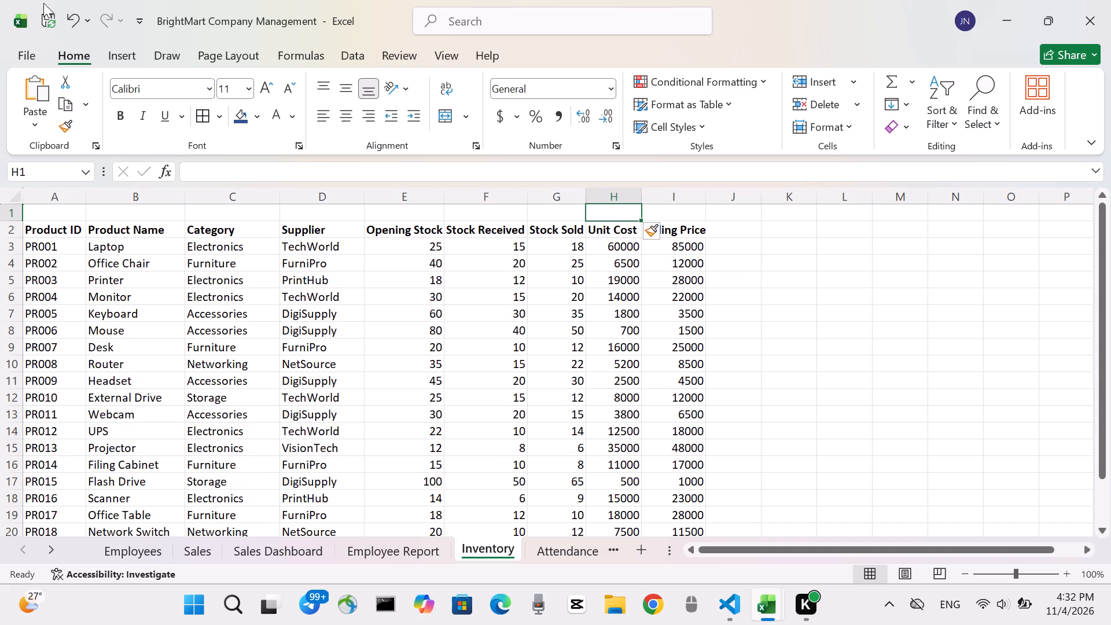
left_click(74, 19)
Insert a new sheet column between Stock Sold and Unit Cost and head it Current Stock.
left_click(861, 82)
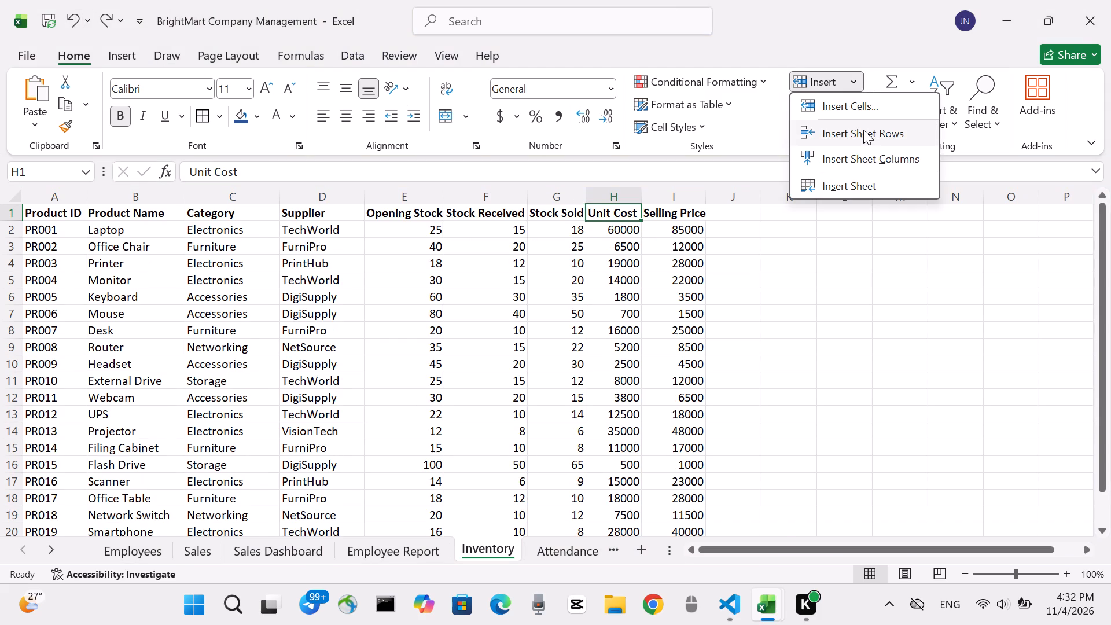
left_click(866, 146)
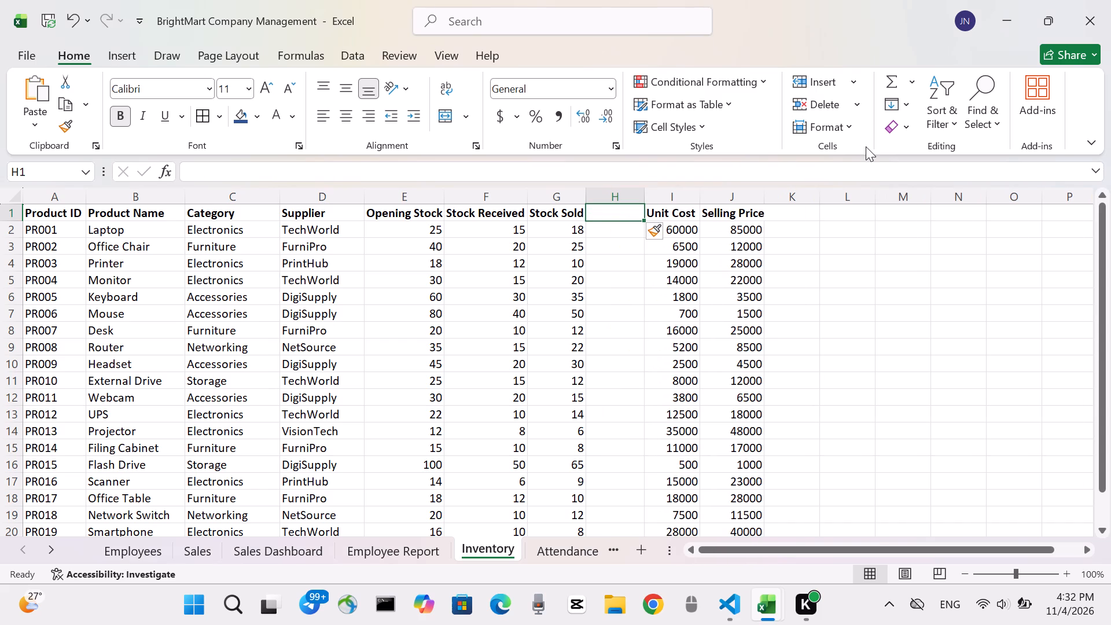
type("urre")
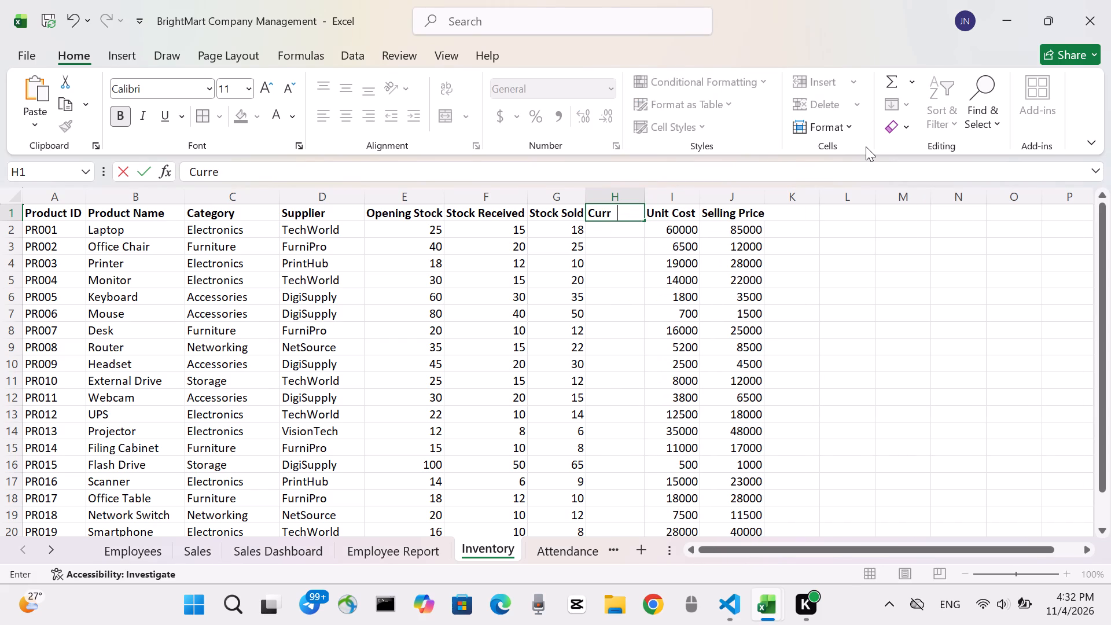
type("tock")
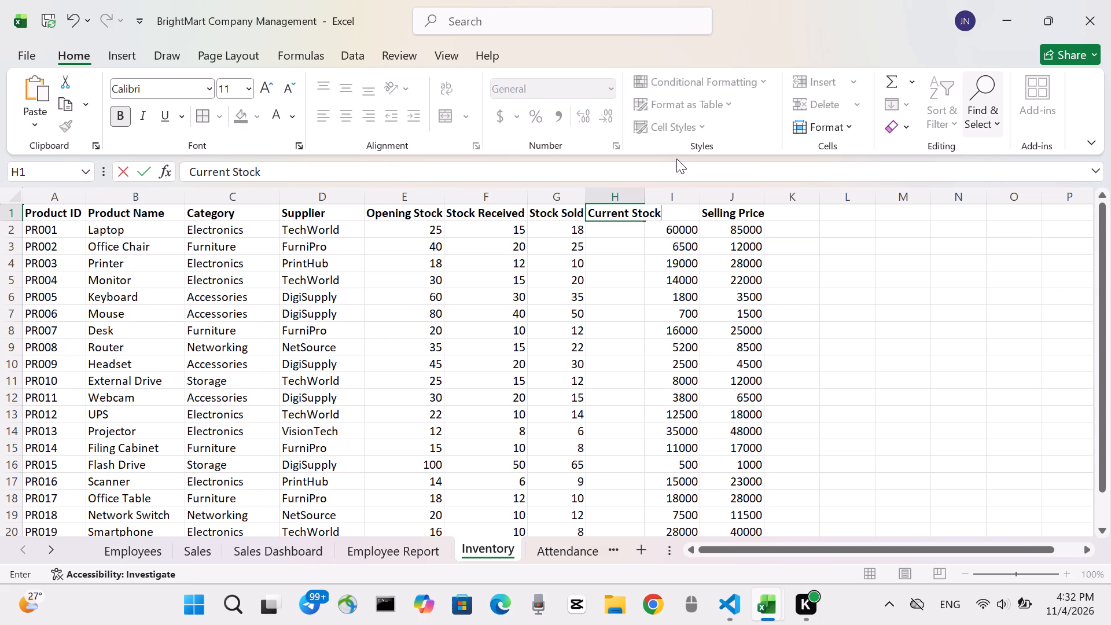
Widen the Current Stock column so that its heading fits.
left_click(645, 204)
left_click_drag(645, 204, 657, 207)
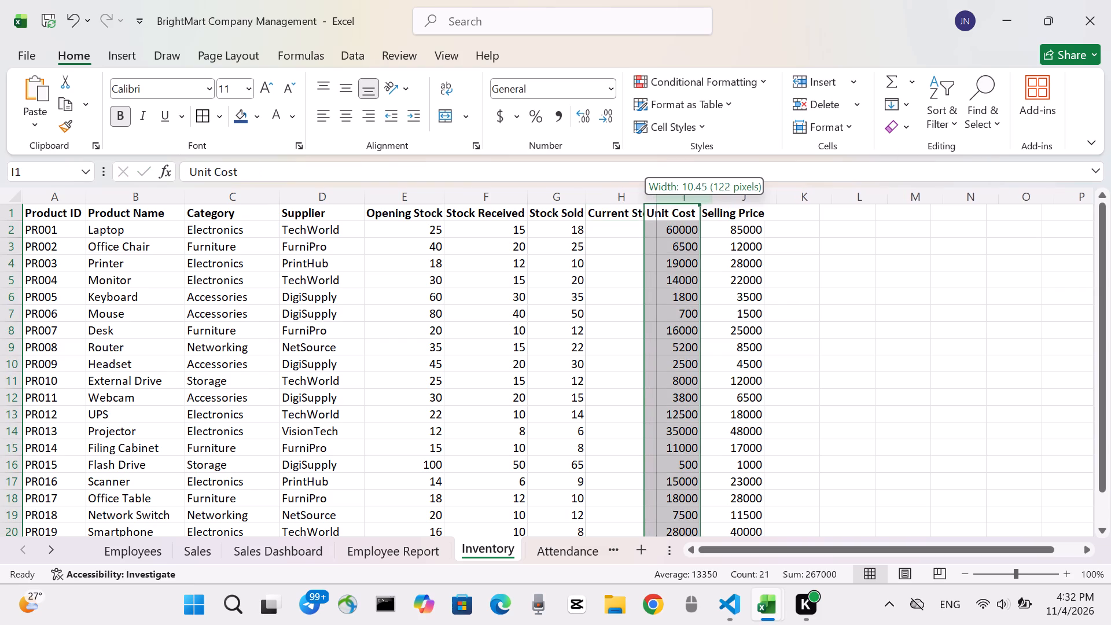
left_click_drag(657, 207, 672, 209)
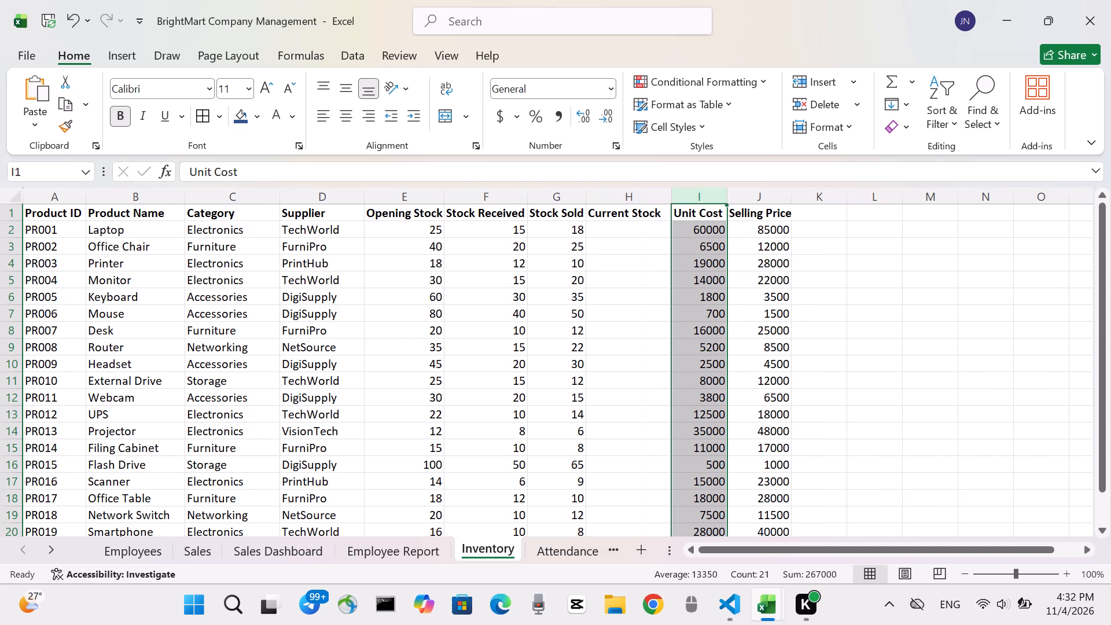
left_click(669, 211)
left_click_drag(670, 198, 663, 199)
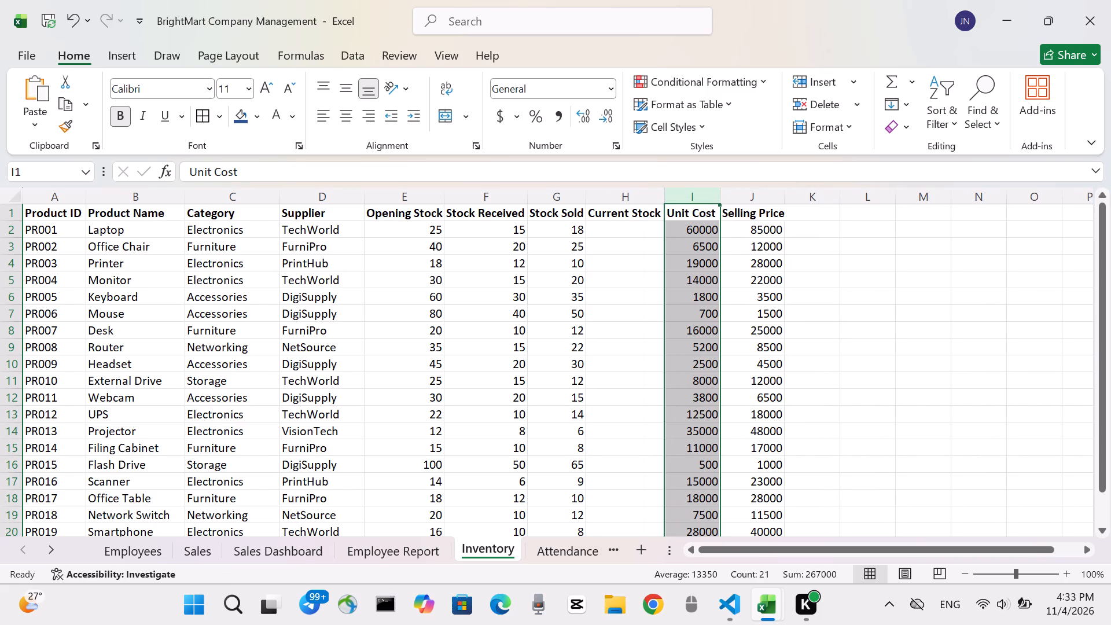
Add the column headings Stock Value and Stock Status in K1 and L1, after Selling Price.
left_click(818, 209)
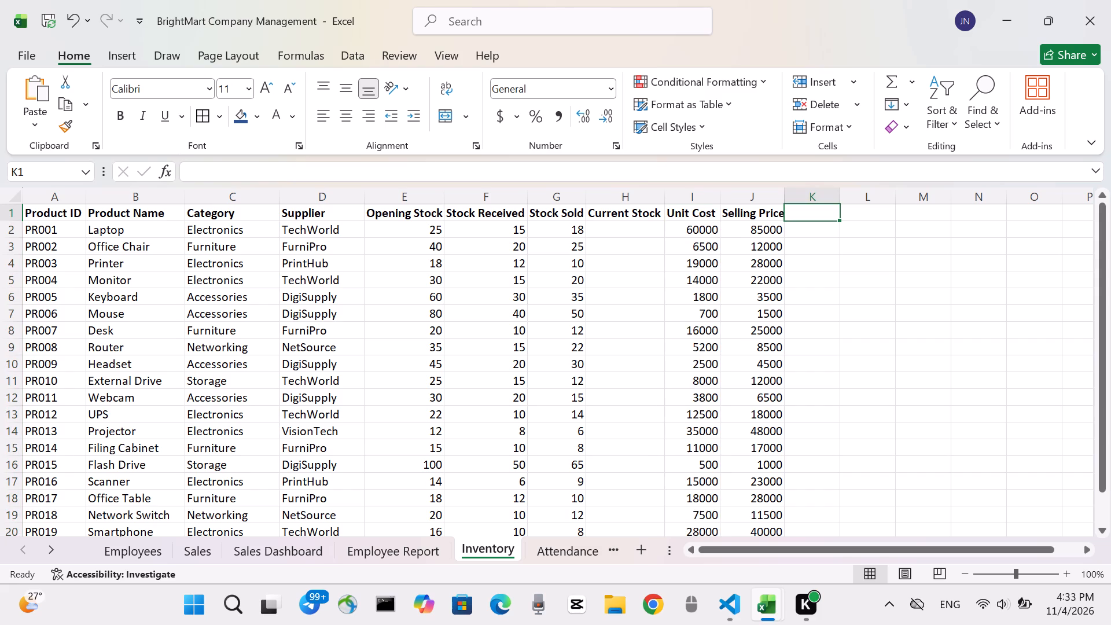
key("s")
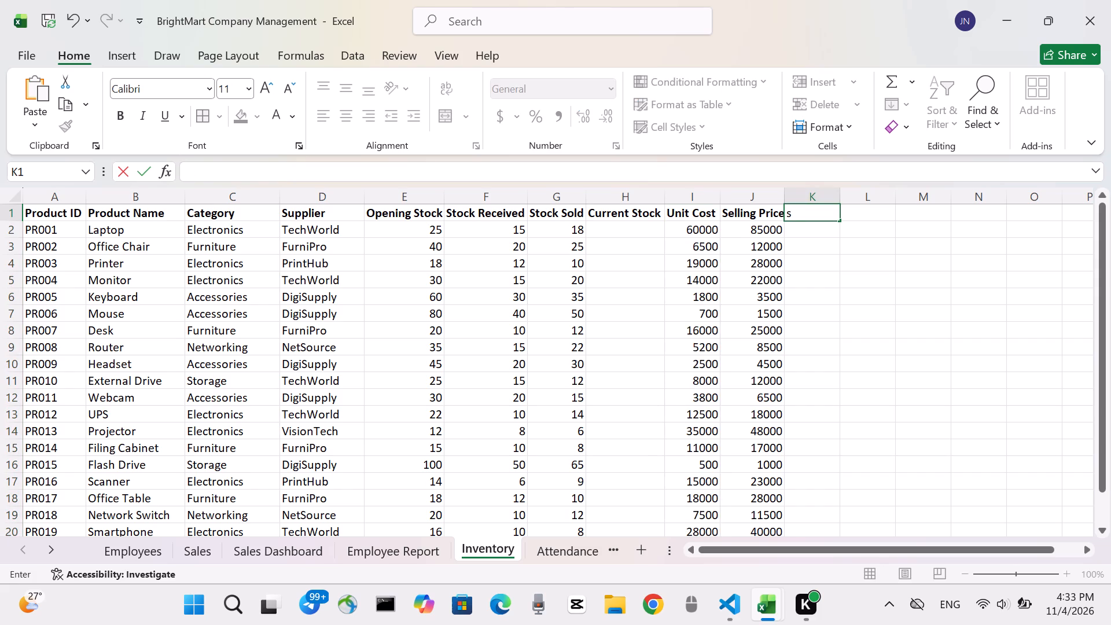
type("tock")
key("space")
key("BackSpace")
type("lue")
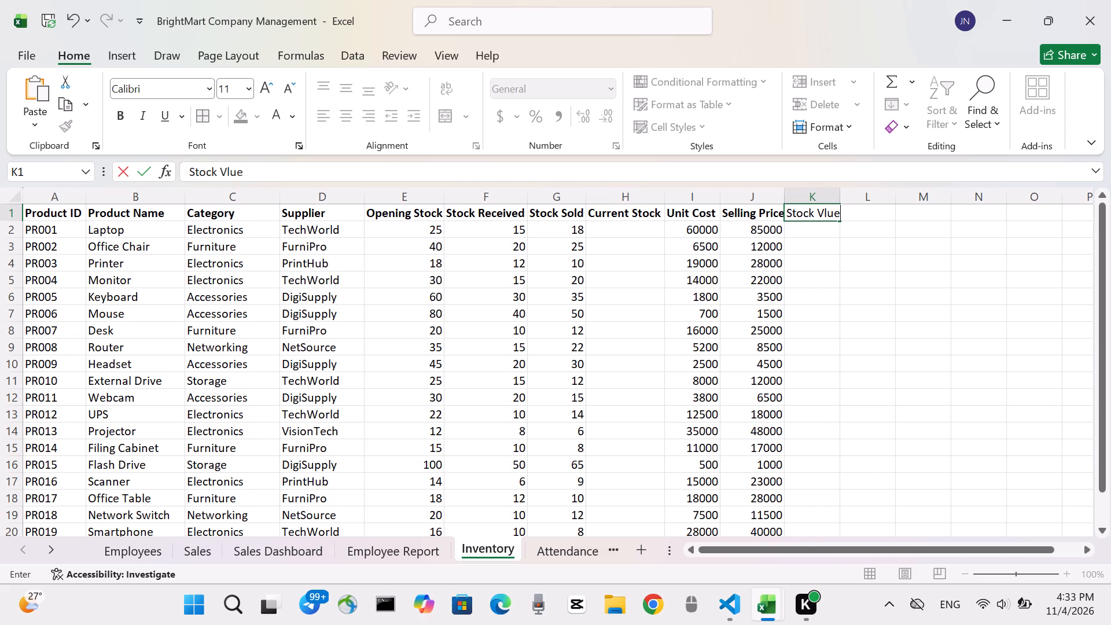
key("BackSpace")
key("BackSpace")
key("BackSpace")
type("alue")
key("Right")
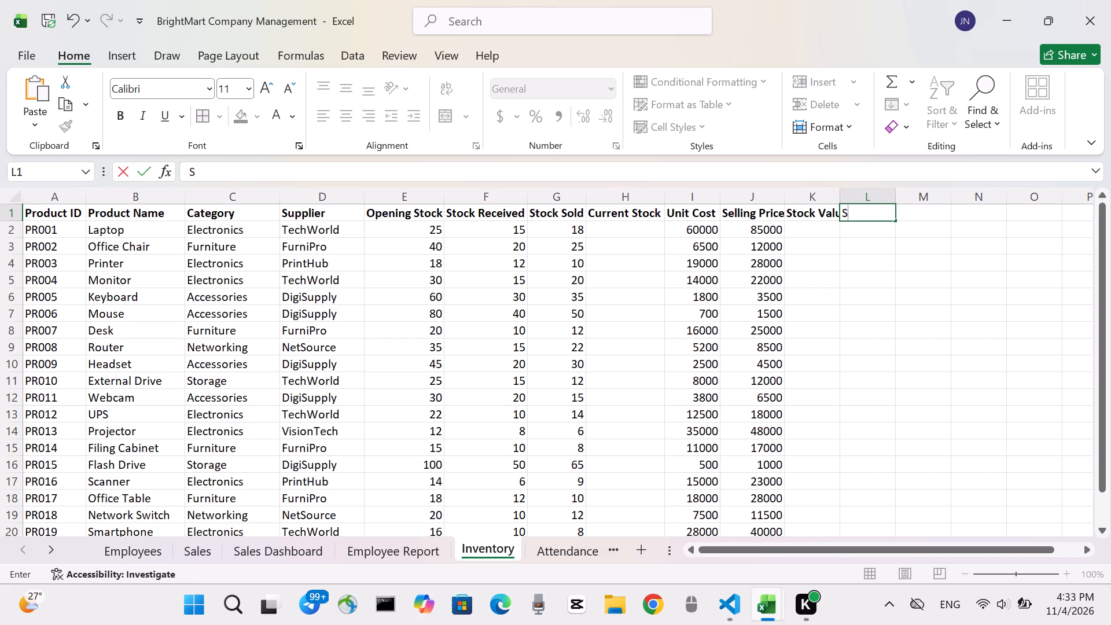
type("tock")
key("space")
type("tatus")
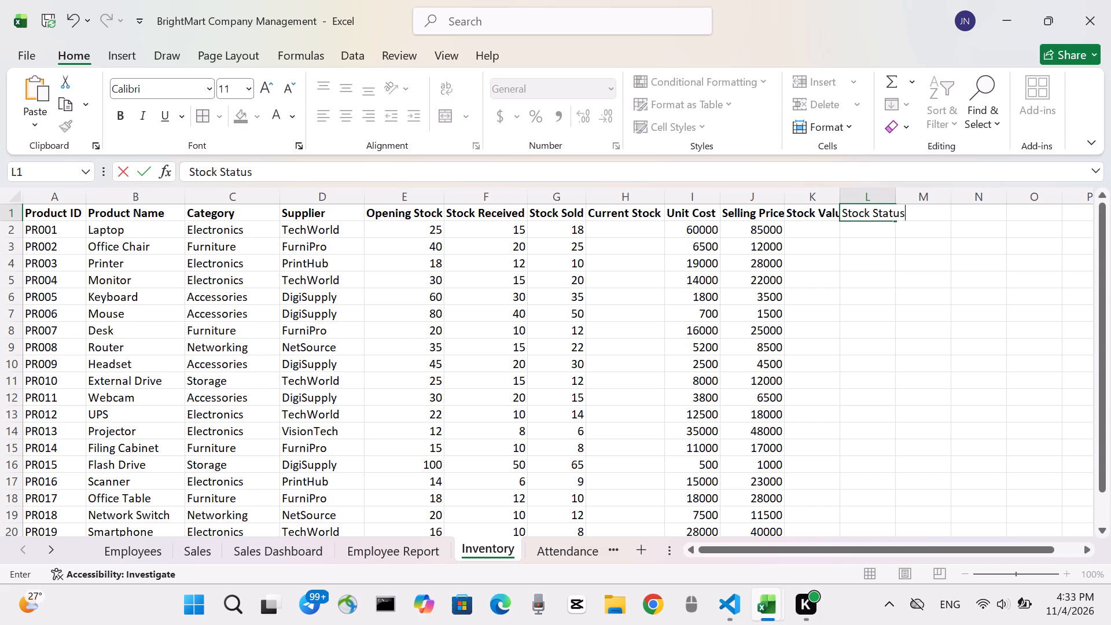
key("Right")
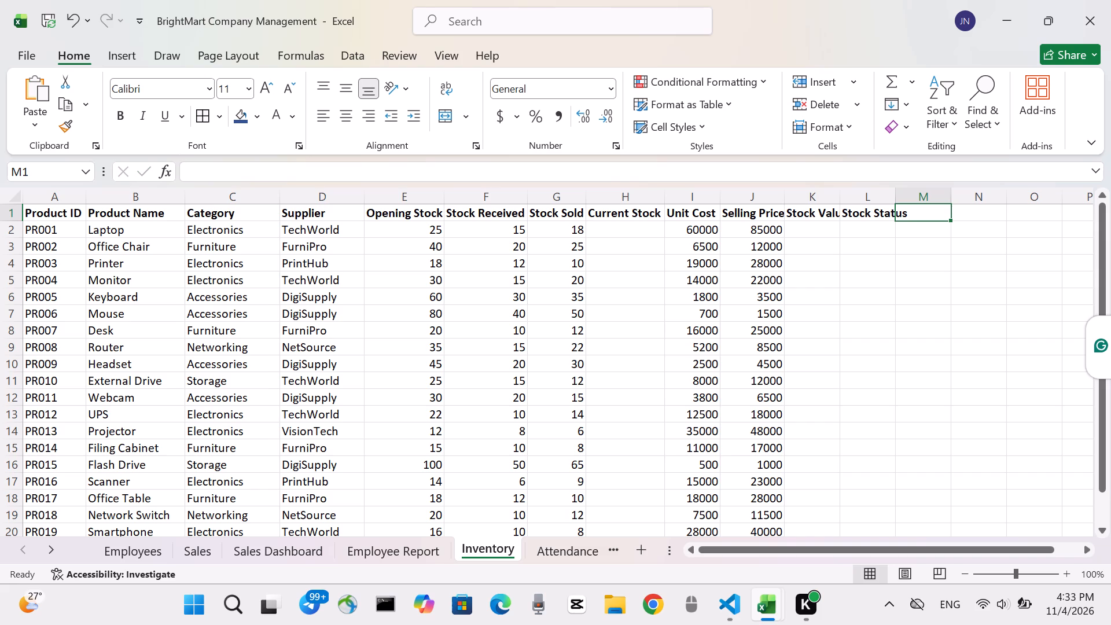
Widen the Stock Value and Stock Status columns so that both headings fit.
left_click(823, 216)
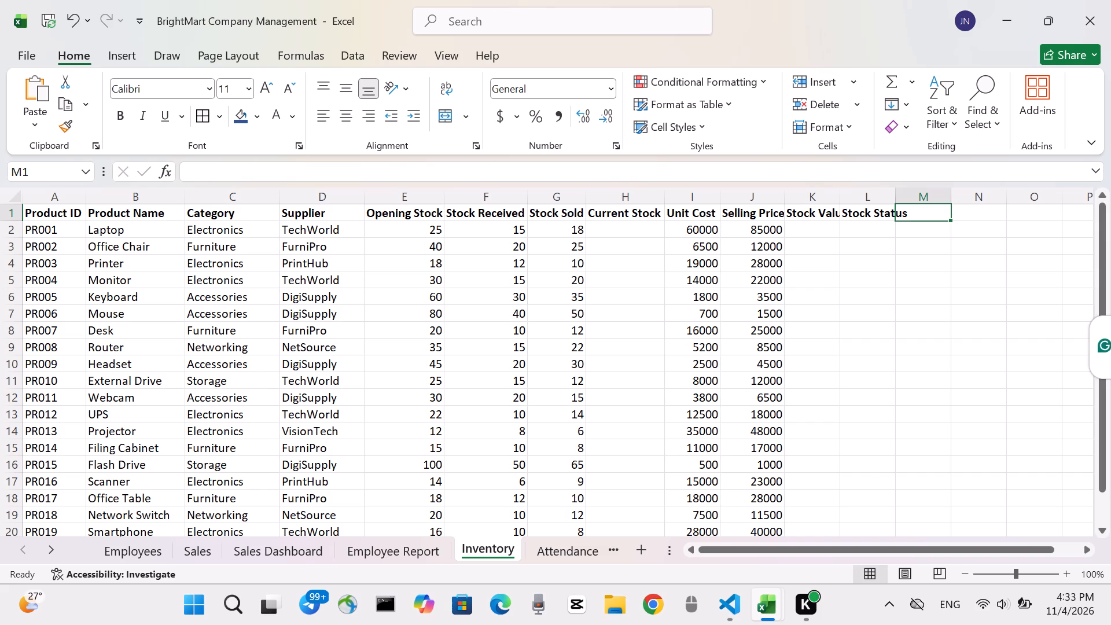
left_click_drag(840, 201, 847, 201)
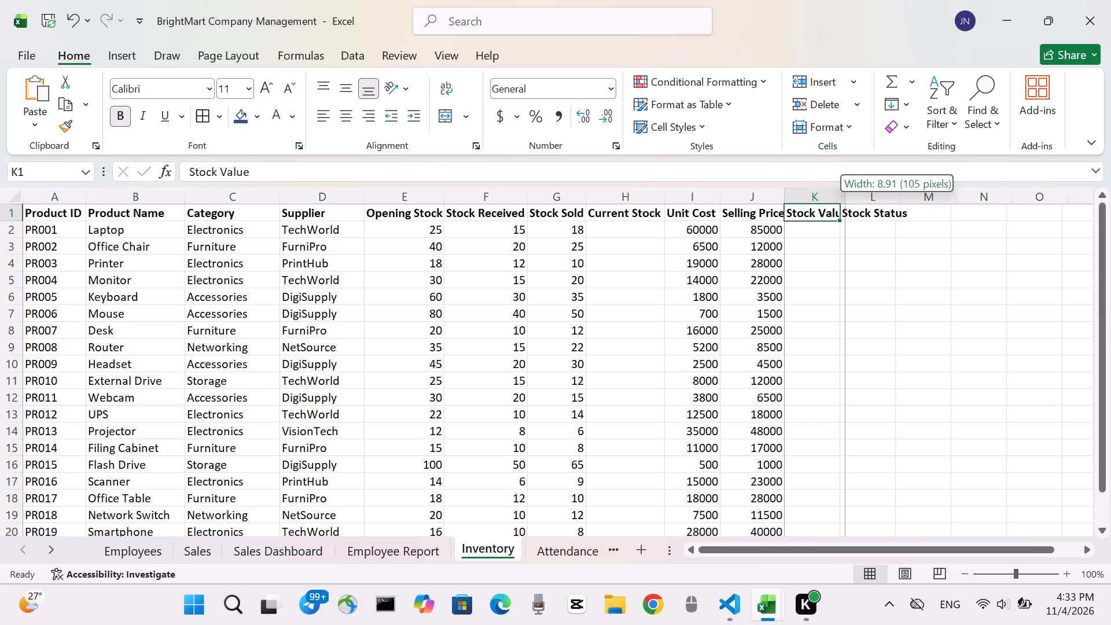
left_click_drag(847, 201, 852, 201)
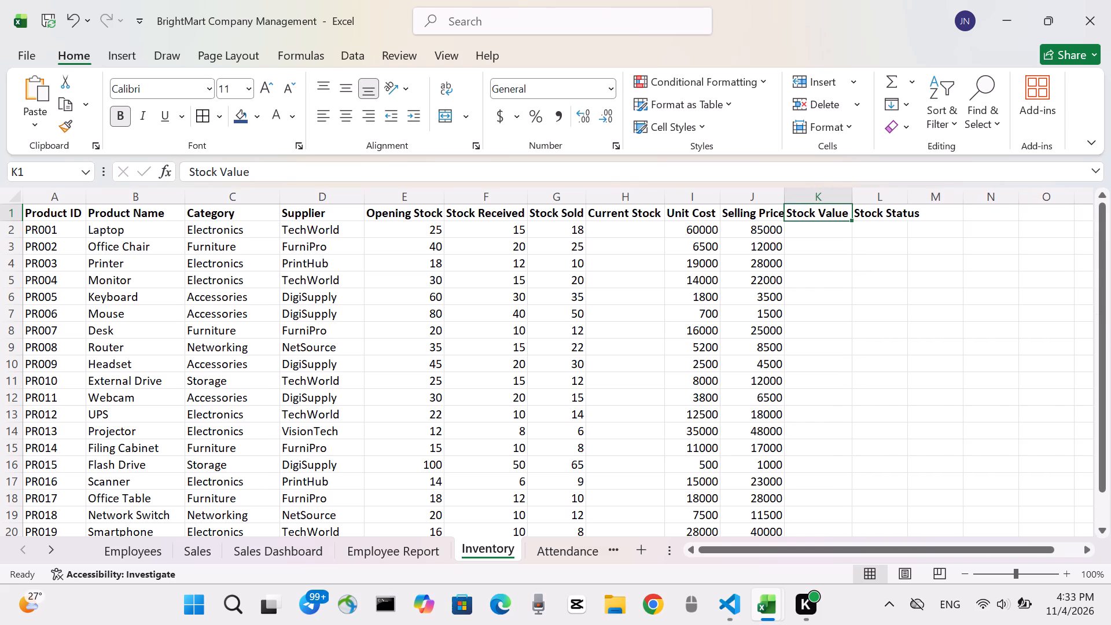
left_click_drag(911, 199, 910, 200)
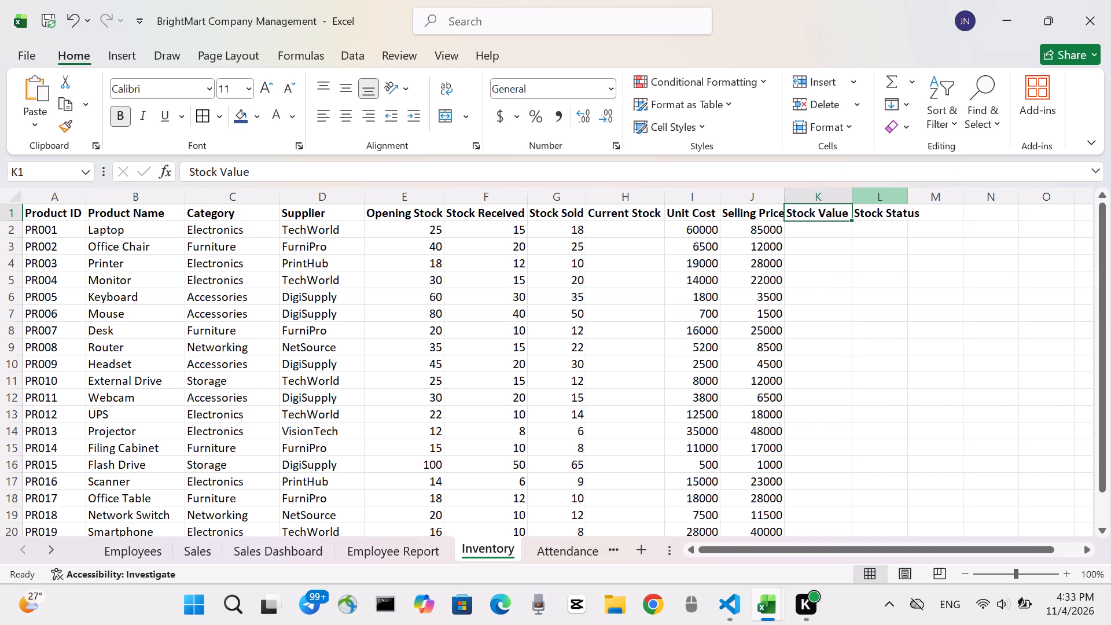
left_click_drag(910, 200, 926, 200)
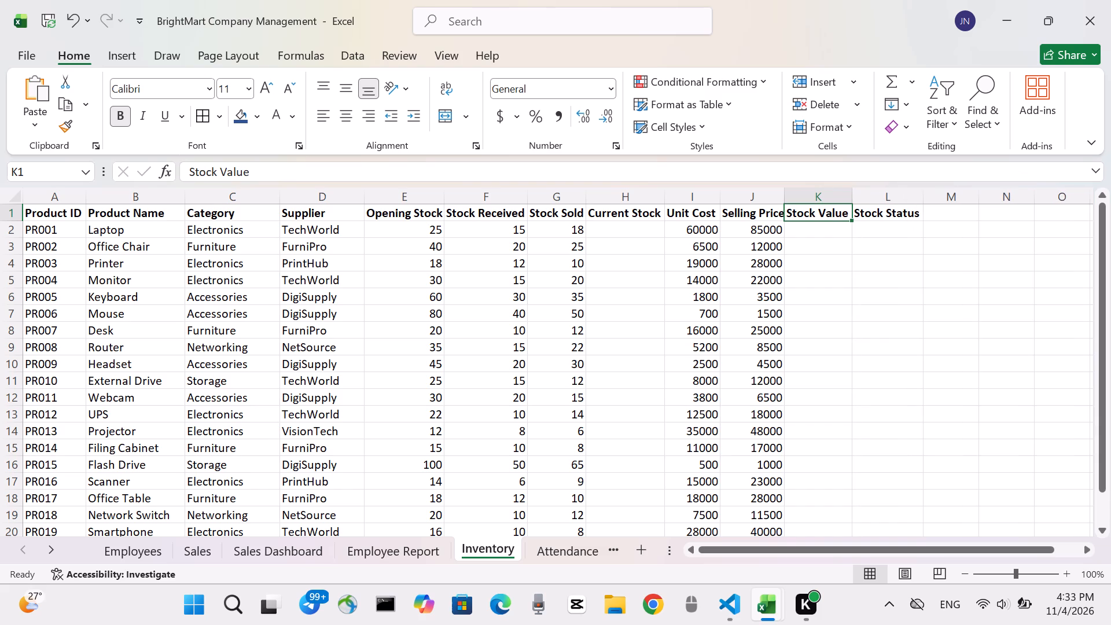
Enter the formula =E2+F2-G2 as the Current Stock of product PR001 in H2.
left_click(626, 236)
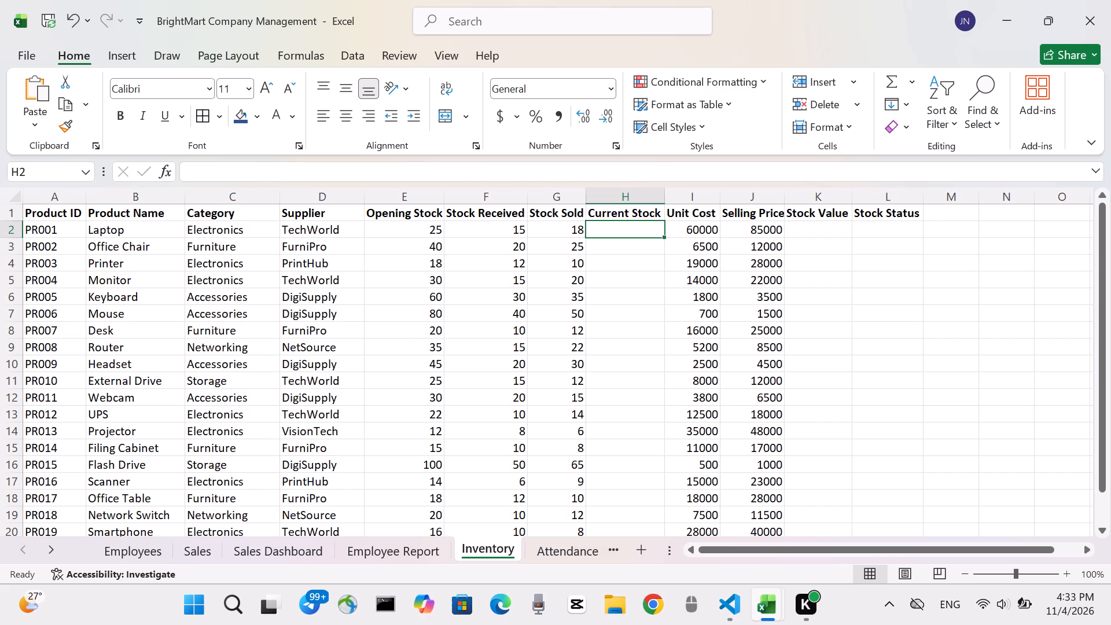
left_click(629, 231)
key("minus")
key("BackSpace")
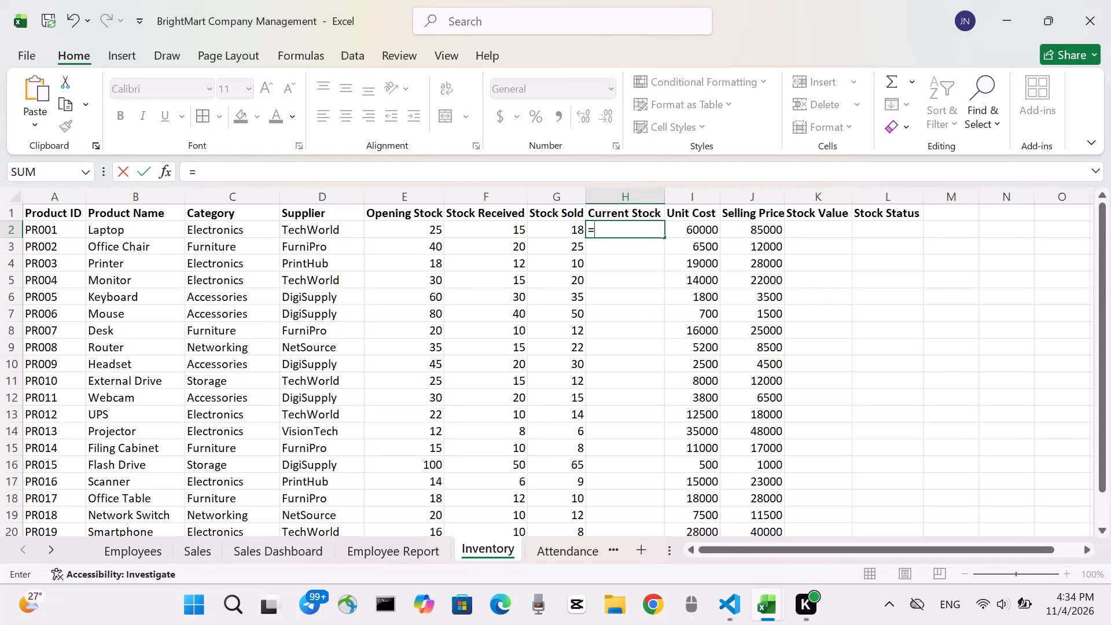
type("E2")
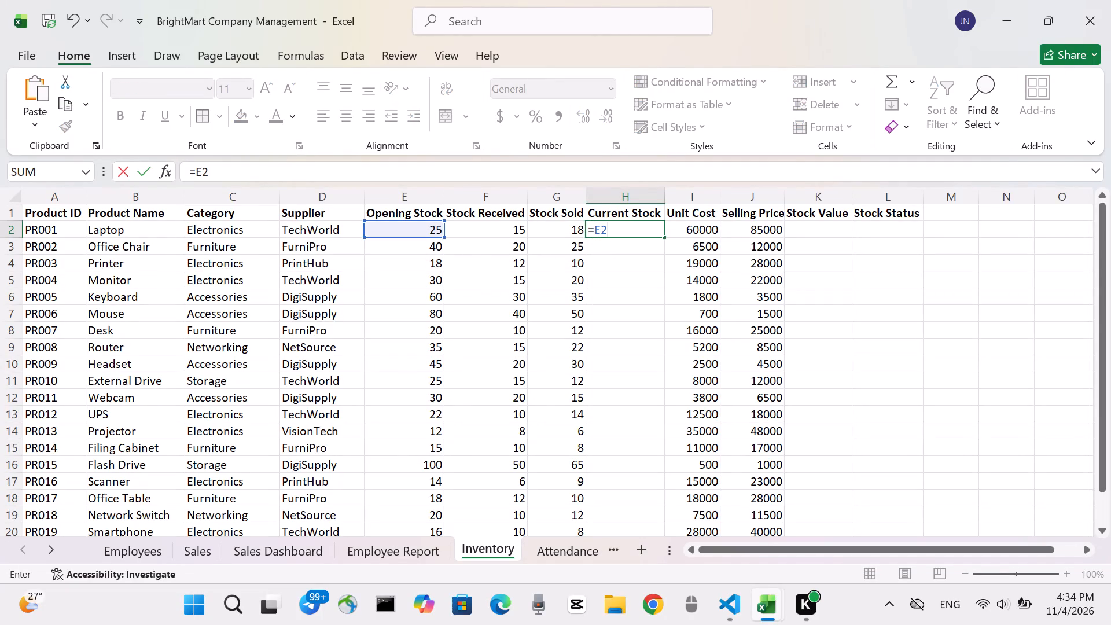
key("shift+plus")
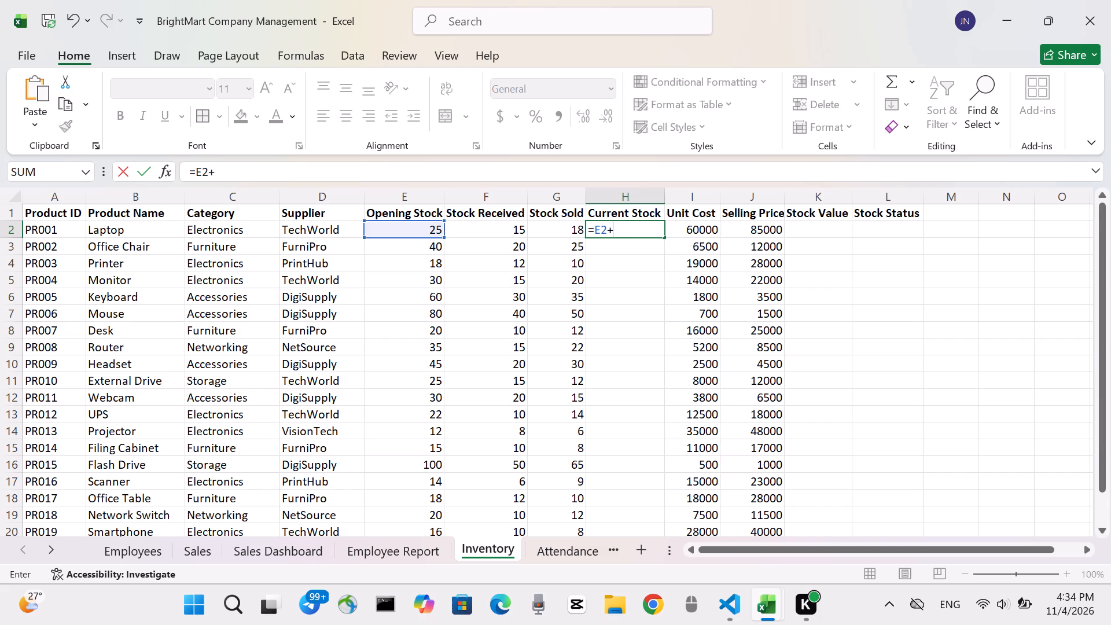
type("F2")
key("minus")
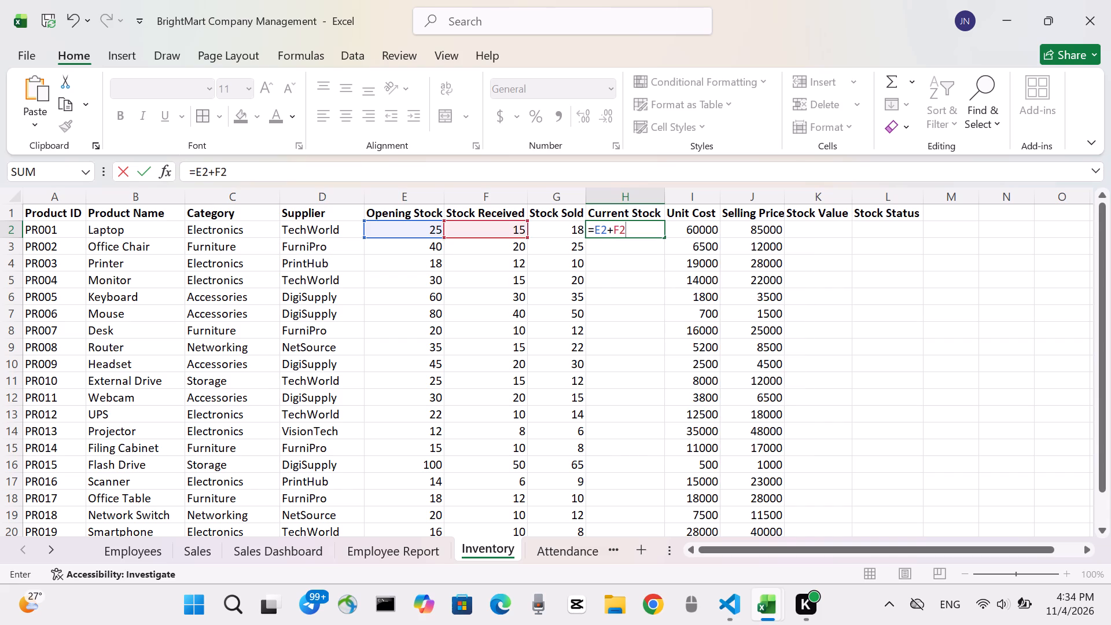
type("G2")
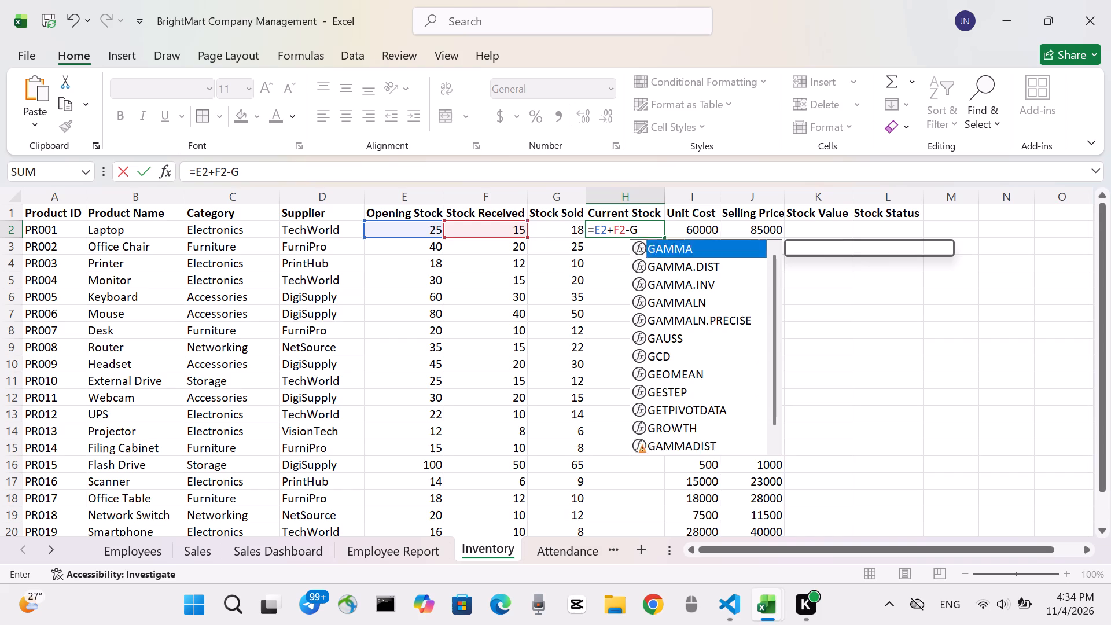
key("Return")
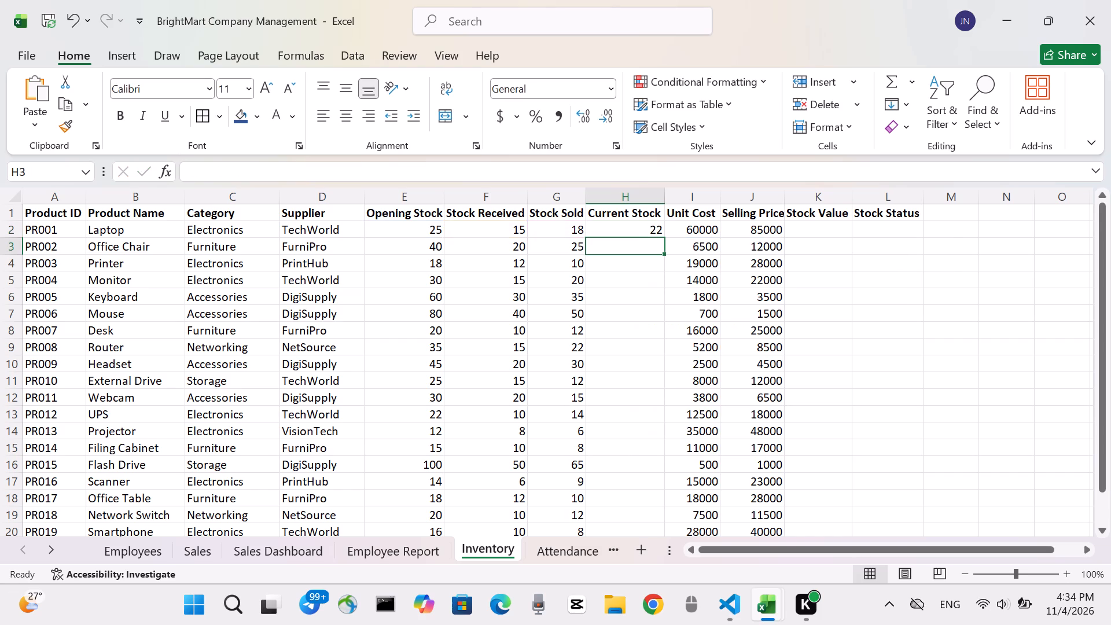
Fill the Current Stock formula from H2 down to product PR020 in row 21 and check the filled column.
left_click(655, 223)
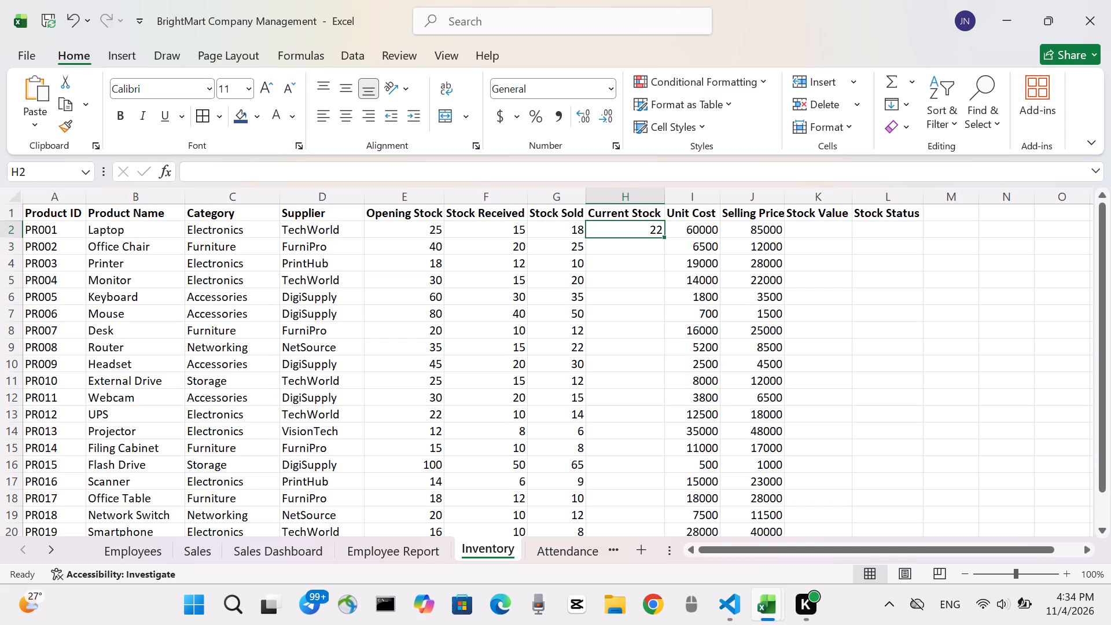
left_click_drag(664, 234, 664, 329)
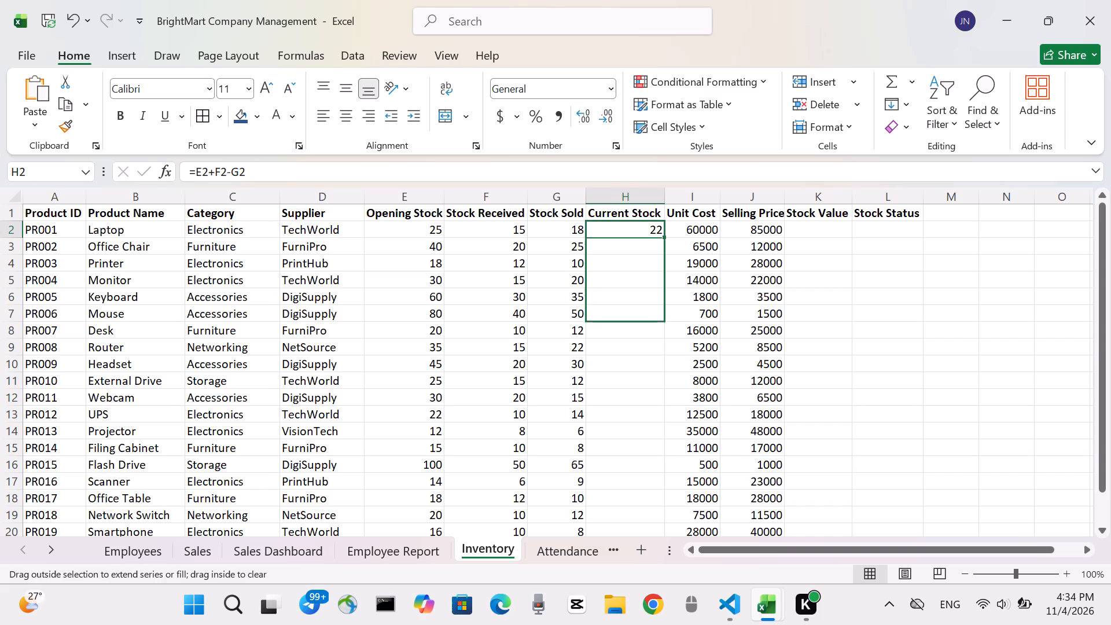
left_click_drag(664, 329, 664, 332)
scroll(664, 332, "down", 2)
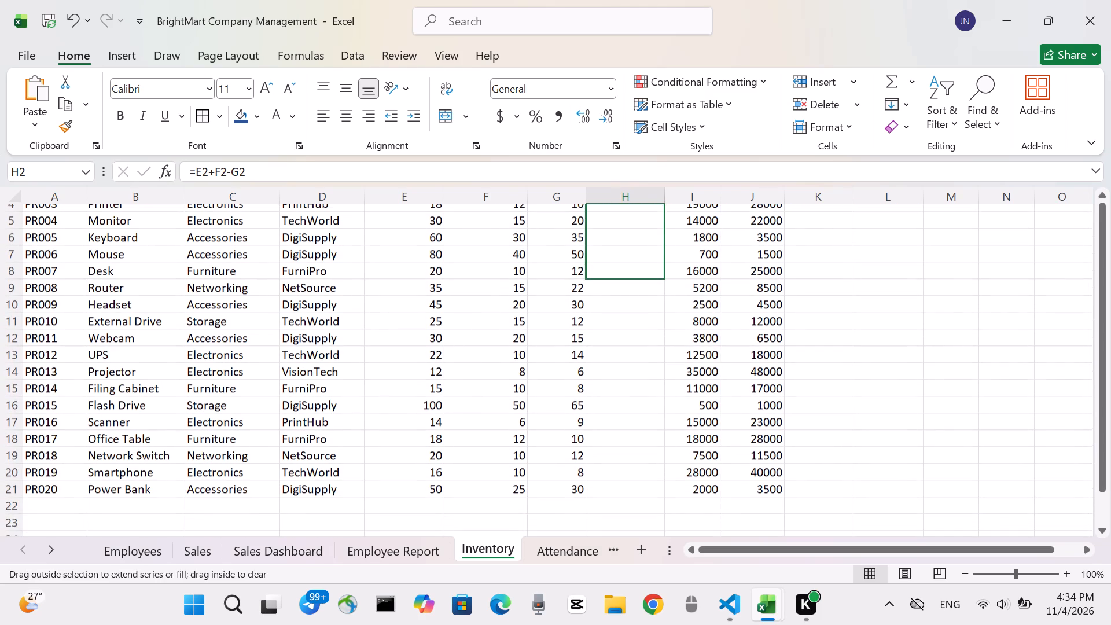
left_click_drag(664, 332, 658, 482)
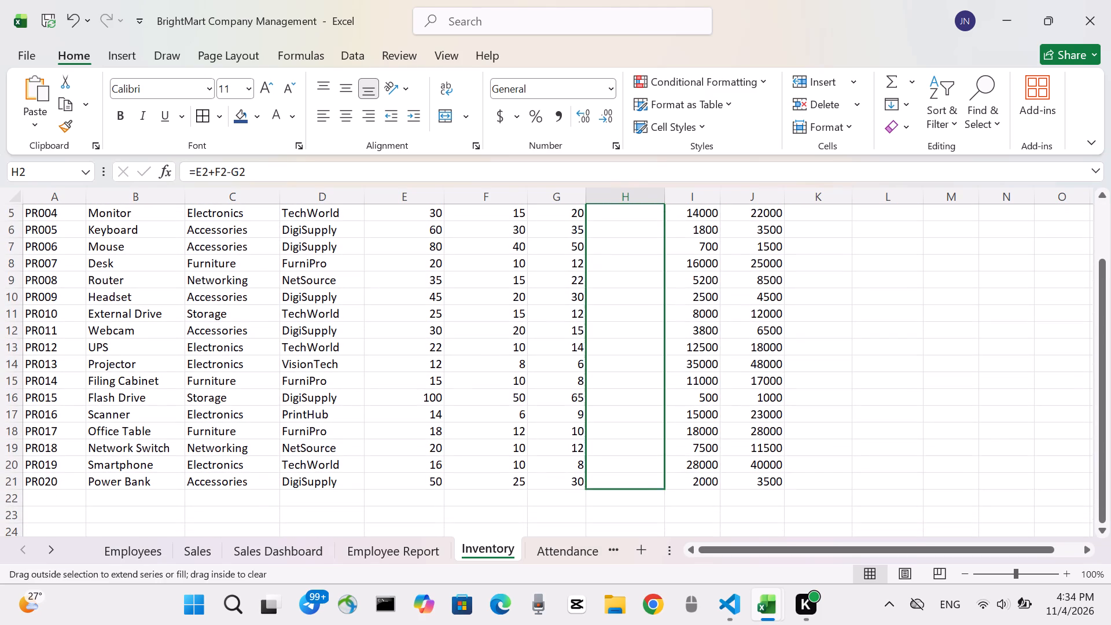
left_click_drag(658, 482, 658, 483)
scroll(653, 325, "up", 3)
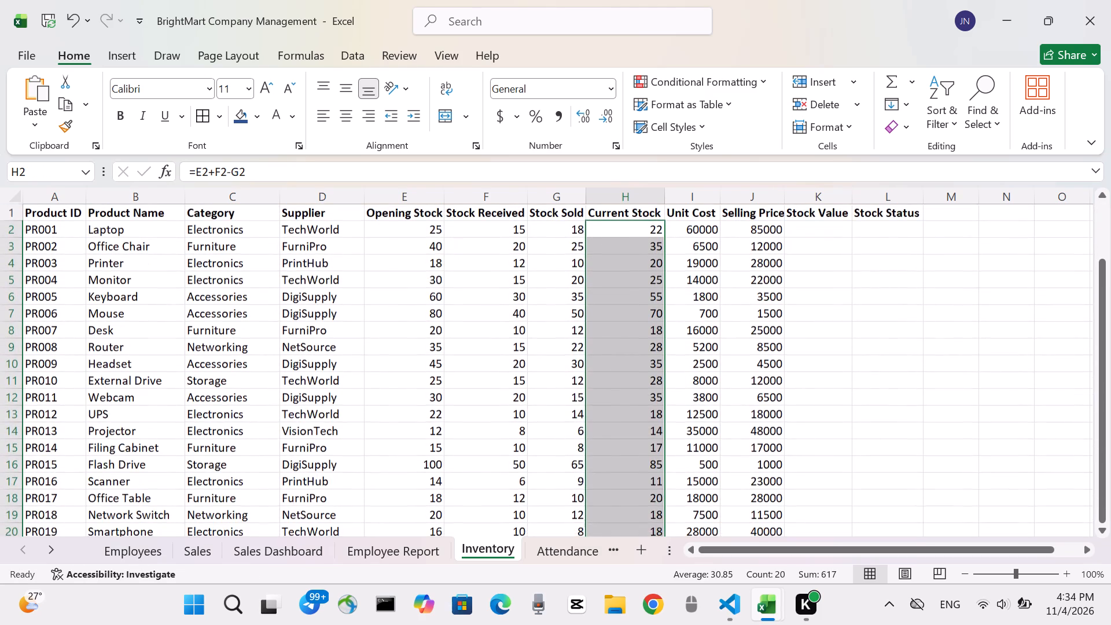
scroll(653, 325, "up", 1)
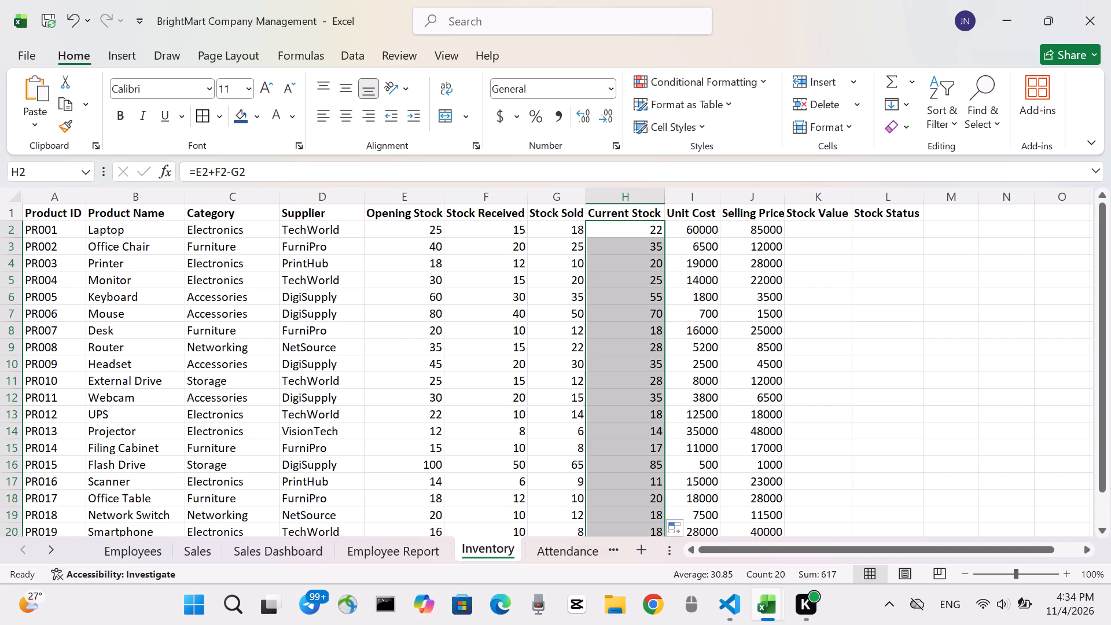
scroll(580, 261, "down", 2)
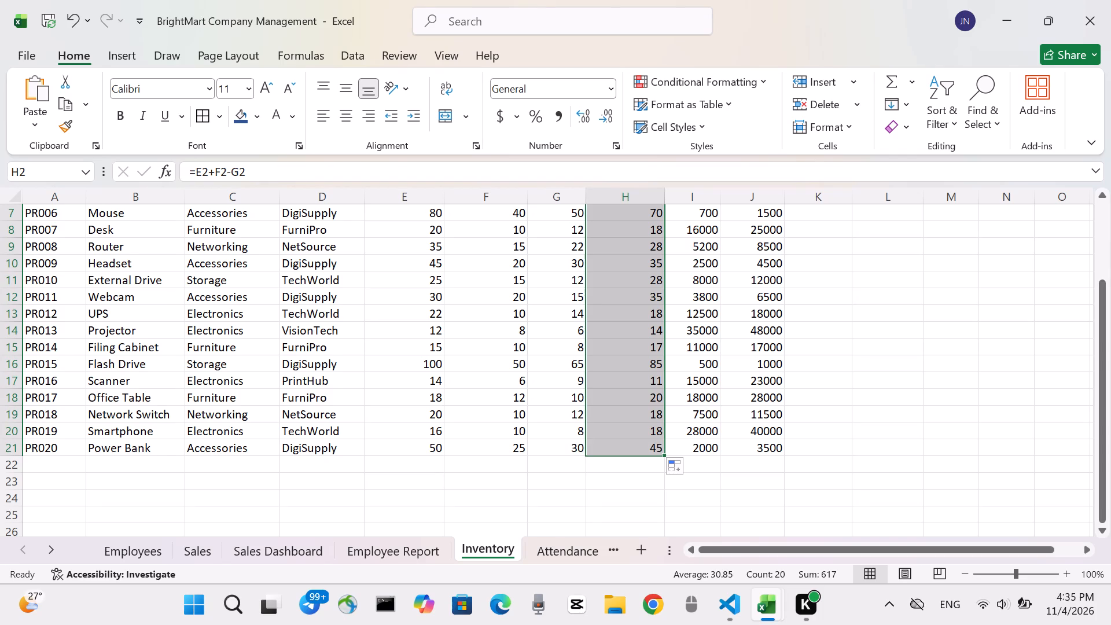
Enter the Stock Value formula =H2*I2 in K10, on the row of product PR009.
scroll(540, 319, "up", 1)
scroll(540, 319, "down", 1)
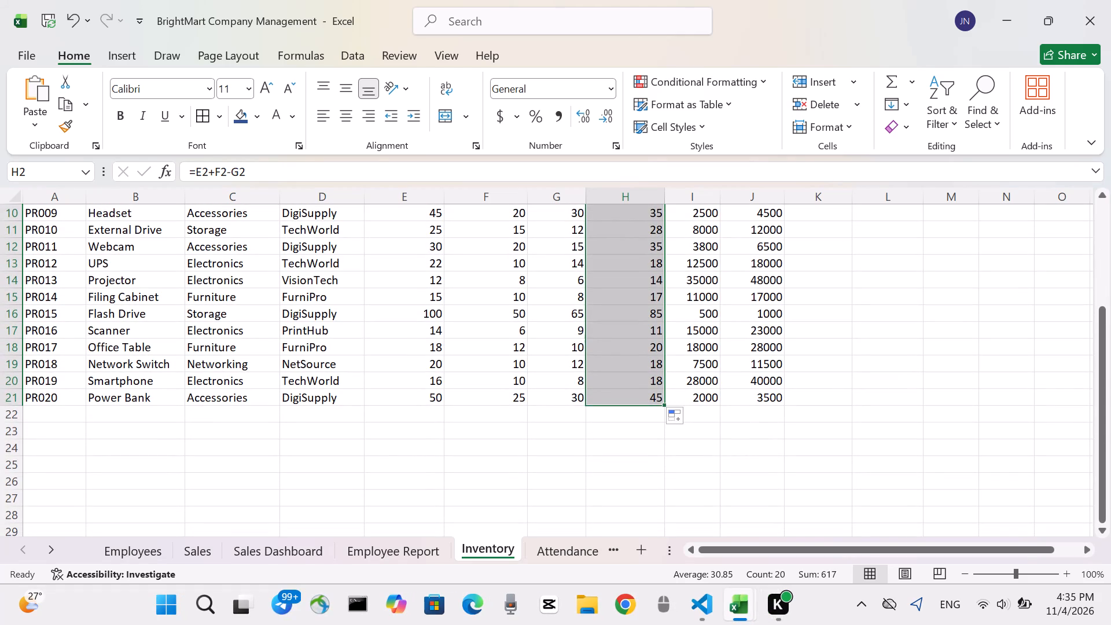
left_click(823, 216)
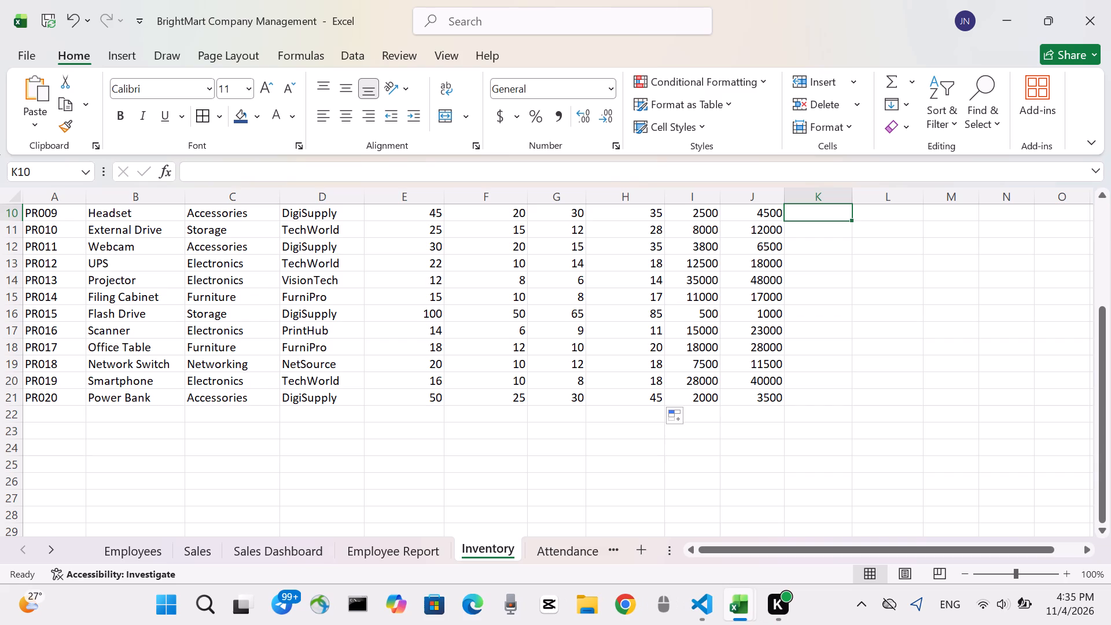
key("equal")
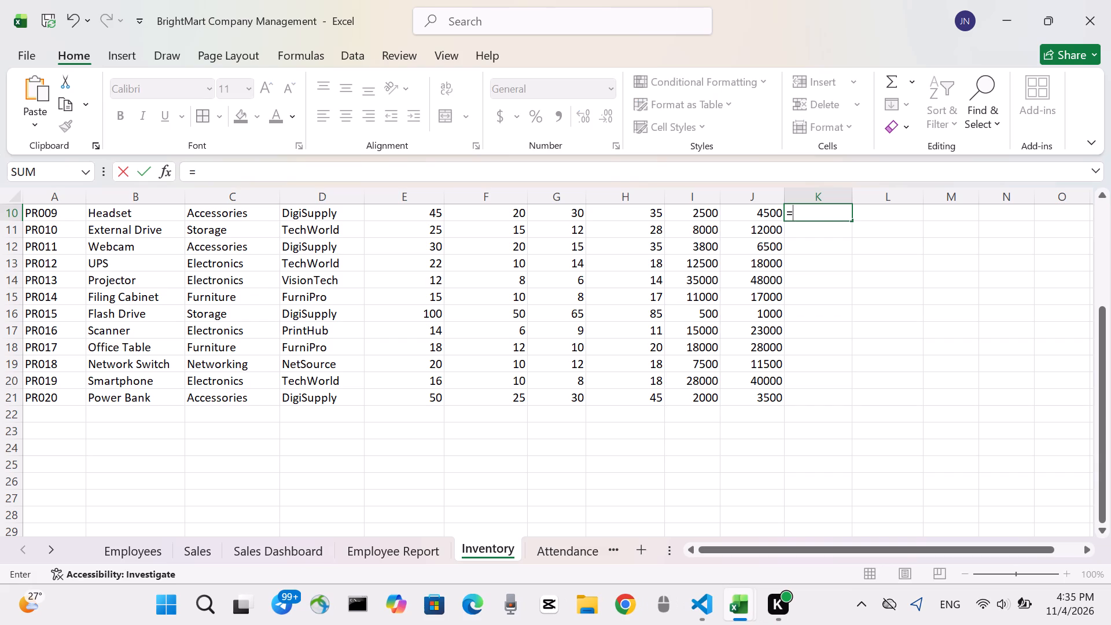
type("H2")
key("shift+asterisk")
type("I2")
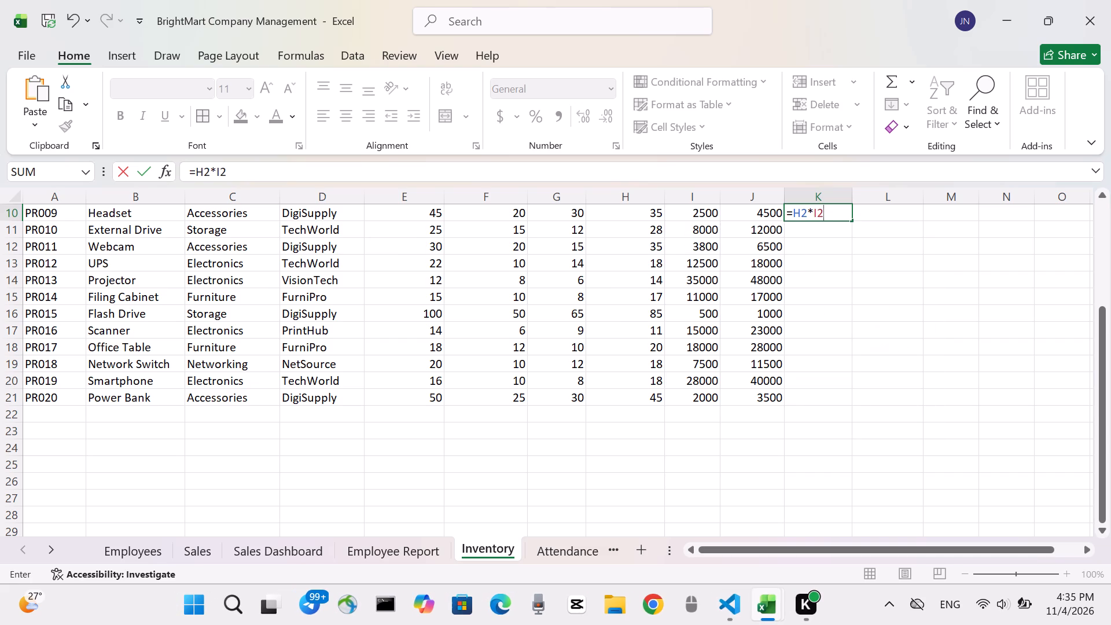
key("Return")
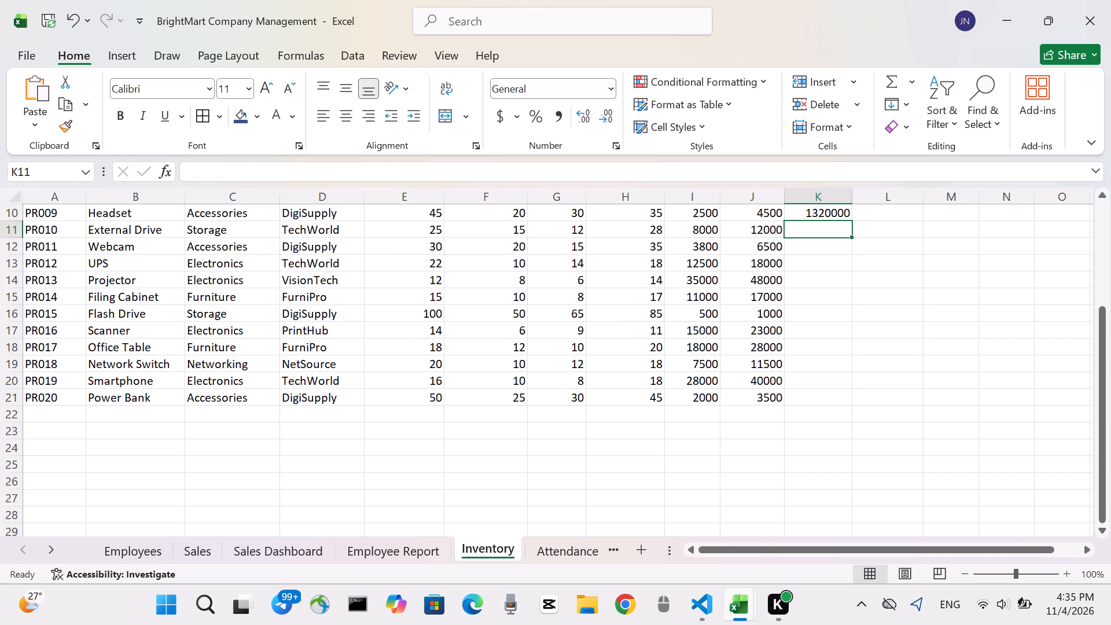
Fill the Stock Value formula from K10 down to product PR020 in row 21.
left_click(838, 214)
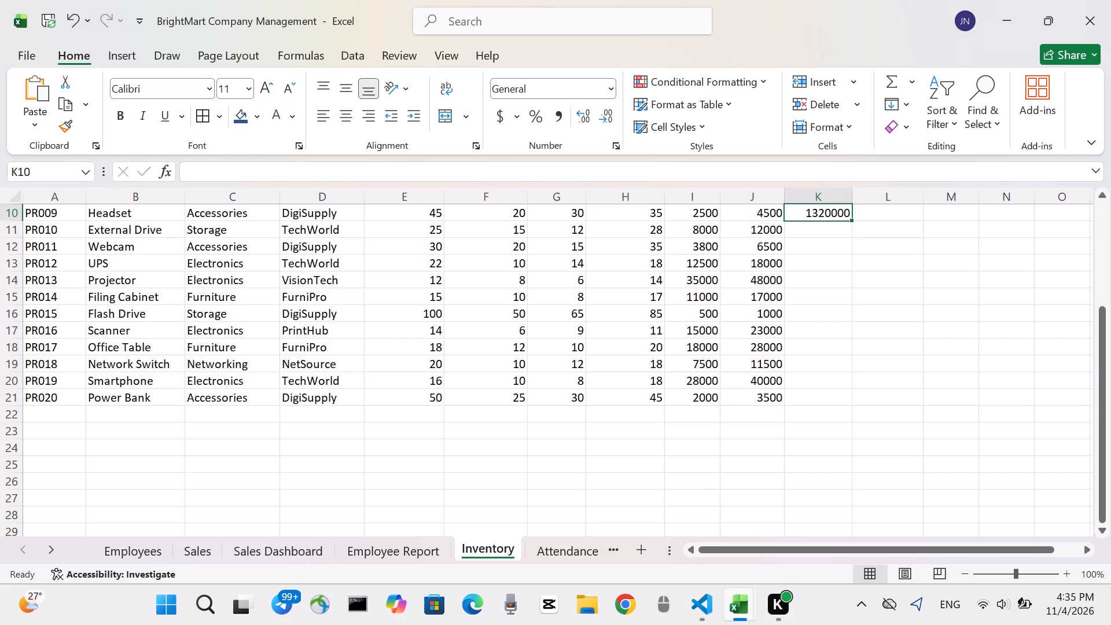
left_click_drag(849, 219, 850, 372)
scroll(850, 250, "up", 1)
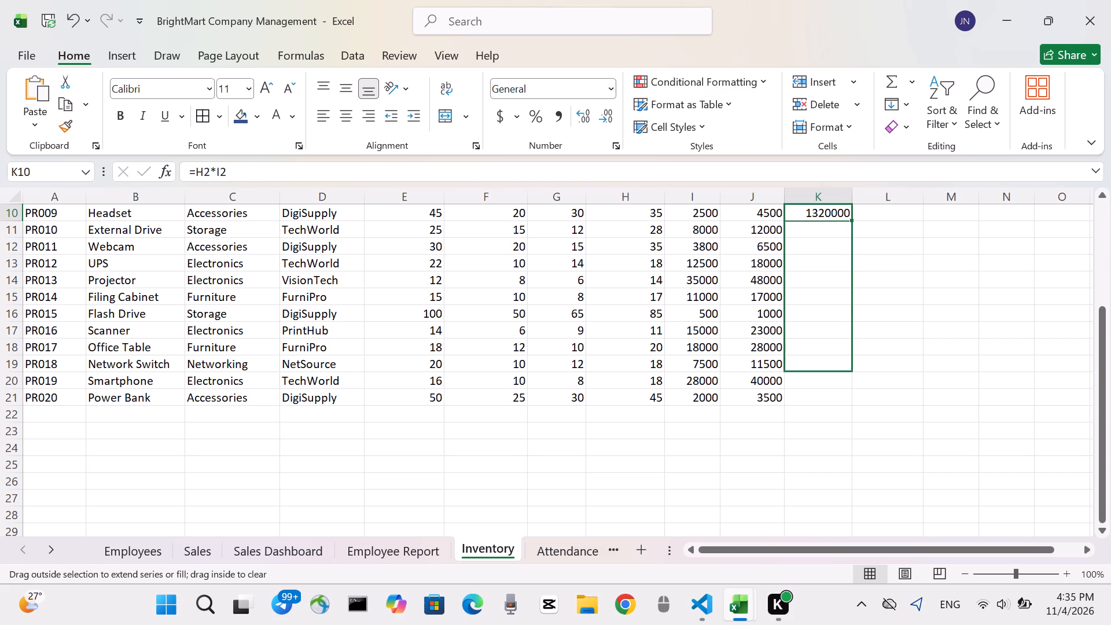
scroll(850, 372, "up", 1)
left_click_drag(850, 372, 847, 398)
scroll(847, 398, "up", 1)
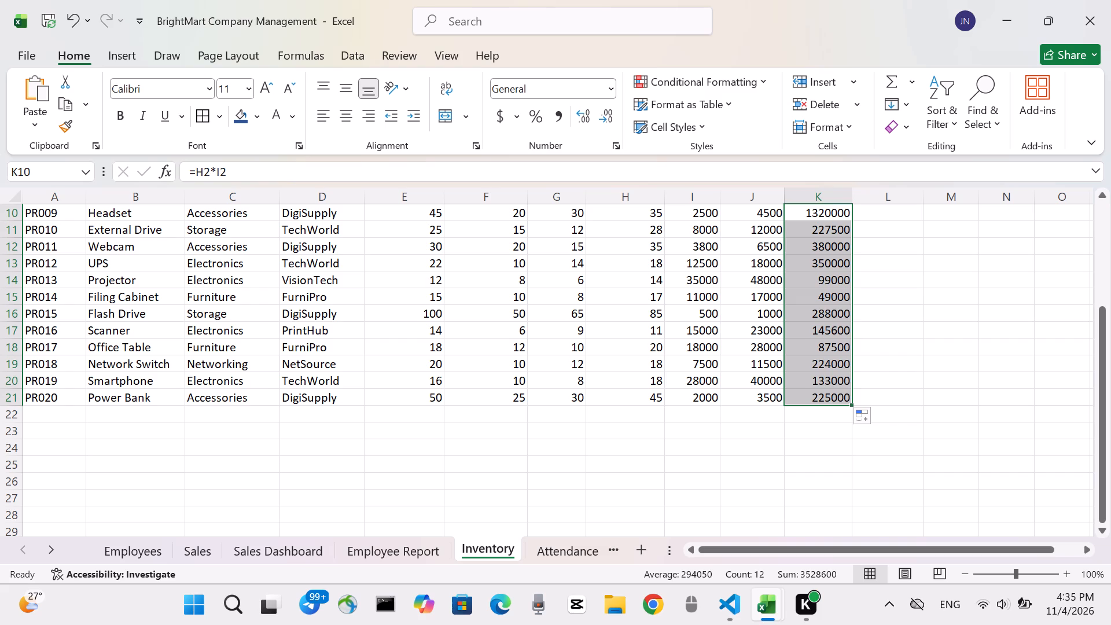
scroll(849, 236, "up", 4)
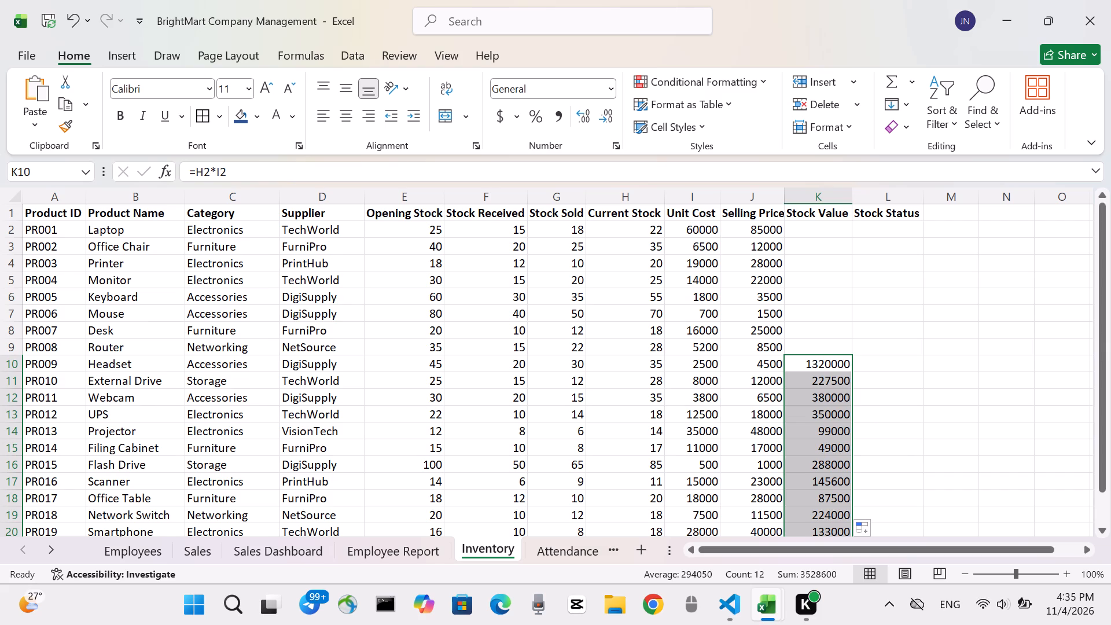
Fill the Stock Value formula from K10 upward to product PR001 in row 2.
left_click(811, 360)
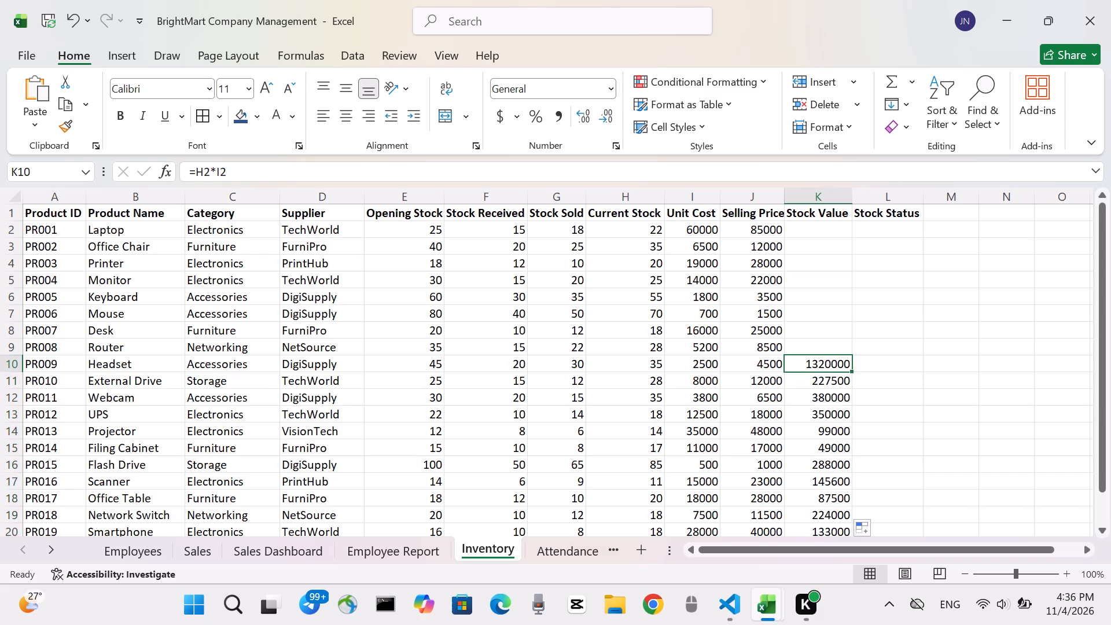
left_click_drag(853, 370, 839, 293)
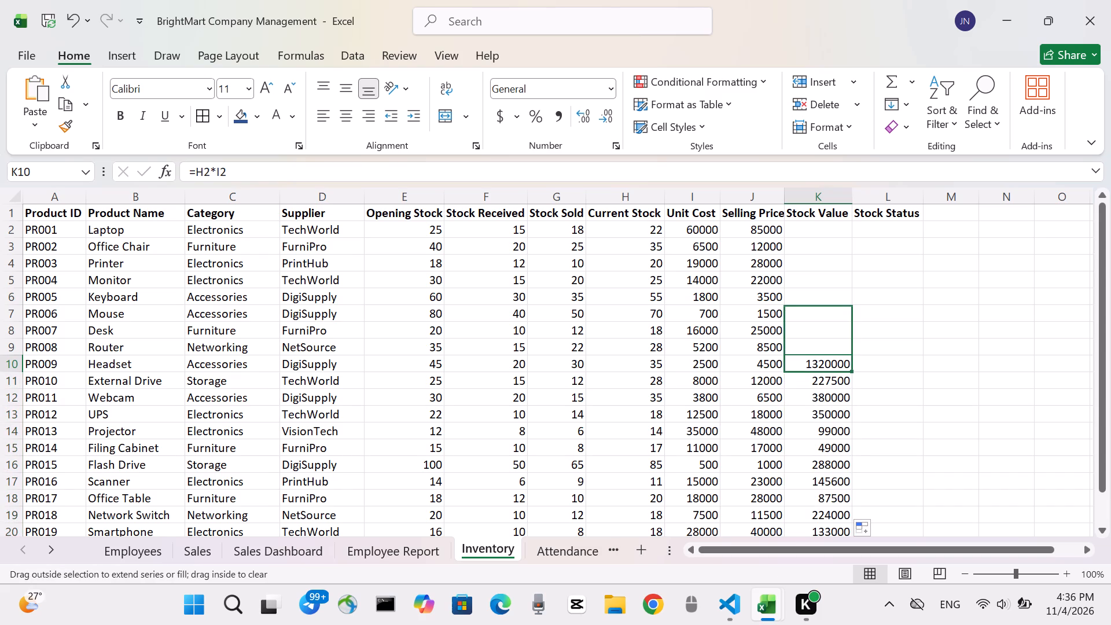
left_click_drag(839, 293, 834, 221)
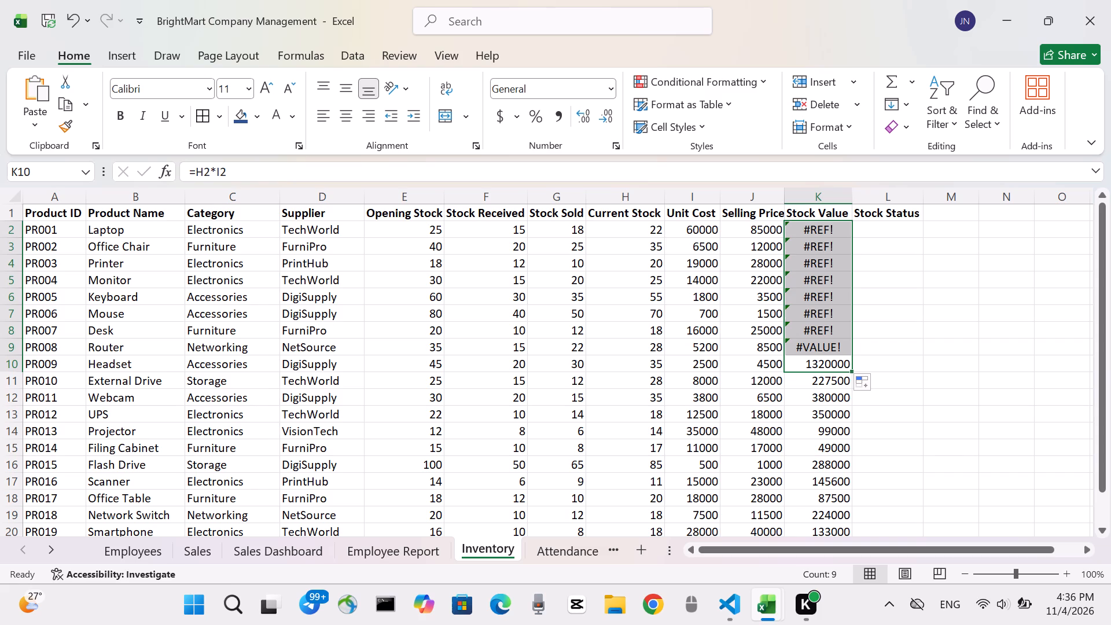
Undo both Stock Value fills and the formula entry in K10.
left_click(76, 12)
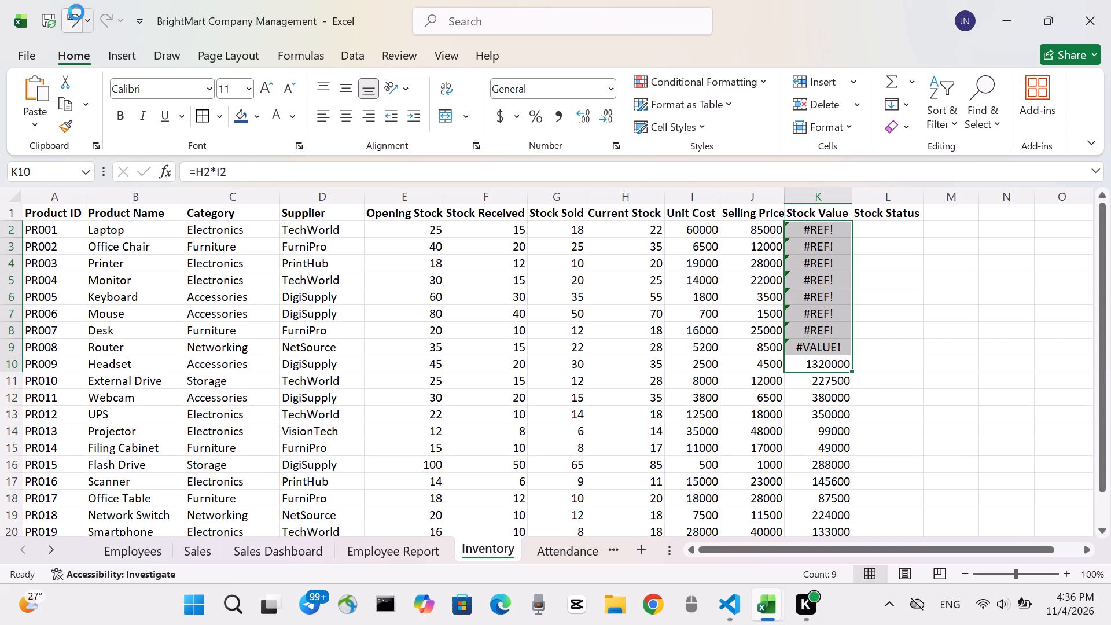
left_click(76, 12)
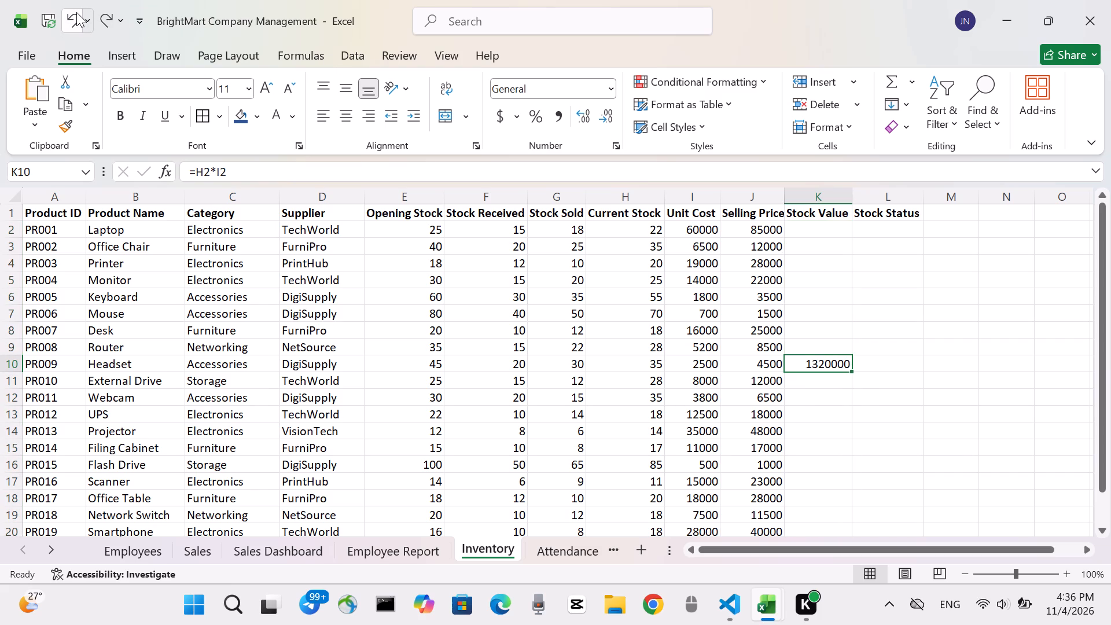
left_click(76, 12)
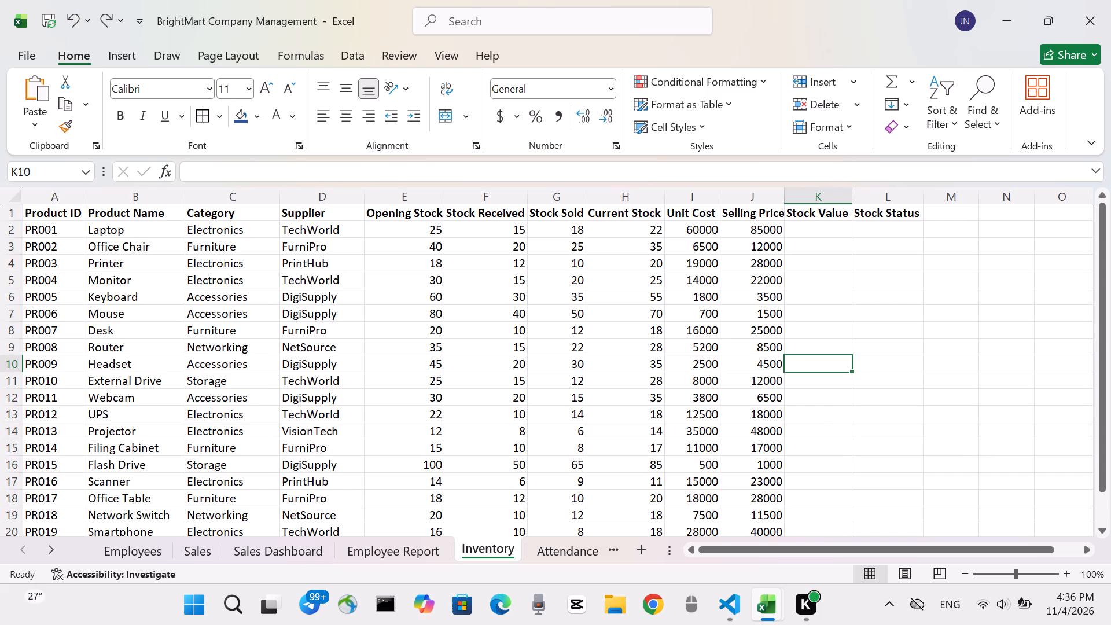
Enter the formula =H2*I2 as the Stock Value of product PR001 in K2.
left_click(821, 236)
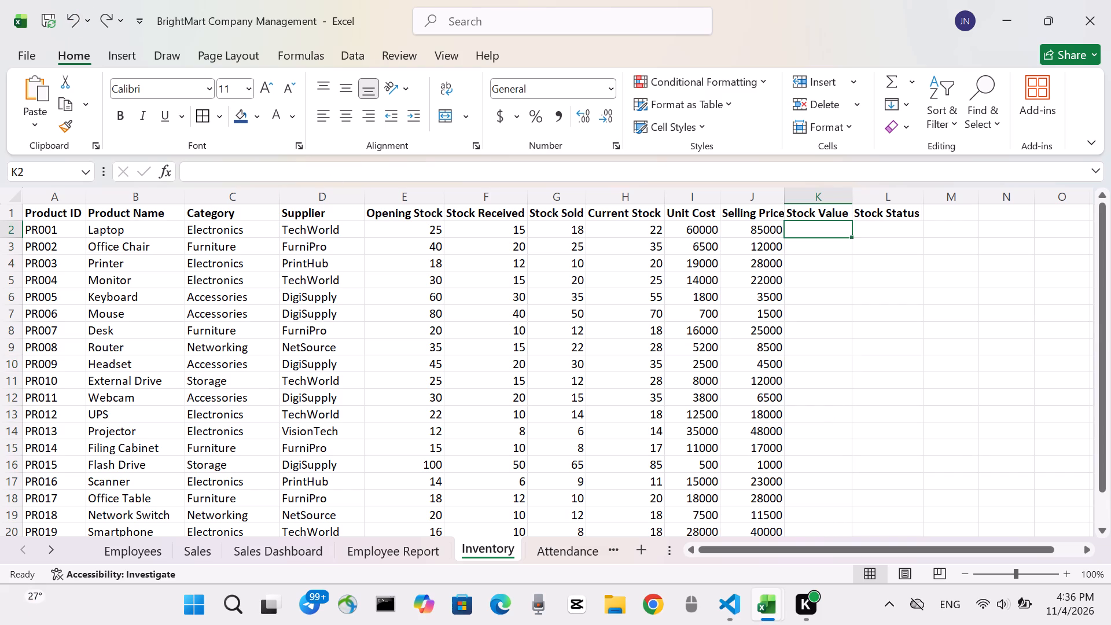
key("minus")
key("BackSpace")
key("equal")
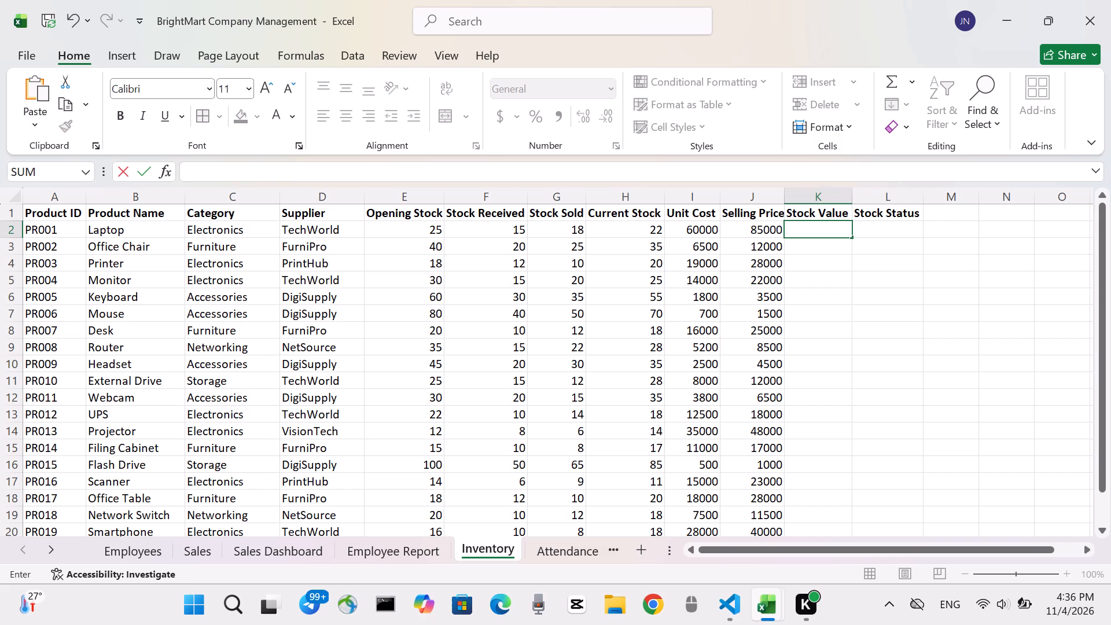
type("H2")
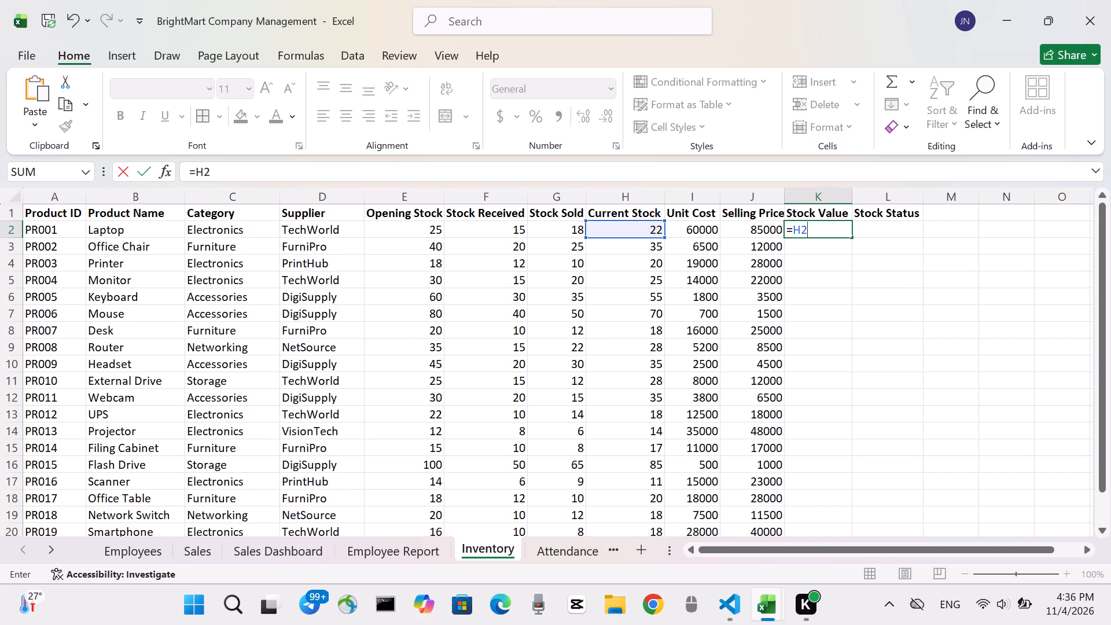
key("shift+asterisk")
type("I2")
key("Return")
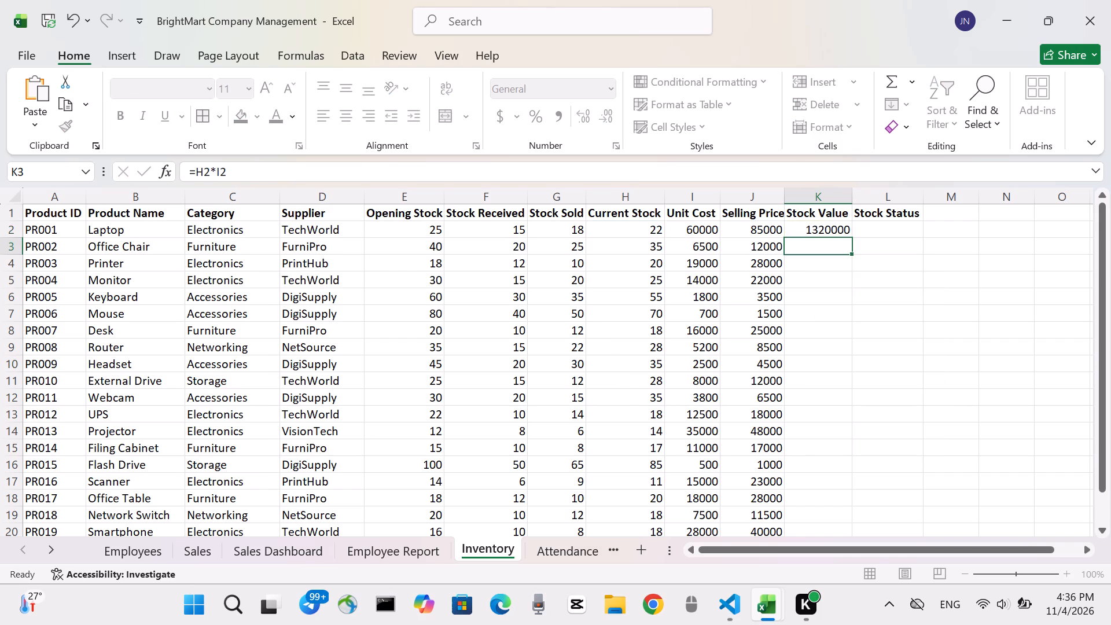
Fill the Stock Value formula from K2 down to product PR020 in row 21 and check the filled column.
left_click(855, 211)
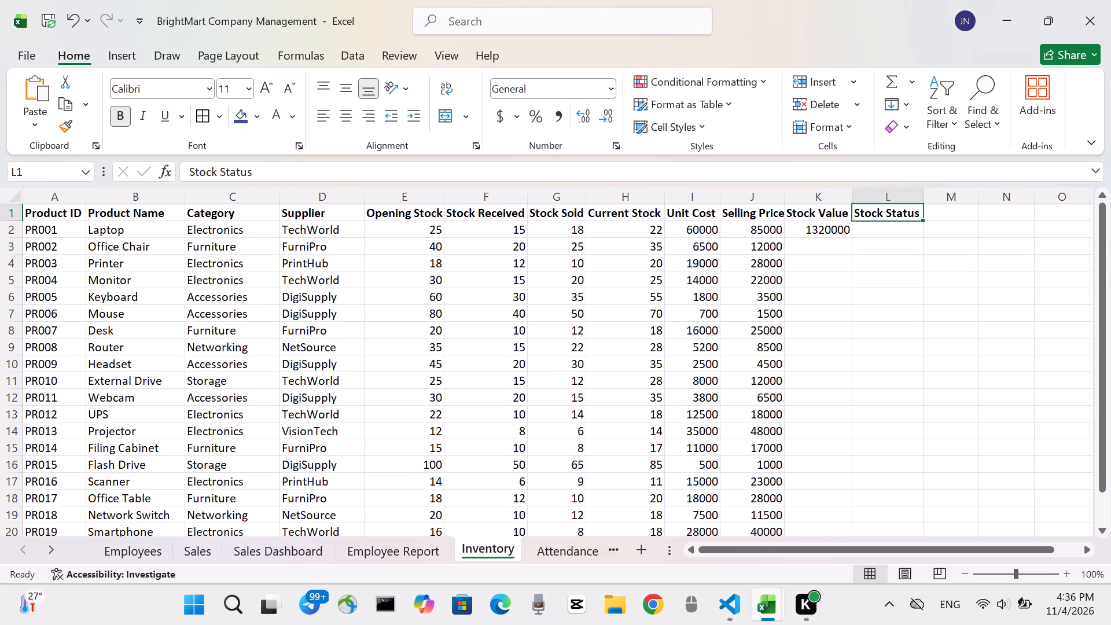
left_click(824, 234)
left_click_drag(851, 239, 844, 406)
scroll(848, 394, "down", 2)
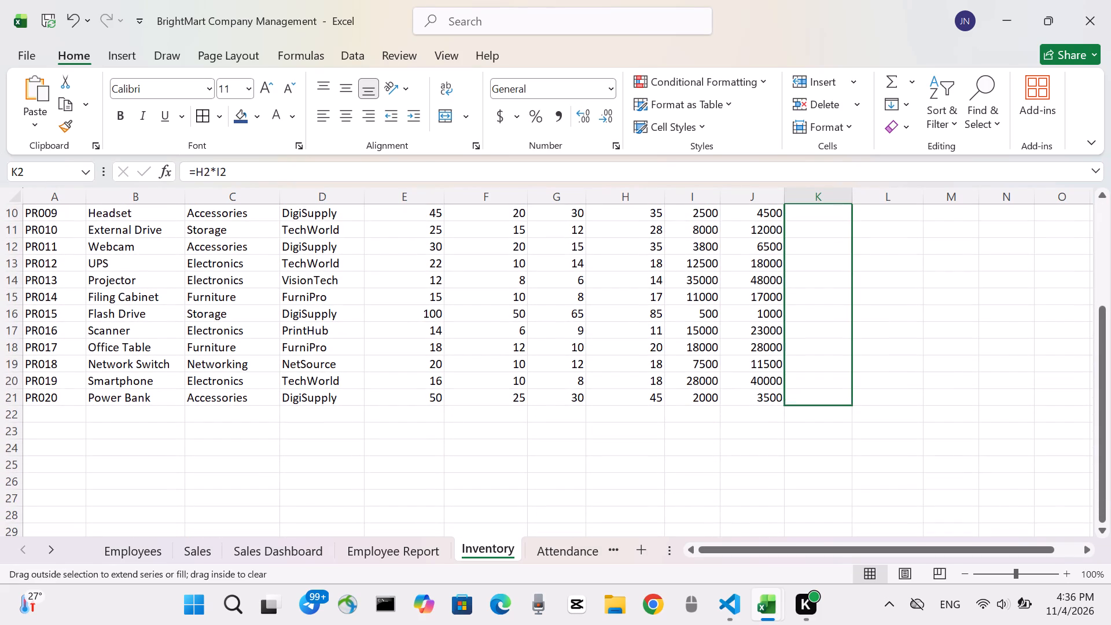
left_click_drag(844, 406, 844, 407)
scroll(837, 336, "up", 2)
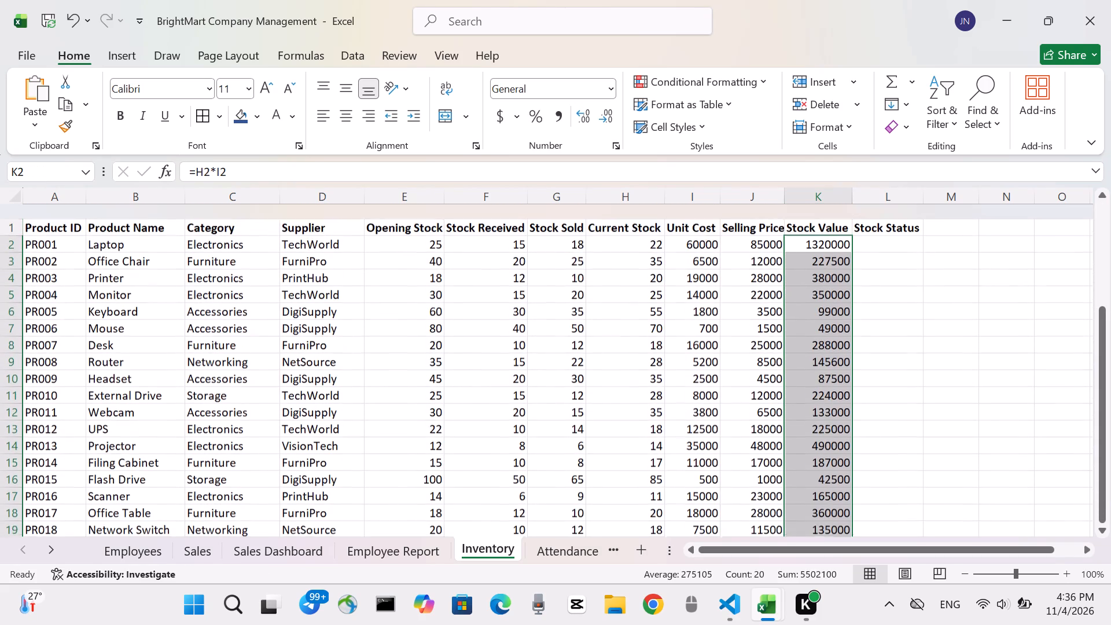
scroll(837, 336, "up", 1)
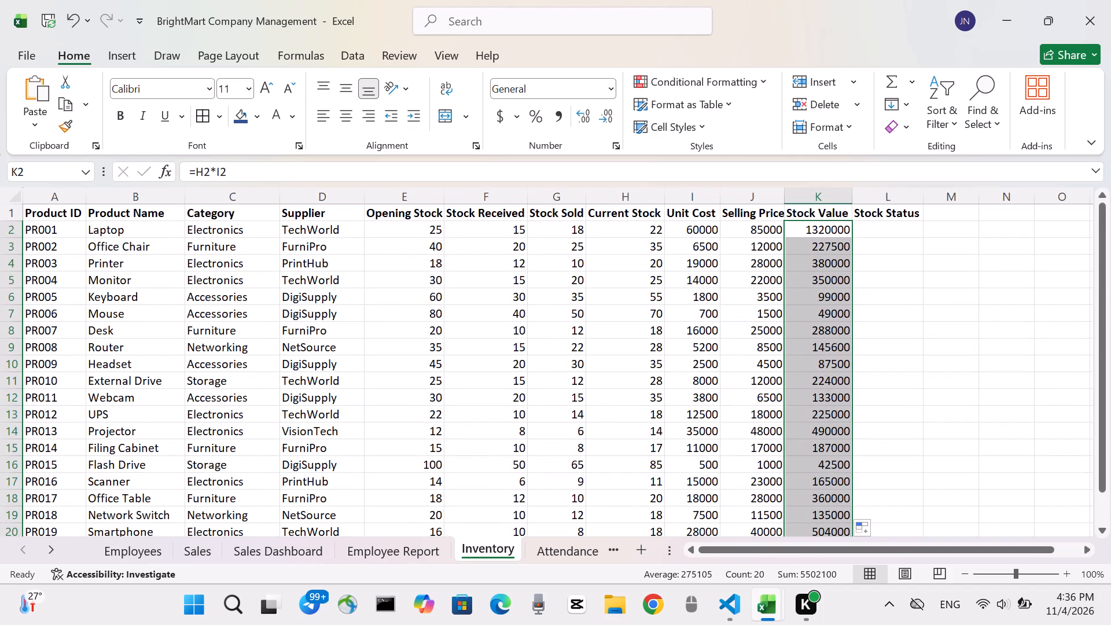
Begin the Stock Status formula for product PR001 in L2 with =IF(H2=0,"Out of Stock".
left_click(896, 237)
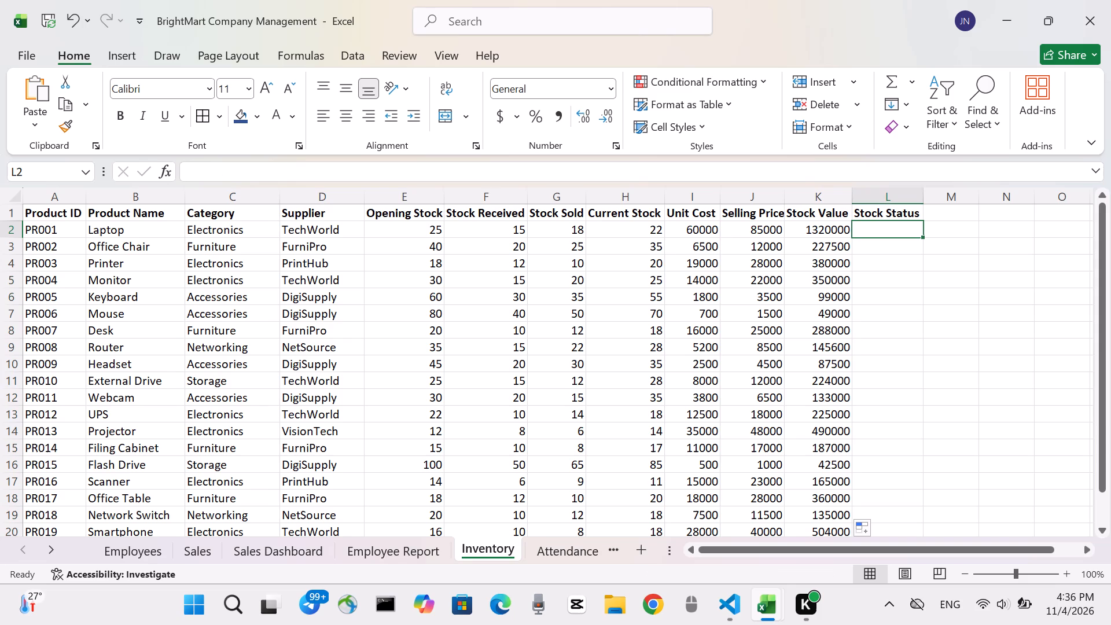
key("equal")
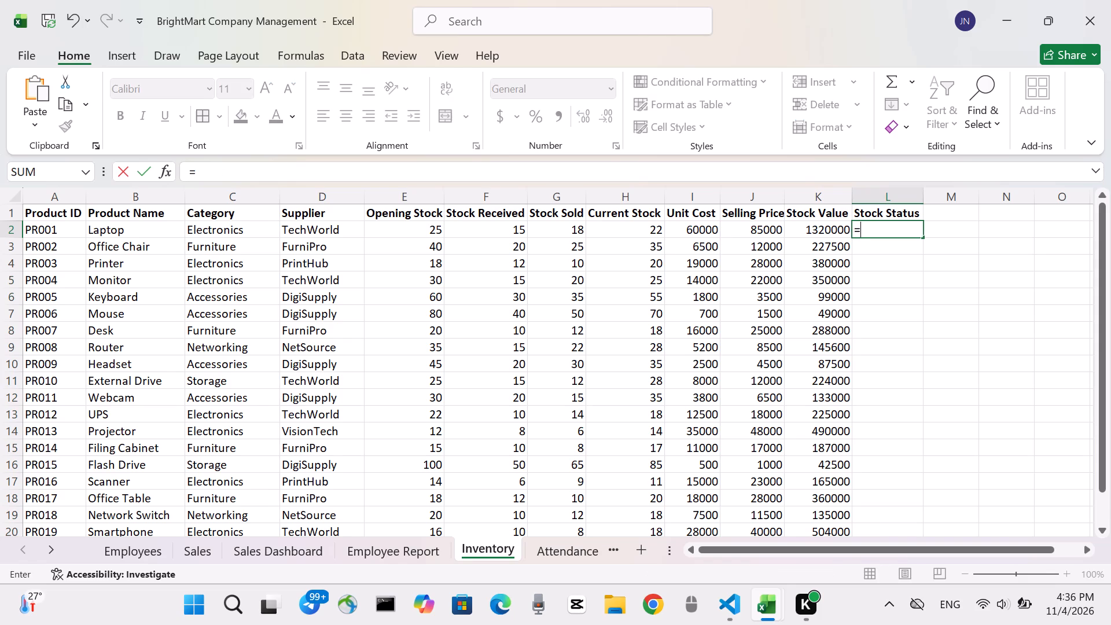
type("IF")
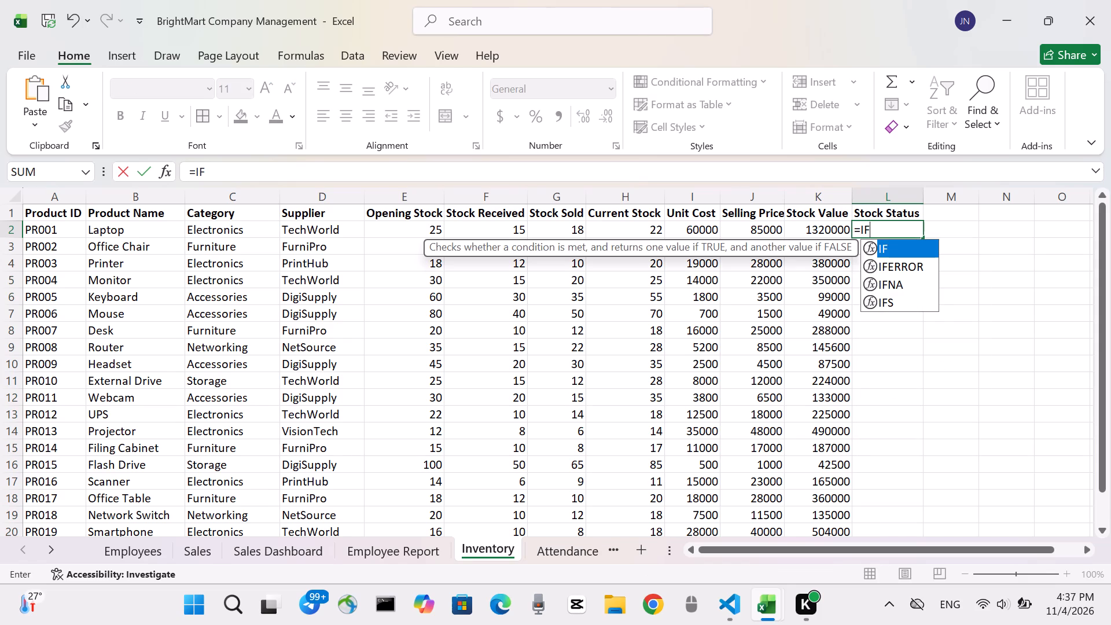
key("shift+parenleft")
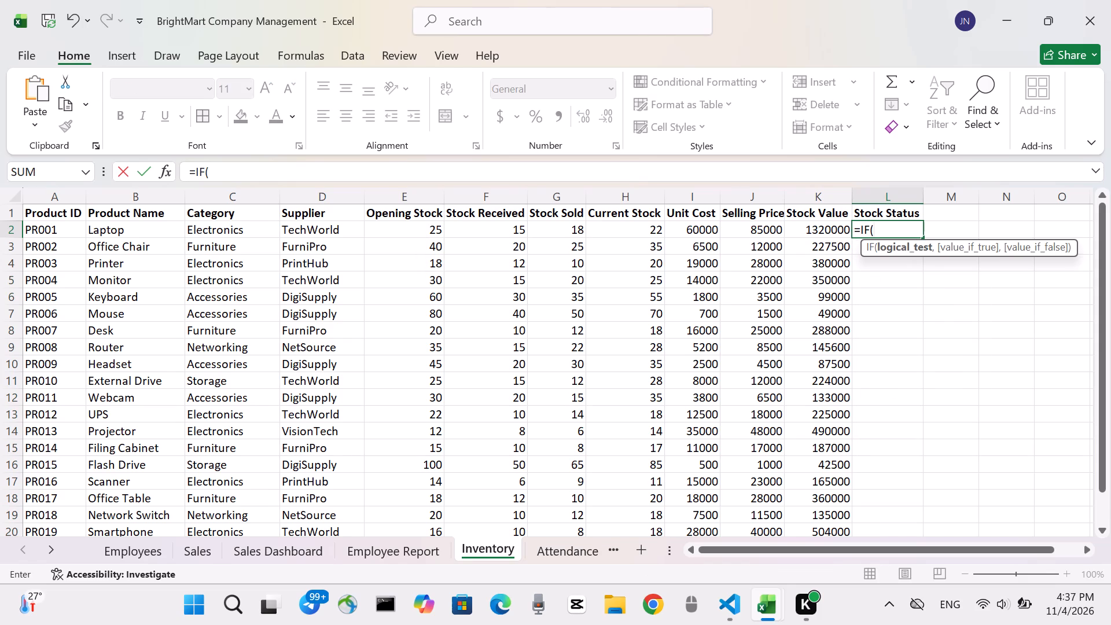
type("H2")
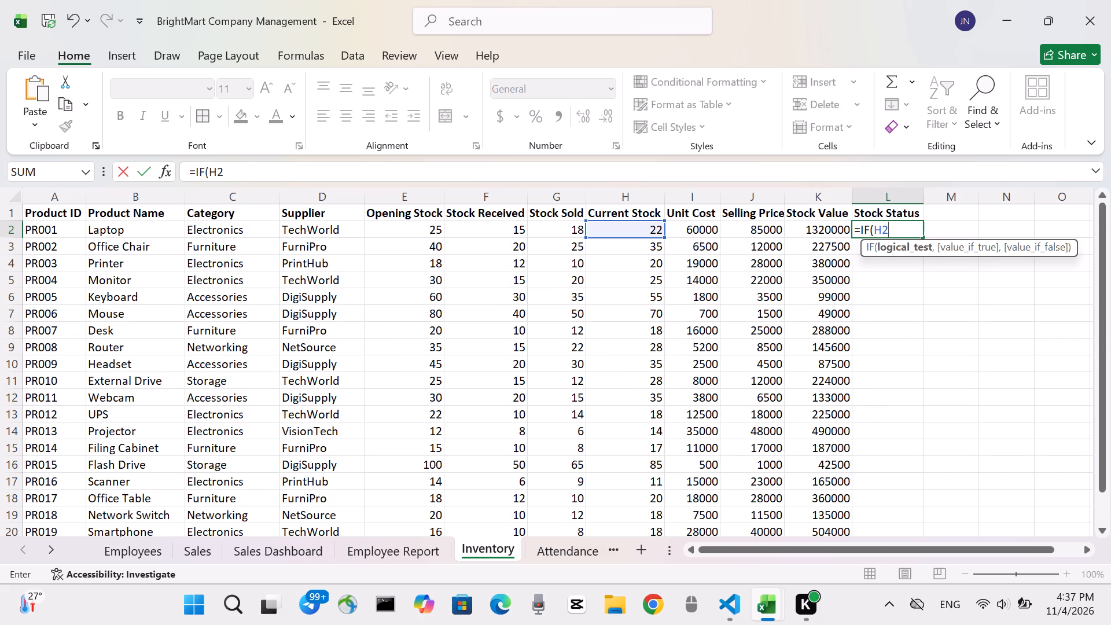
key("equal")
key("0")
key("comma")
key("shift+quotedbl")
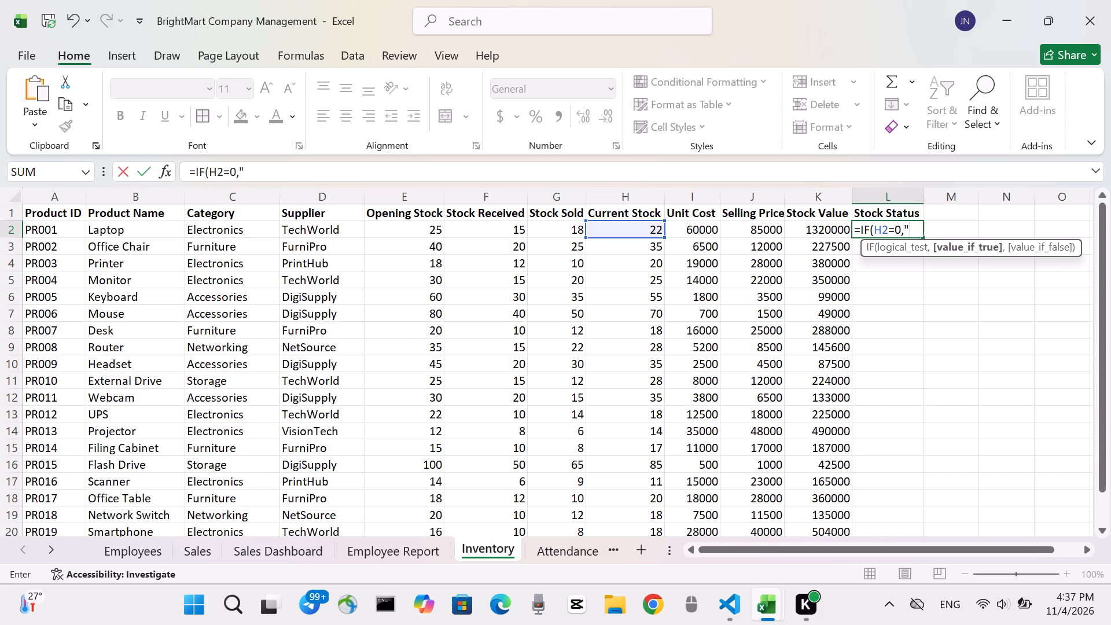
type("OU")
type("ut")
key("space")
type("of")
key("space")
type("tock")
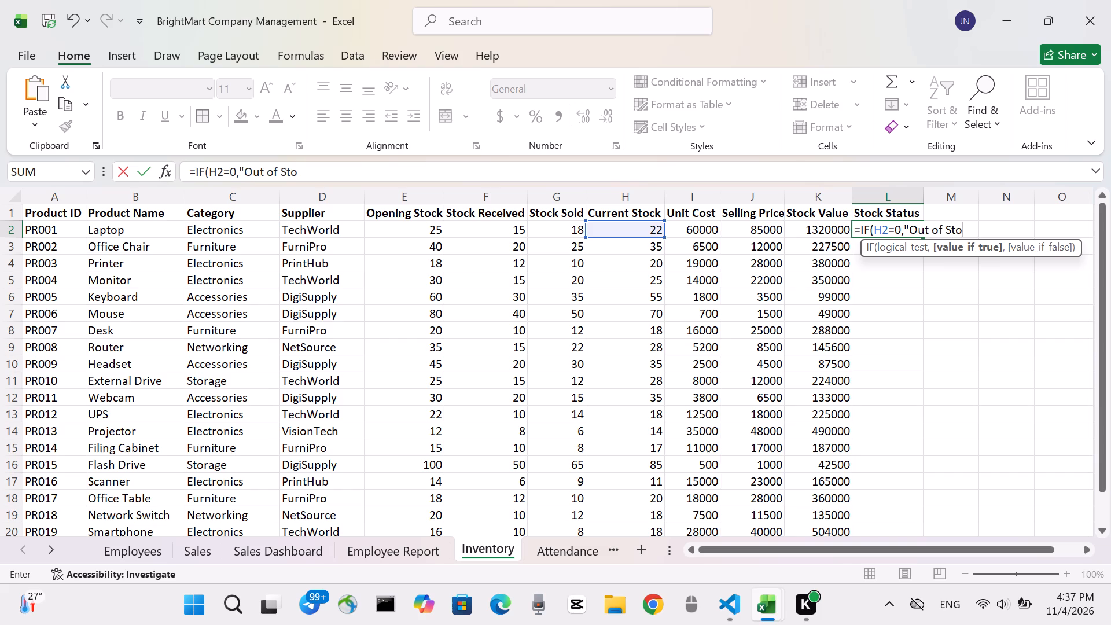
key("shift+quotedbl")
Continue the L2 formula with a nested IF that returns "Low Stock" when H2<=10 and "Available" otherwise, closing both brackets.
key("comma")
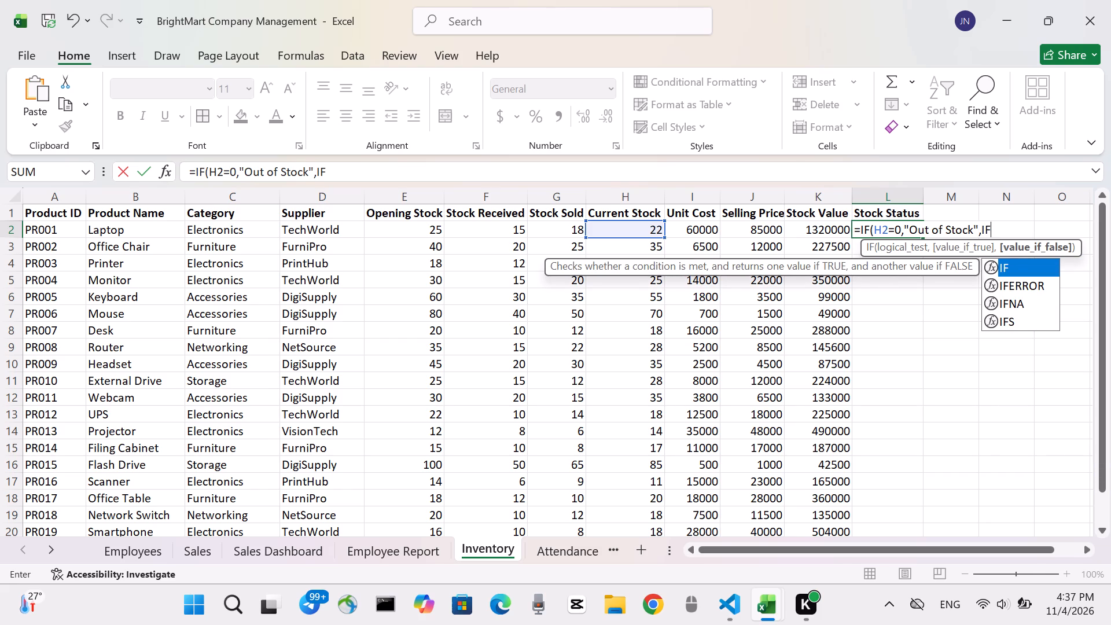
key("shift+parenleft")
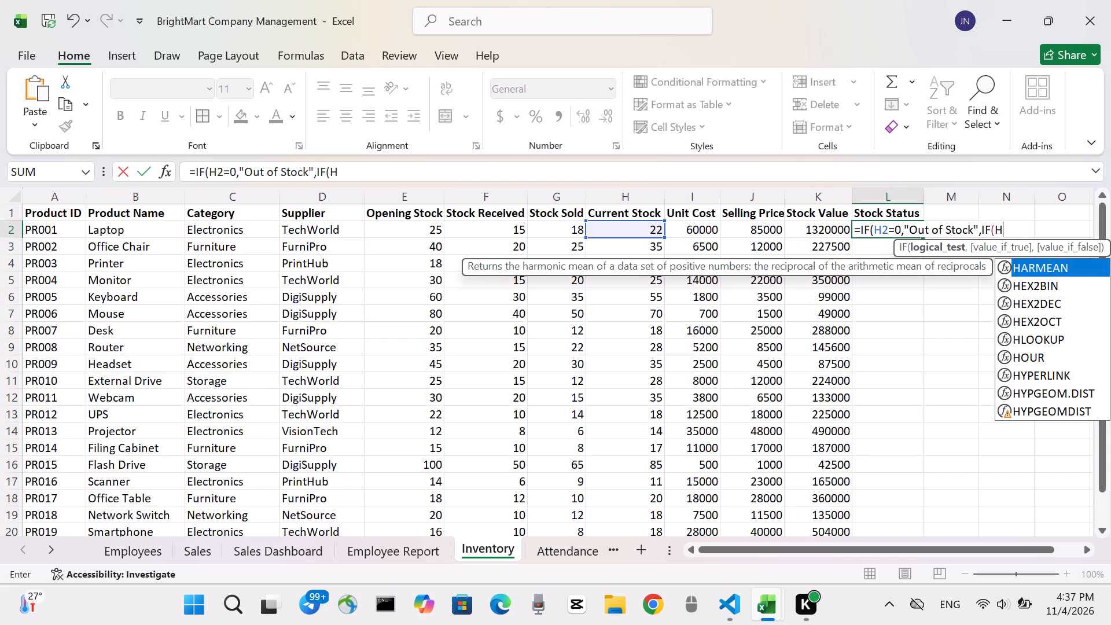
key("shift+less")
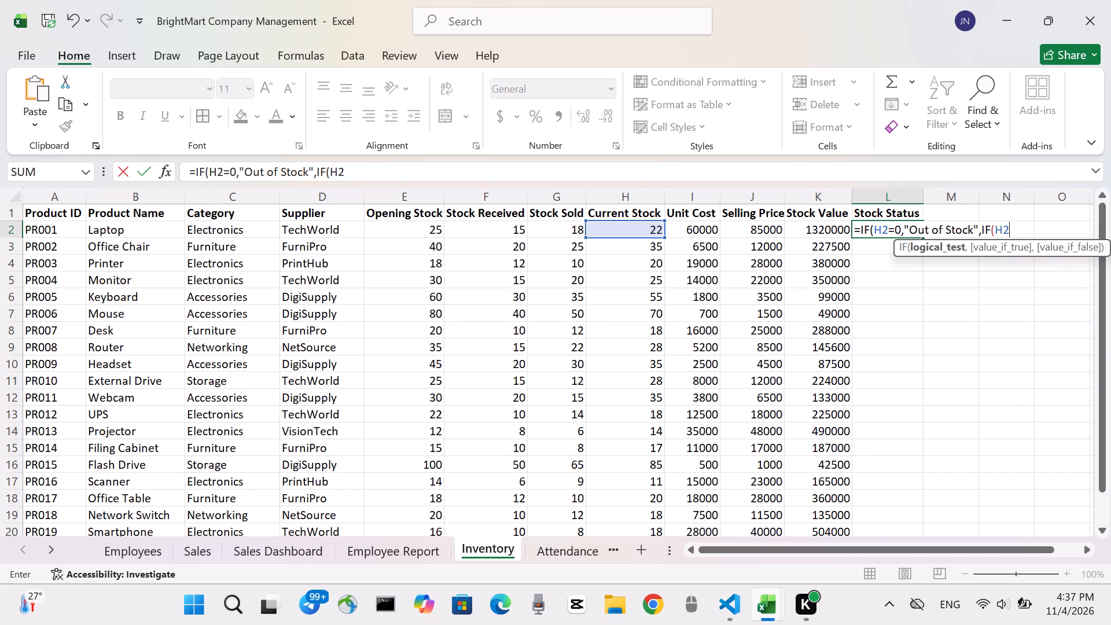
key("equal")
type("10")
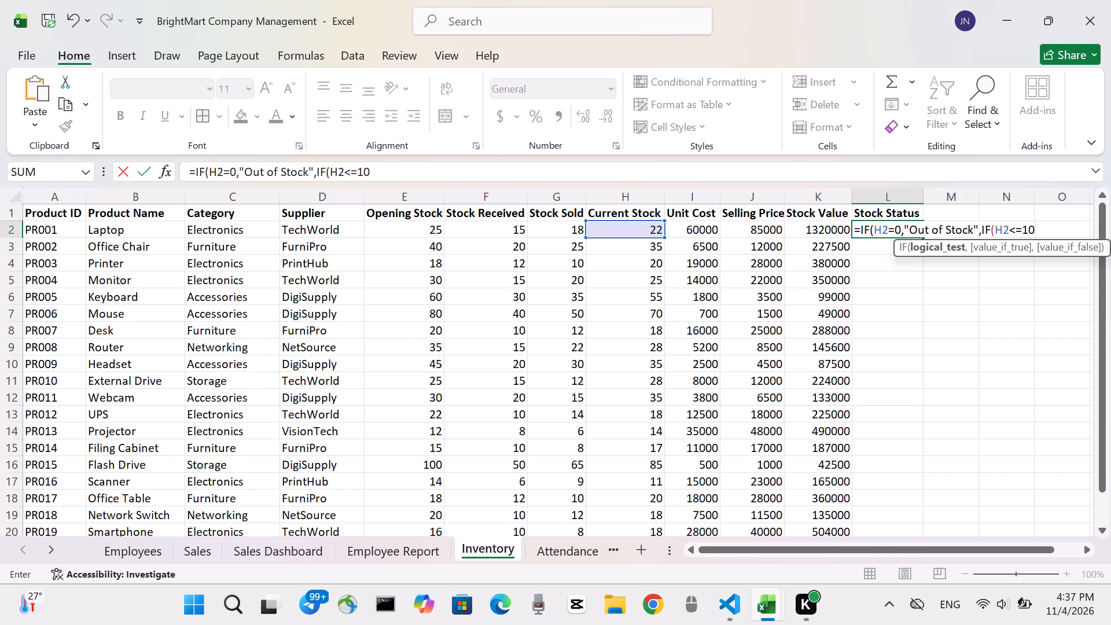
key("comma")
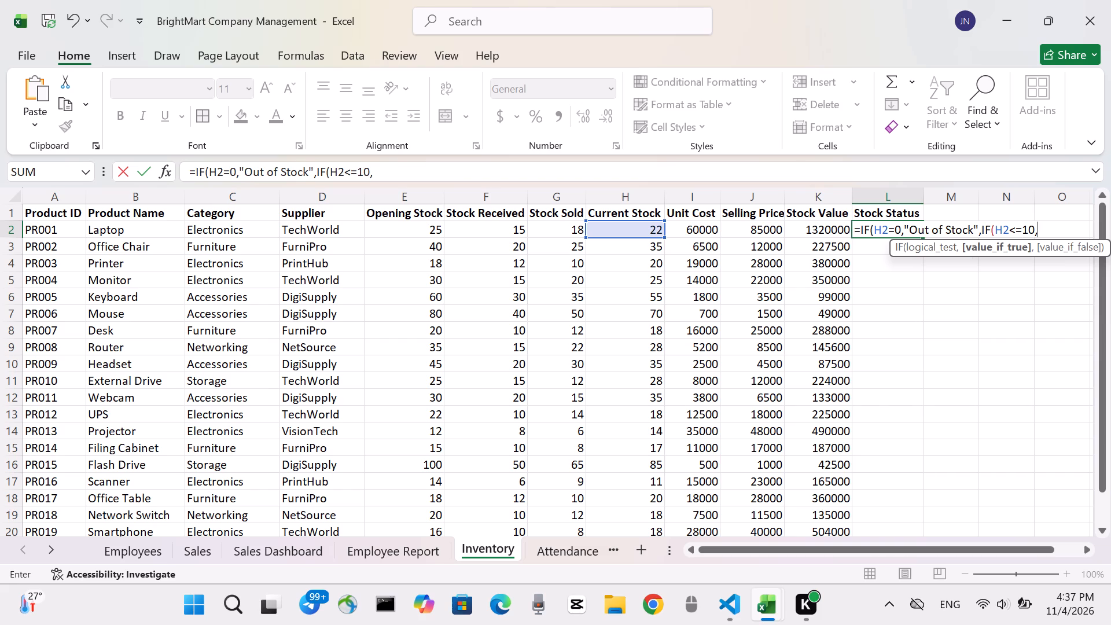
key("shift+quotedbl")
type("tock")
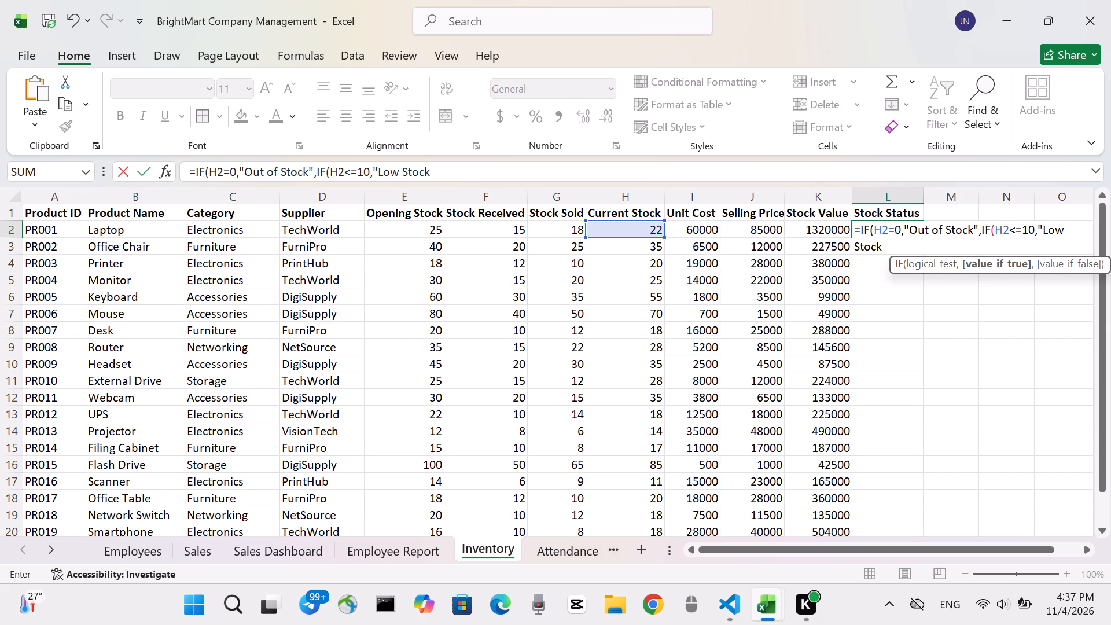
type("\",")
key("shift+quotedbl")
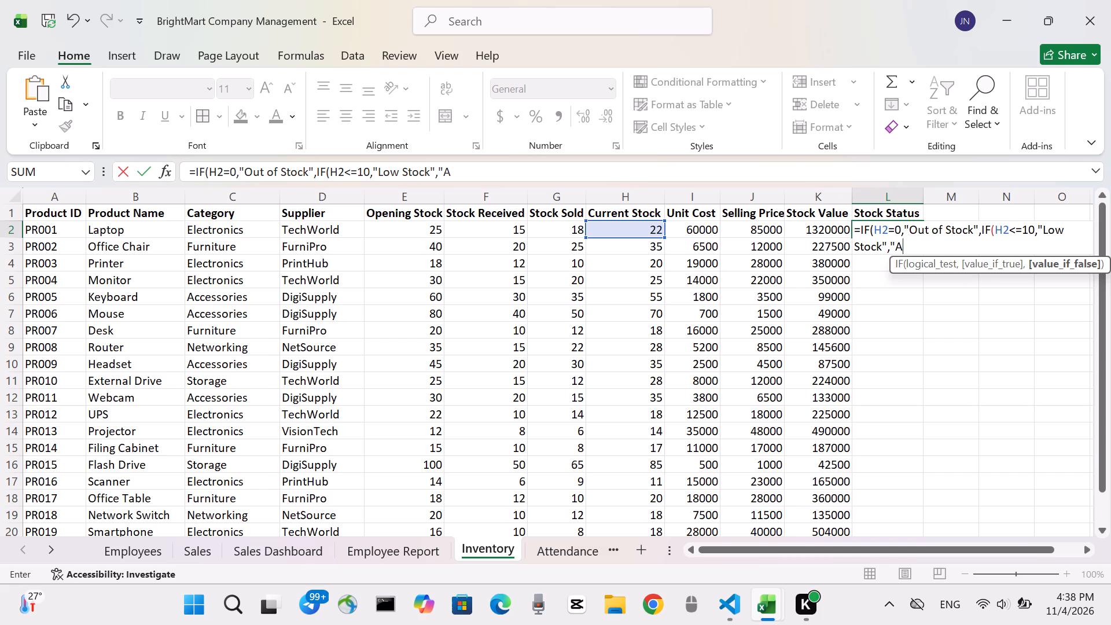
type("vailan")
key("BackSpace")
type("ble")
key("shift+quotedbl")
key("shift+underscore")
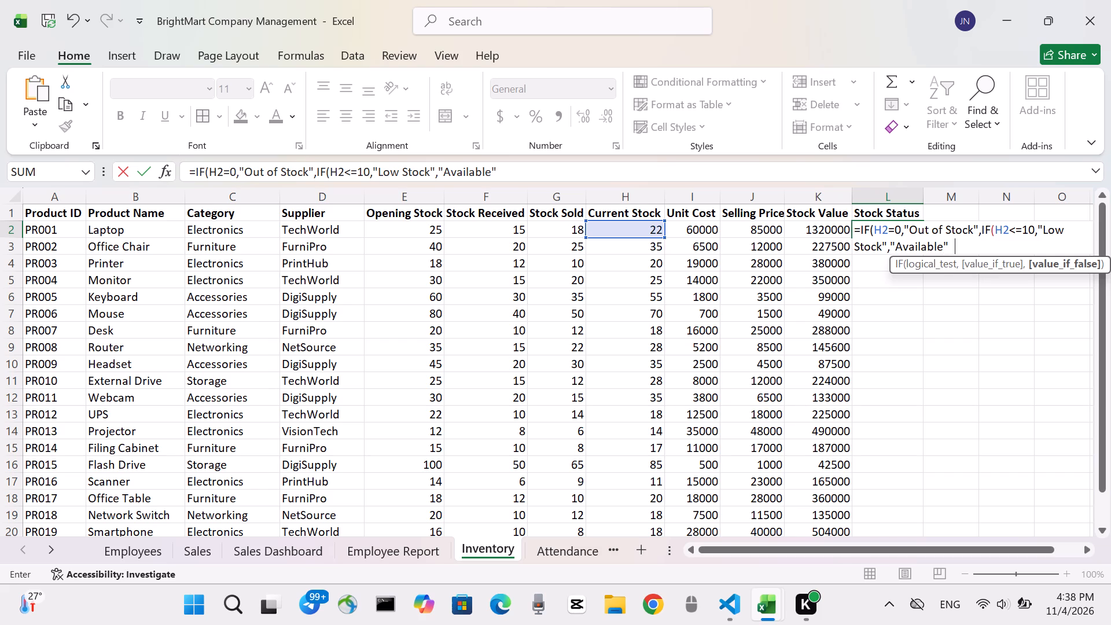
type("))")
key("Left")
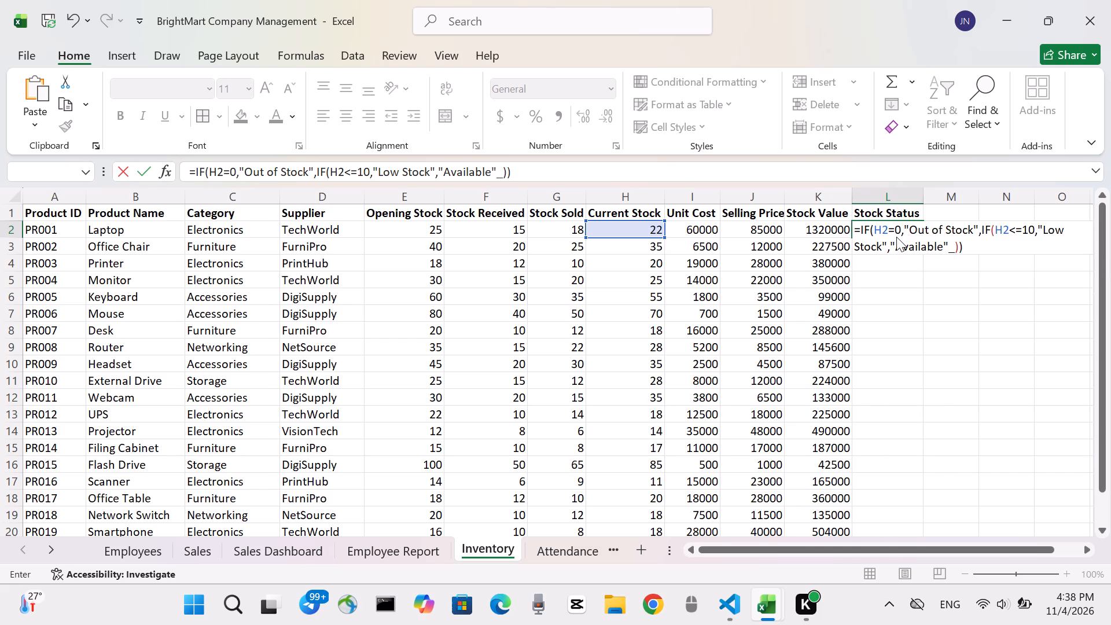
key("Left")
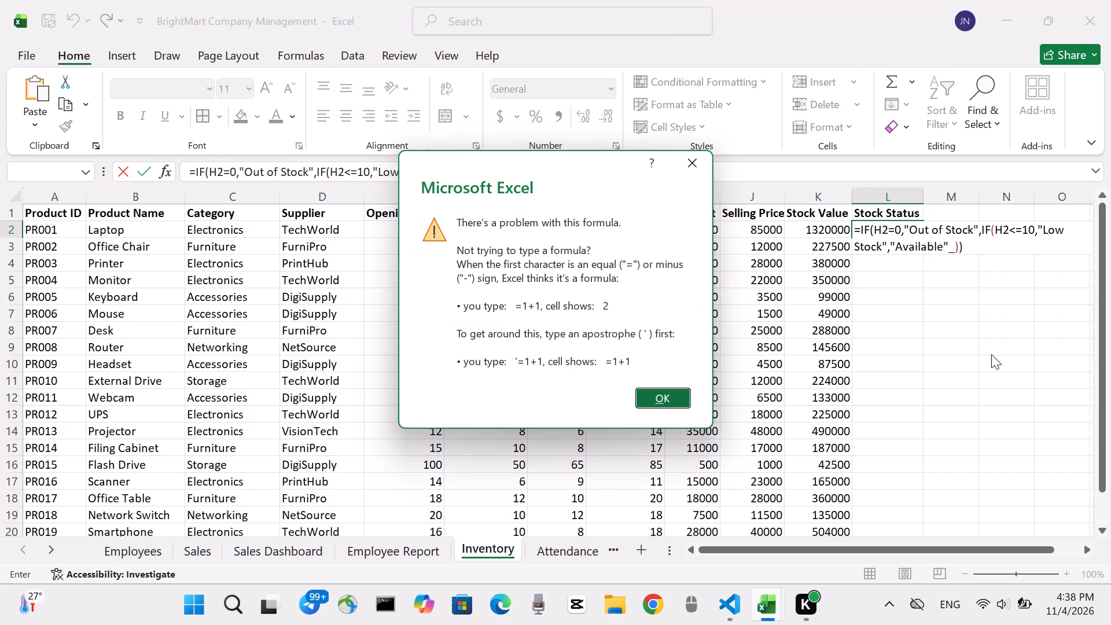
Remove the stray underscore after "Available" and enter the L2 formula as =IF(H2=0,"Out of Stock",IF(H2<=10,"Low Stock","Available")).
left_click(675, 389)
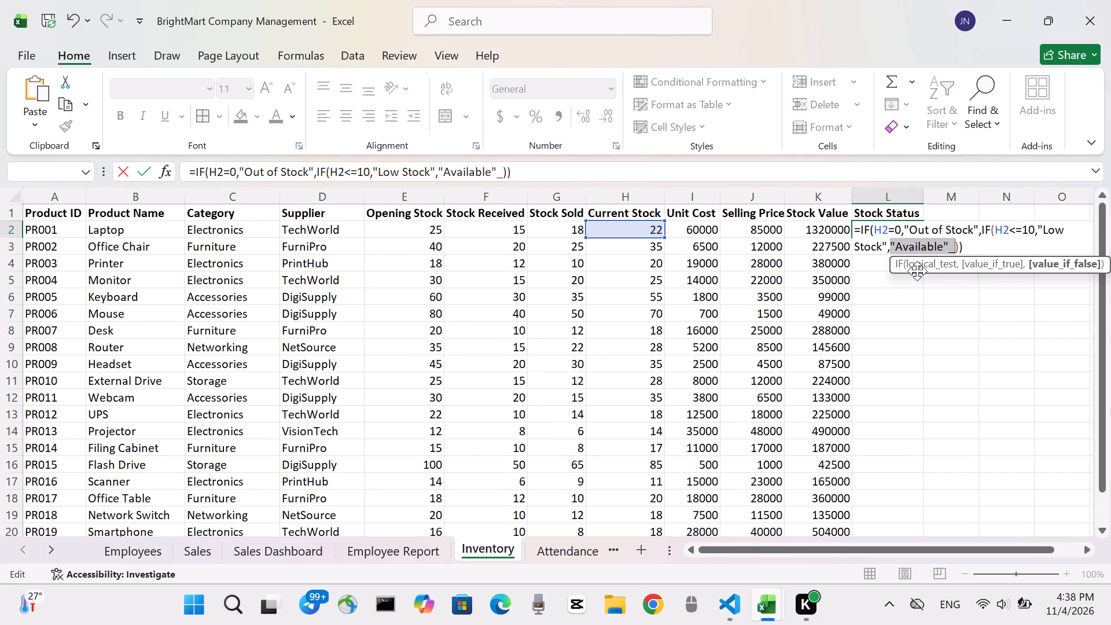
left_click(955, 244)
left_click(955, 244)
key("BackSpace")
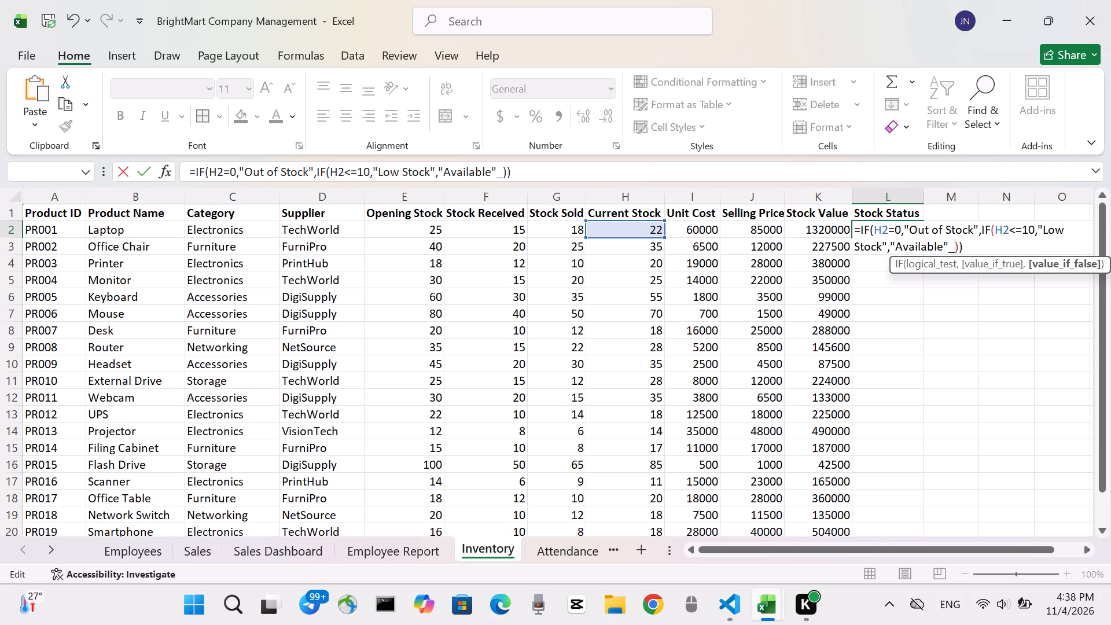
key("Return")
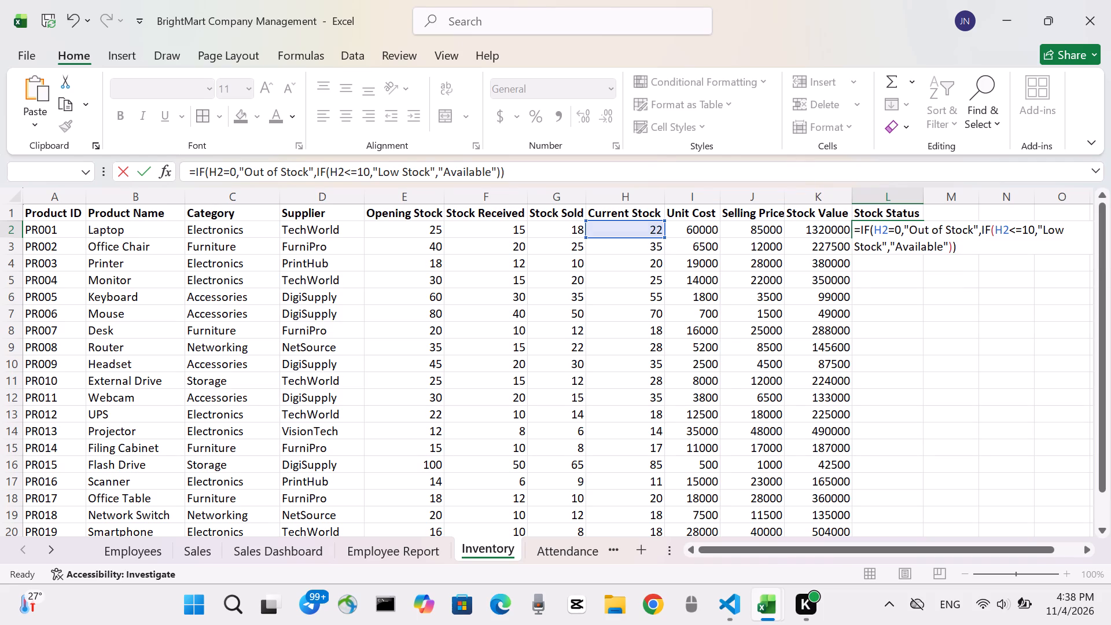
Fill the Stock Status formula from L2 down to product PR020 in row 21 and check the filled column.
left_click(895, 231)
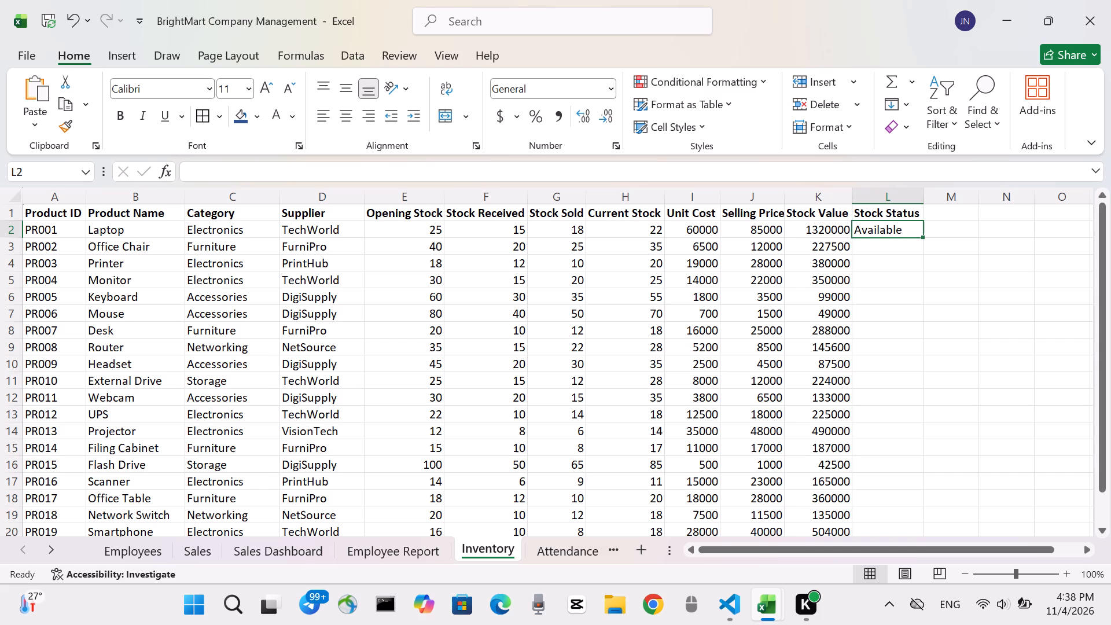
left_click_drag(924, 237, 925, 370)
scroll(927, 259, "up", 1)
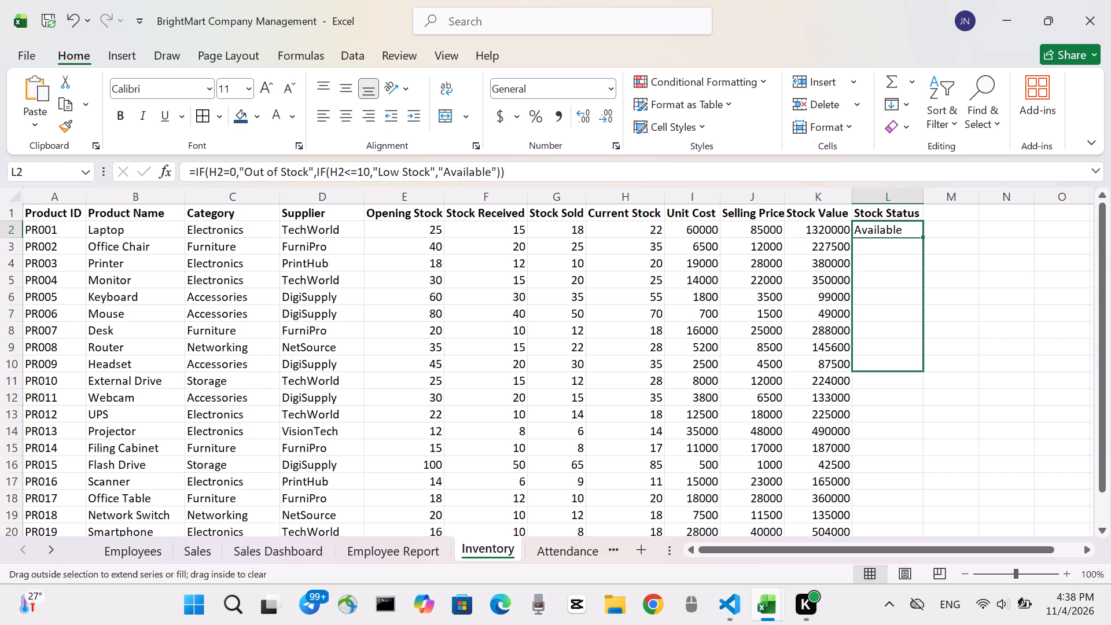
left_click_drag(925, 370, 928, 451)
scroll(925, 386, "up", 1)
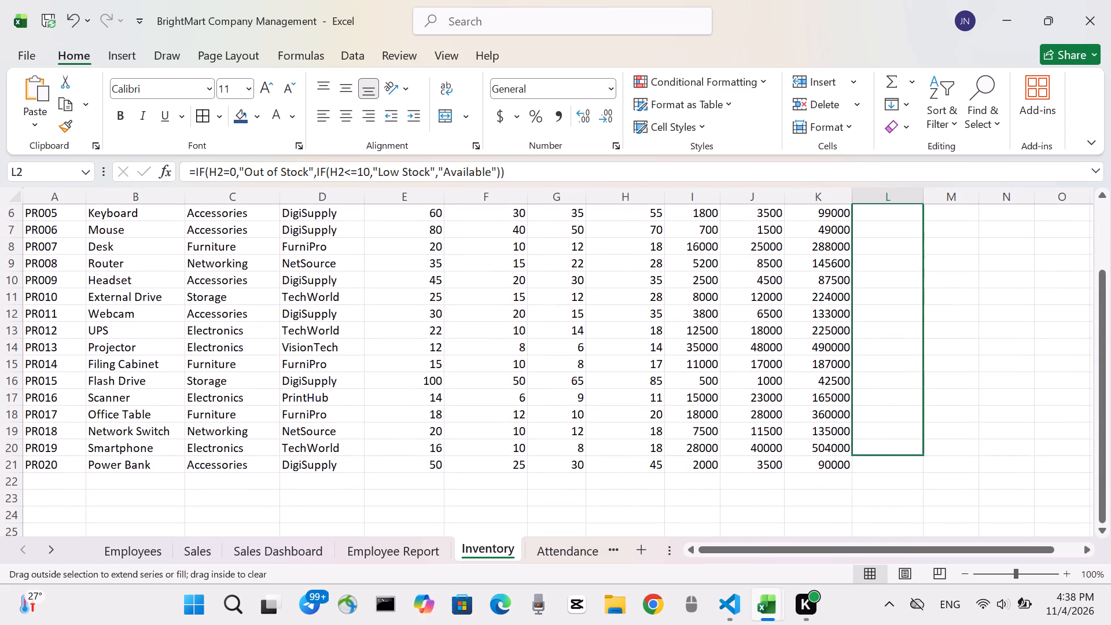
scroll(928, 451, "up", 1)
left_click_drag(928, 451, 929, 466)
scroll(930, 461, "up", 2)
scroll(981, 347, "up", 2)
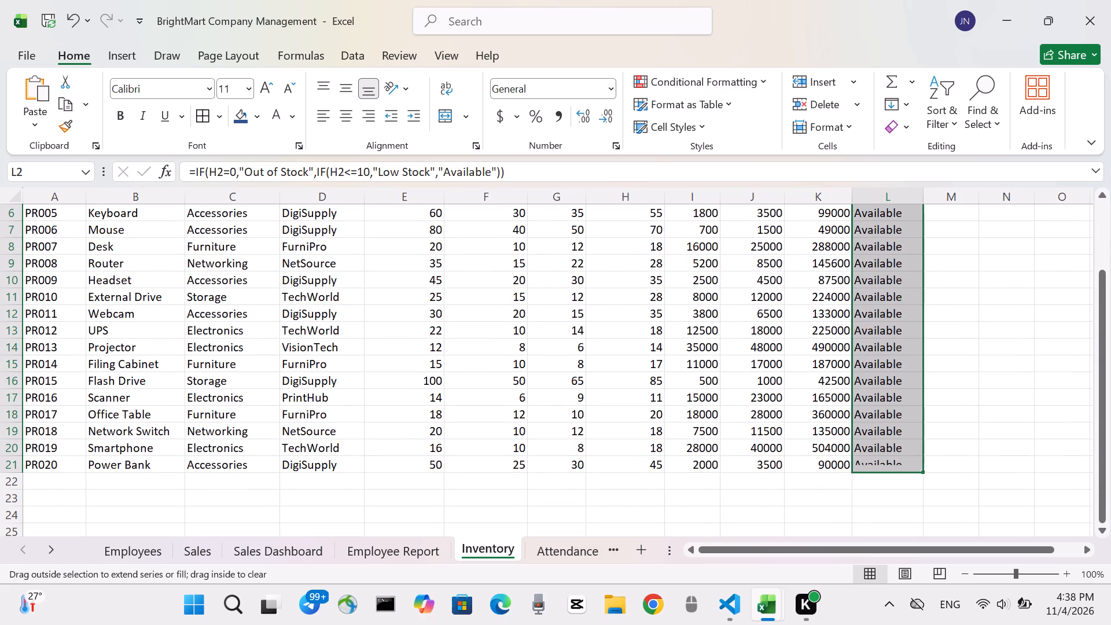
scroll(981, 347, "down", 4)
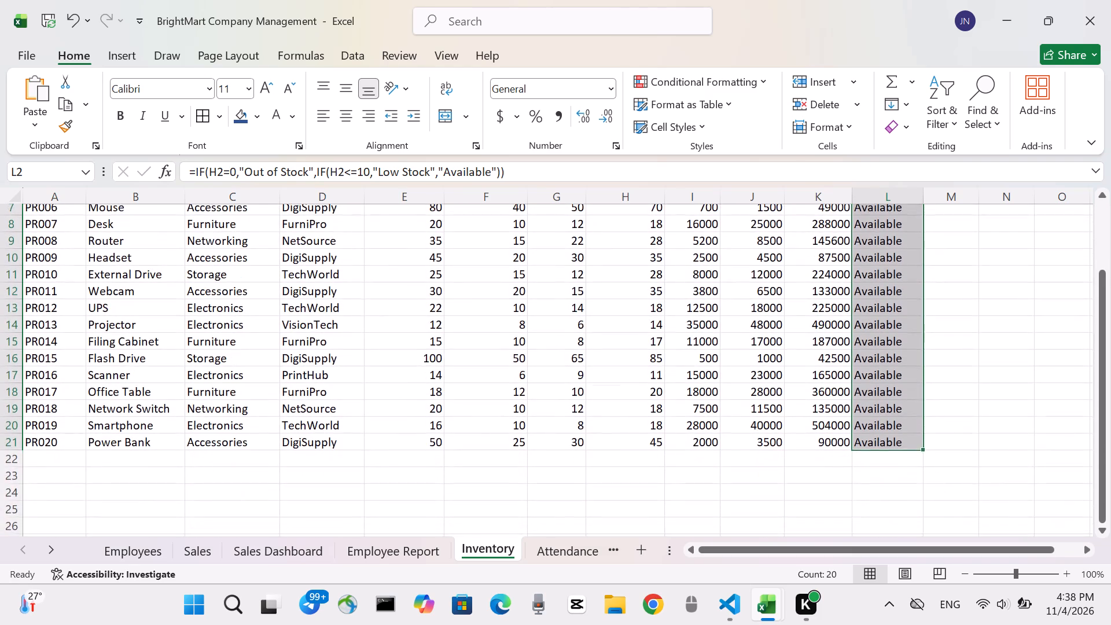
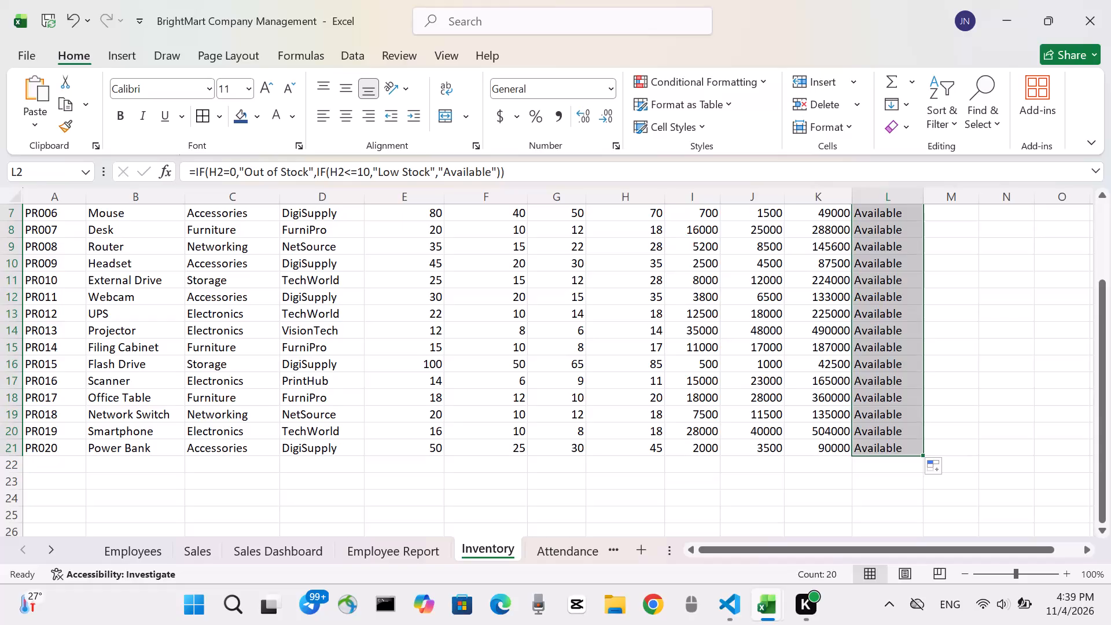
Review the filled Stock Status column against the product rows from PR001 to PR020.
scroll(744, 239, "up", 2)
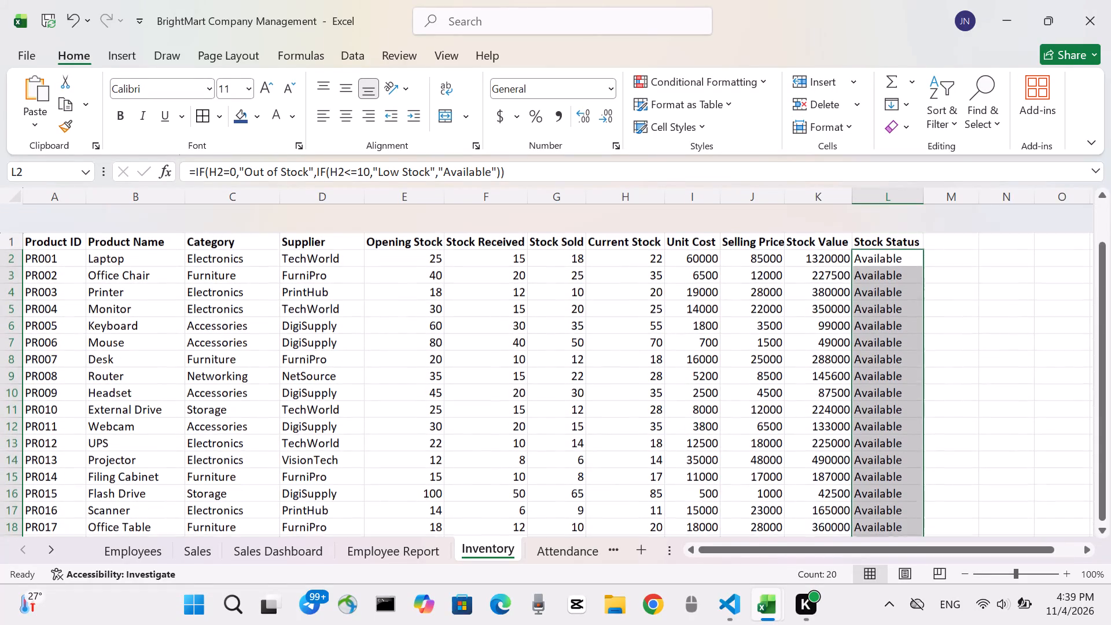
scroll(744, 239, "up", 2)
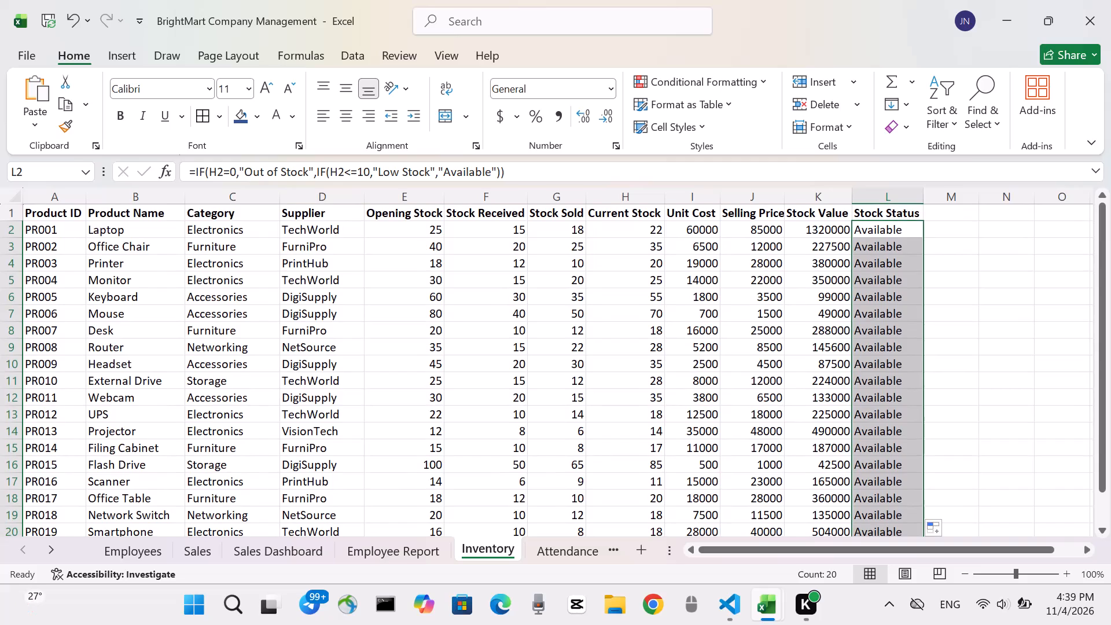
scroll(744, 239, "down", 1)
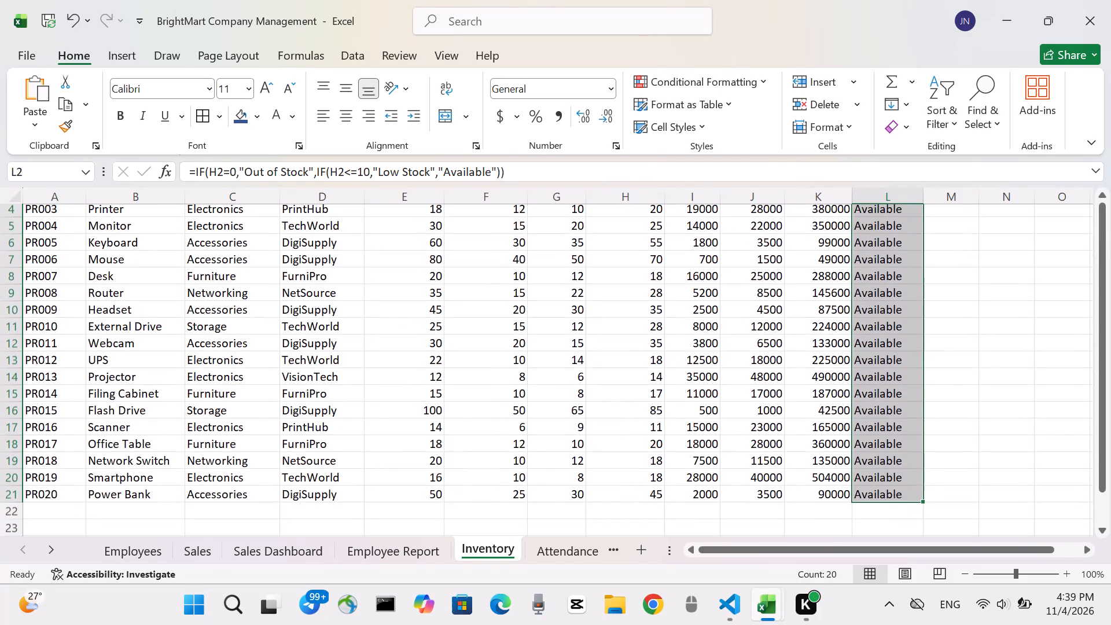
scroll(744, 239, "down", 1)
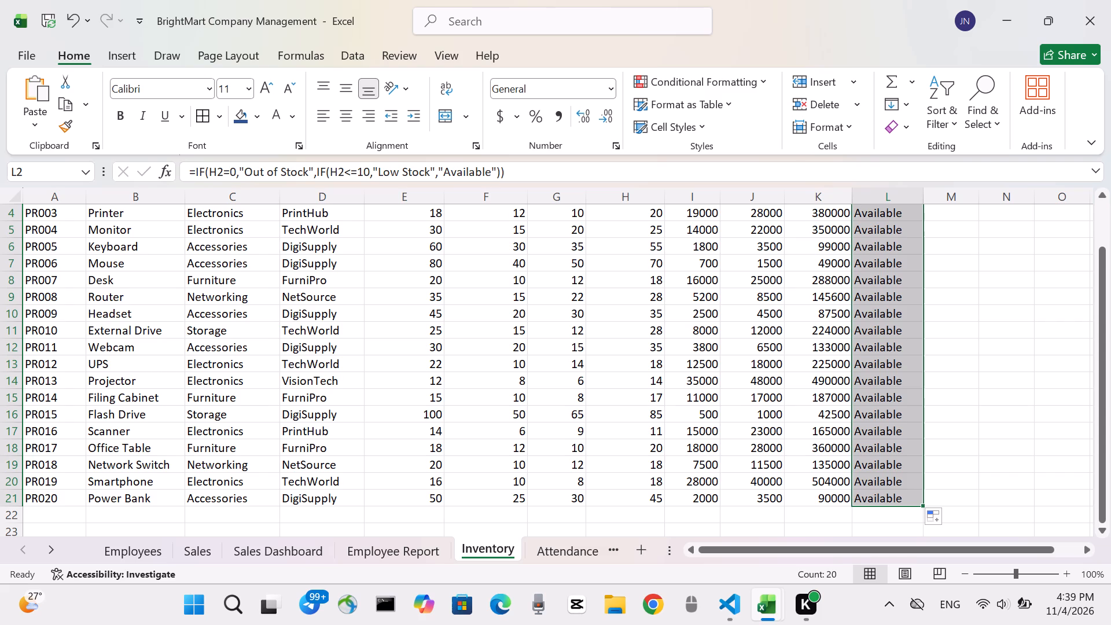
scroll(897, 216, "up", 2)
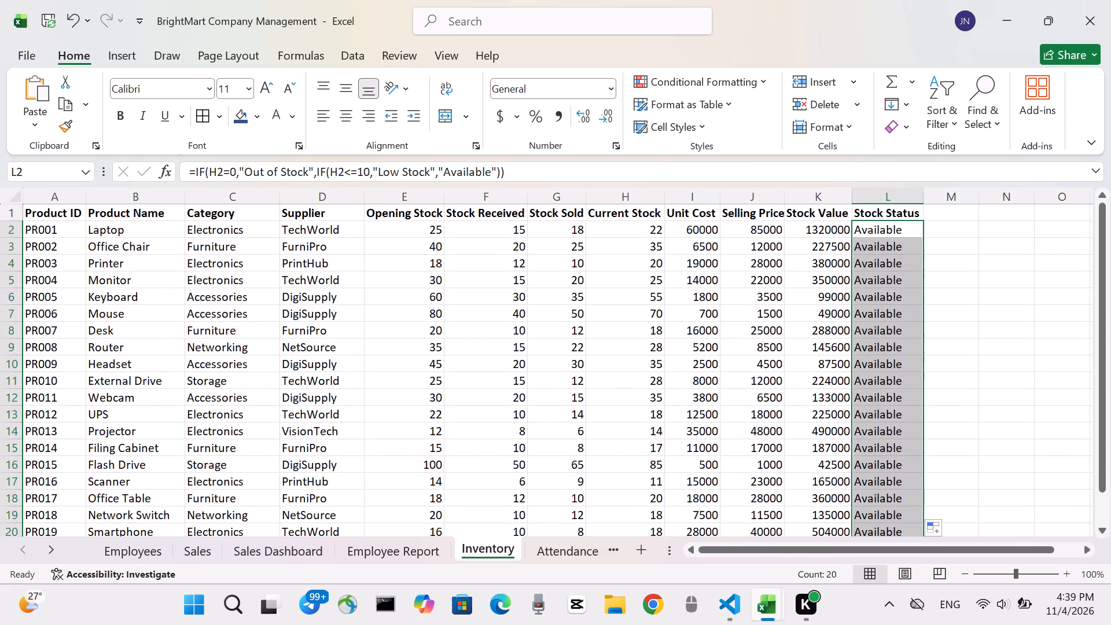
Clear the Stock Status formulas of all products from L2 through L21, keeping the column header.
left_click(892, 228)
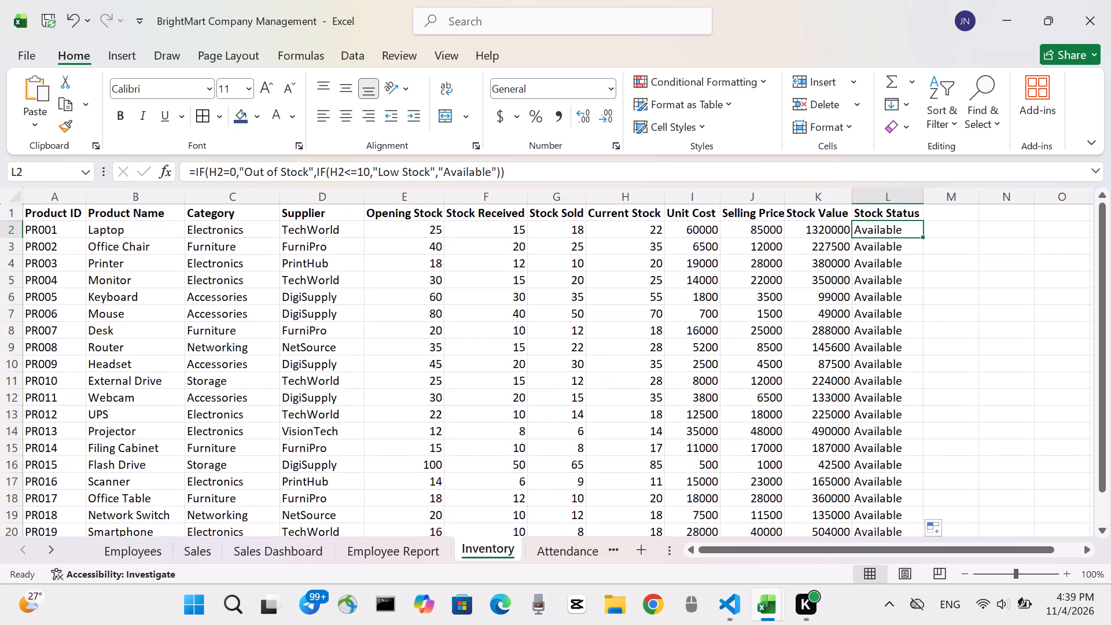
key("BackSpace")
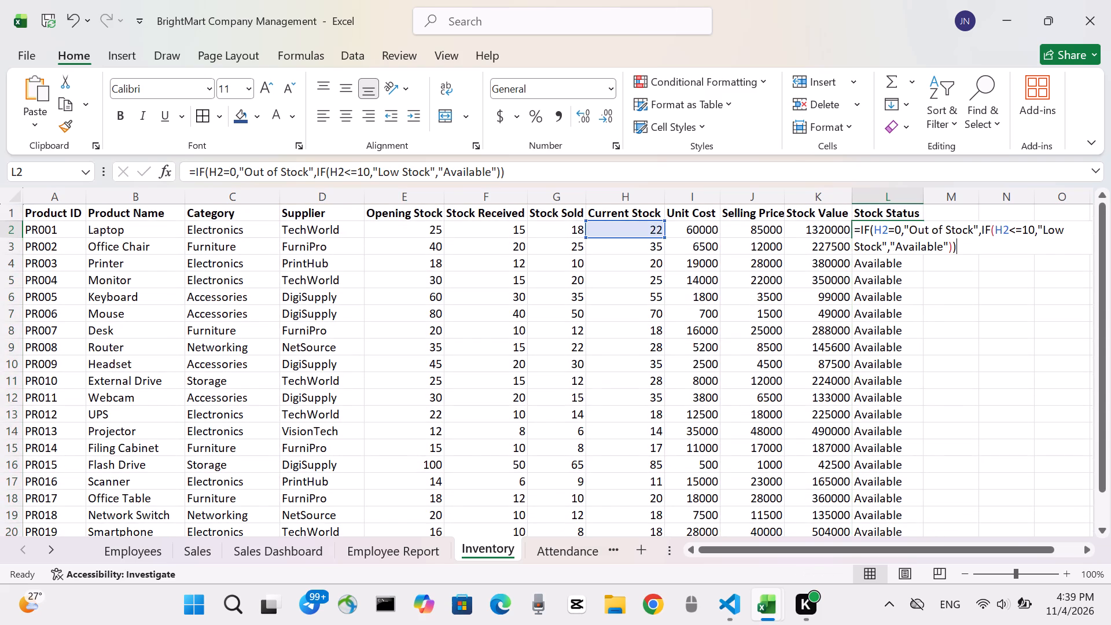
key("Down")
key("BackSpace")
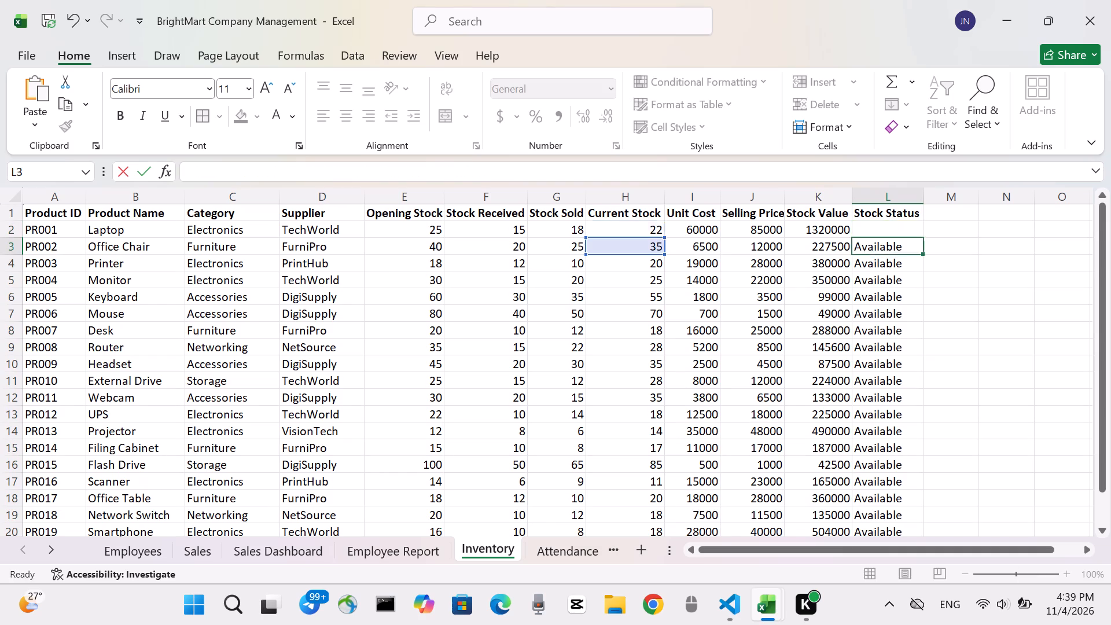
key("Down")
key("BackSpace")
key("Down")
key("Up")
key("BackSpace")
key("Down")
key("BackSpace")
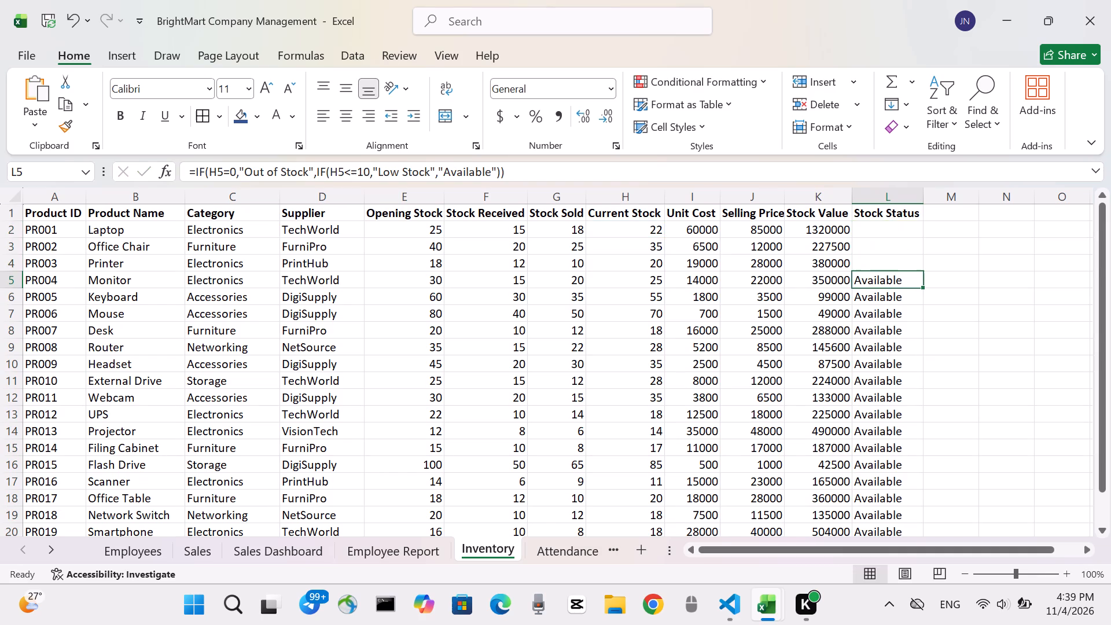
key("Down")
key("BackSpace")
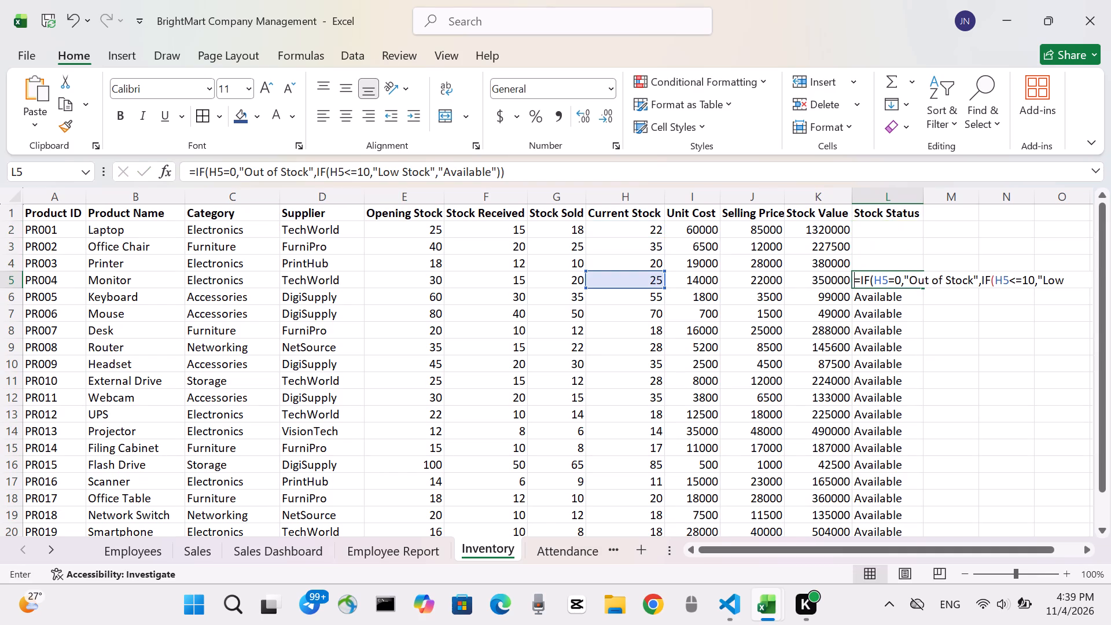
key("Down")
key("BackSpace")
key("Down")
key("BackSpace")
key("Down")
key("BackSpace")
key("Down")
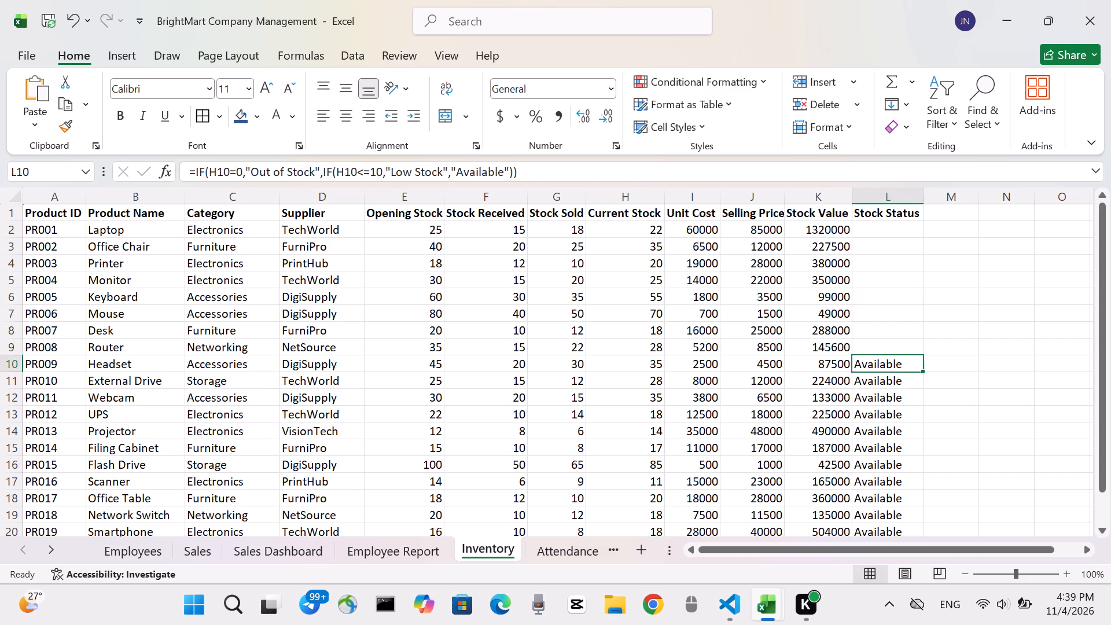
key("BackSpace")
key("Down")
key("BackSpace")
key("Down")
key("BackSpace")
key("Down")
key("BackSpace")
key("Down")
key("BackSpace")
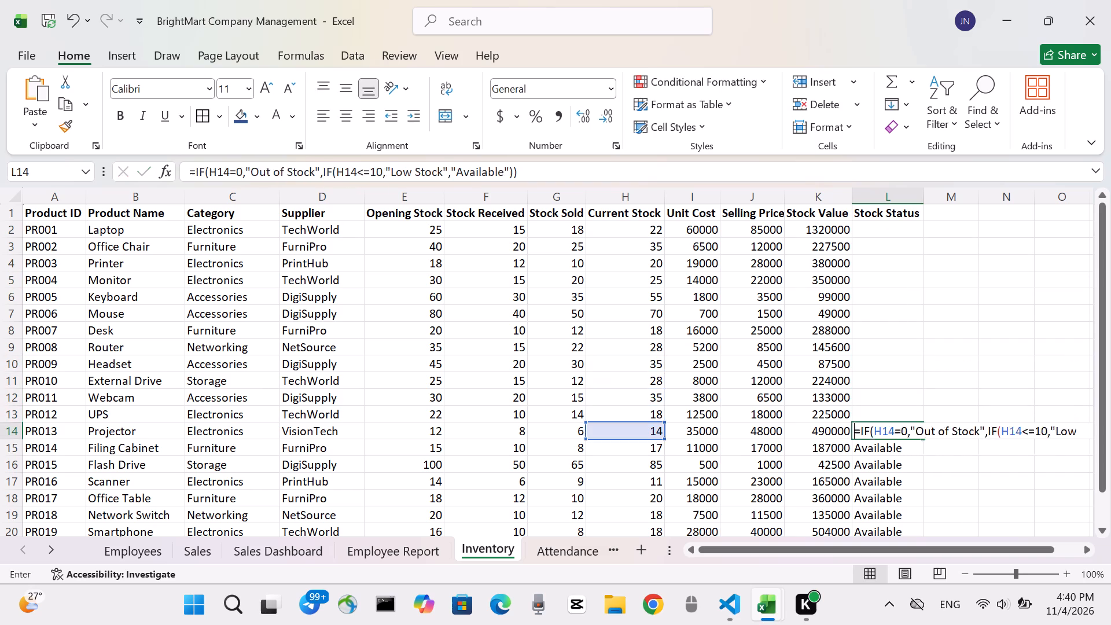
key("Down")
key("BackSpace")
key("Down")
key("BackSpace")
key("Down")
key("BackSpace")
key("Down")
key("BackSpace")
key("Down")
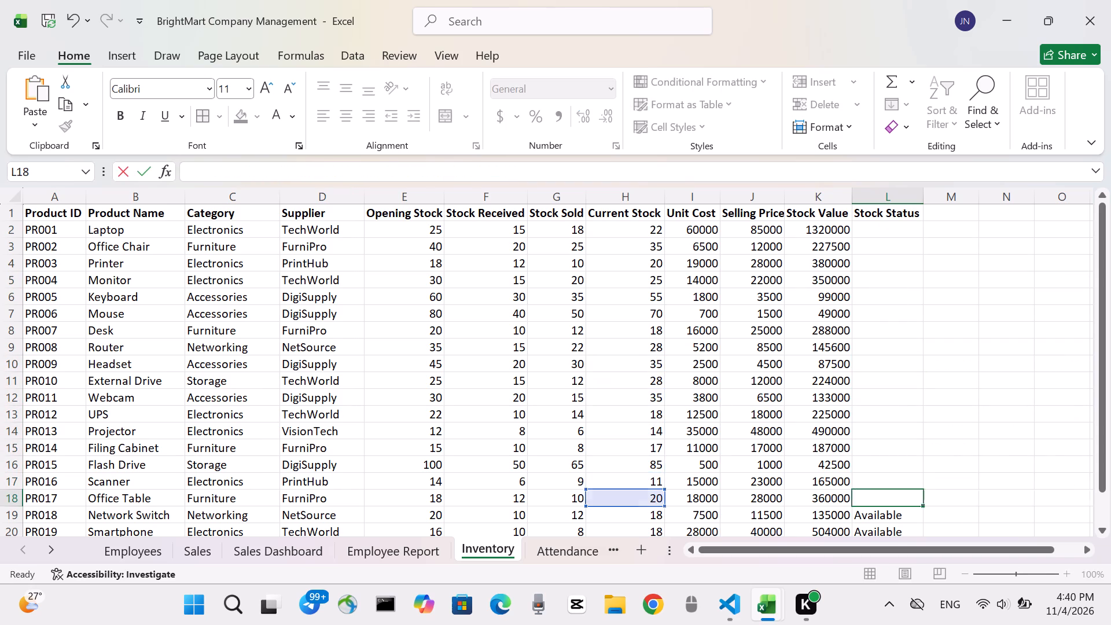
key("BackSpace")
key("Down")
key("BackSpace")
key("Down")
key("BackSpace")
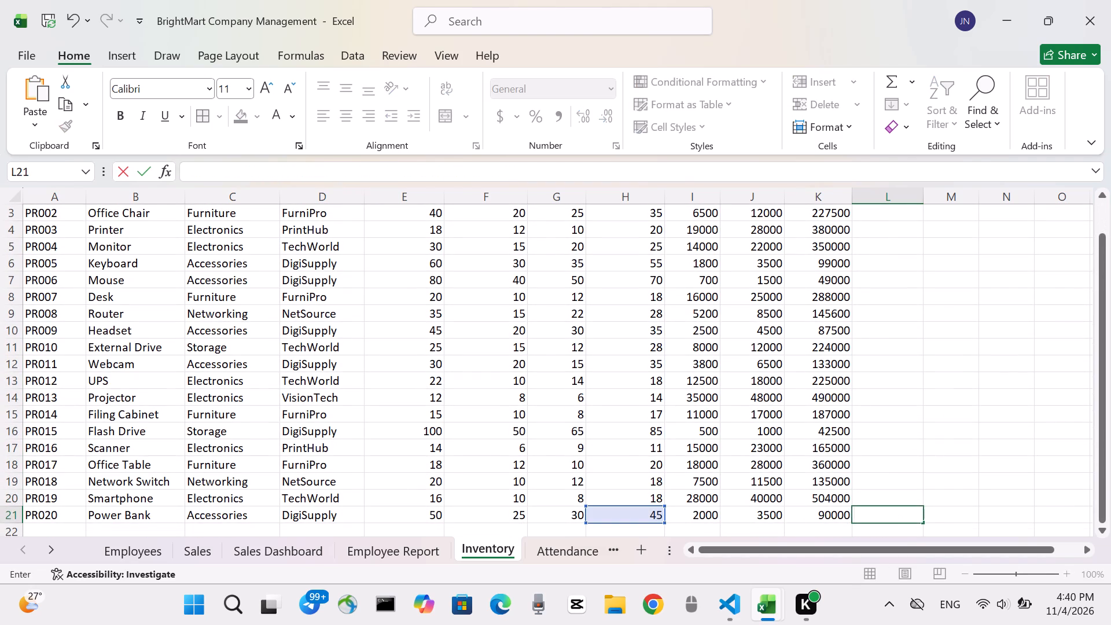
Restart the Stock Status formula for product PR001 in L2 with =IF(L2=0,"Out of Stock", up to the value-if-false argument.
key("Up")
key("Up")
key("Up")
key("Up")
key("Up")
key("Up")
key("Up")
key("Up")
key("Up")
key("Up")
key("Up")
key("Up")
key("Up")
key("Up")
key("Up")
key("Up")
key("Up")
key("Up")
key("Up")
key("Up")
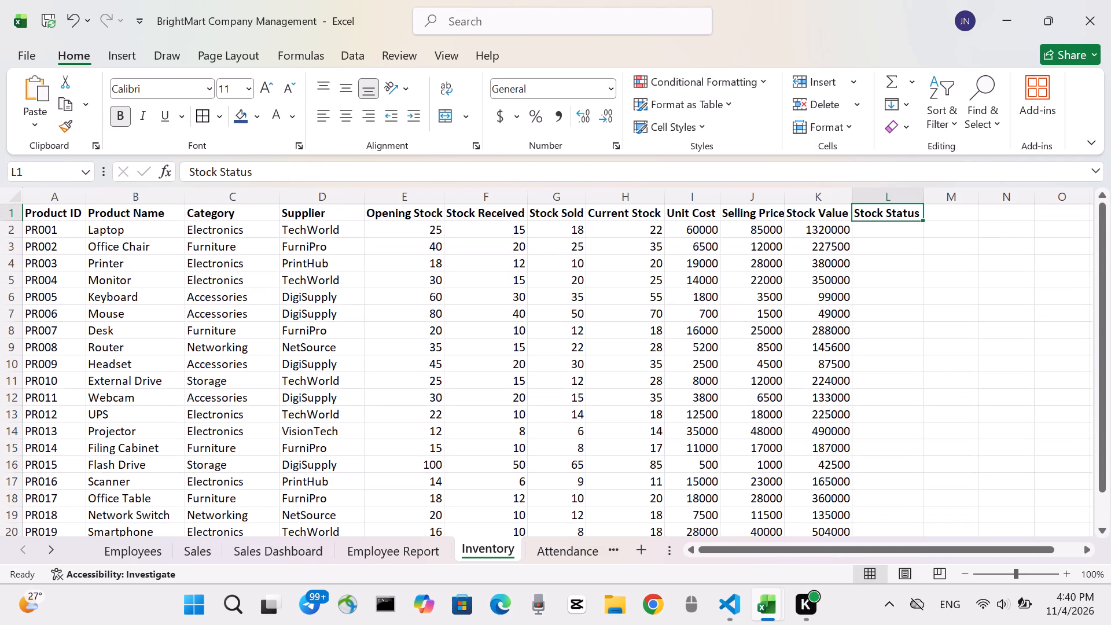
key("Down")
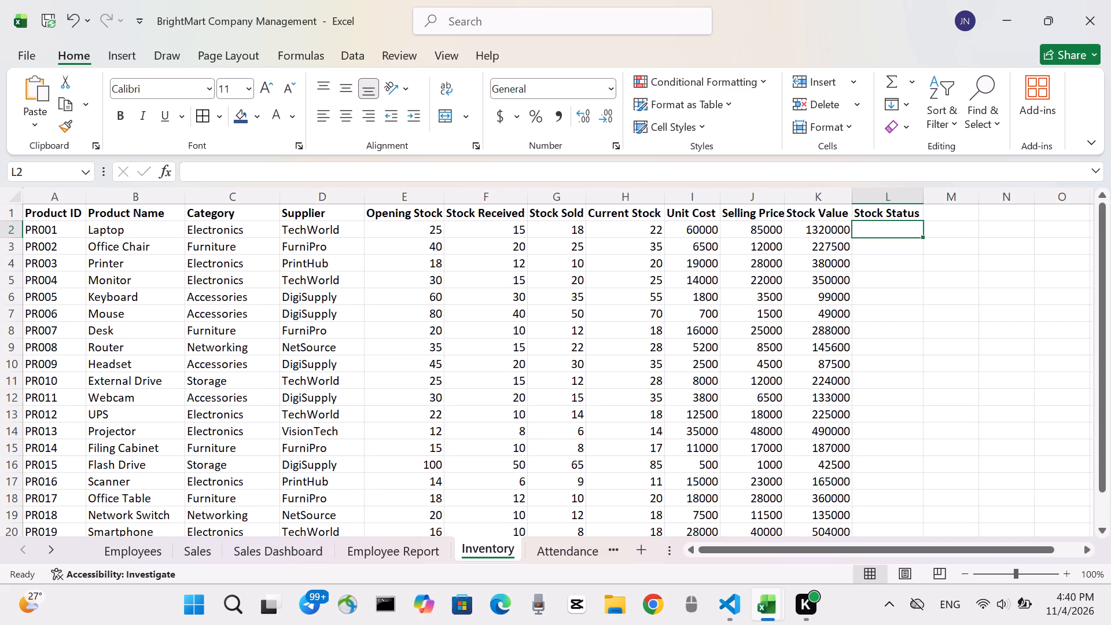
key("minus")
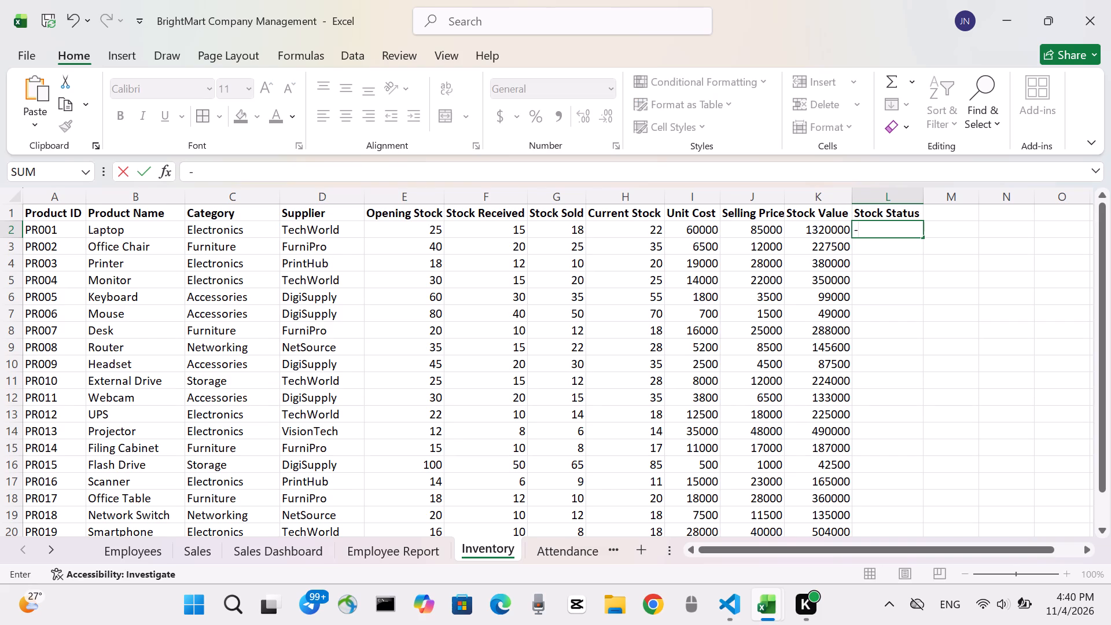
key("BackSpace")
key("minus")
key("BackSpace")
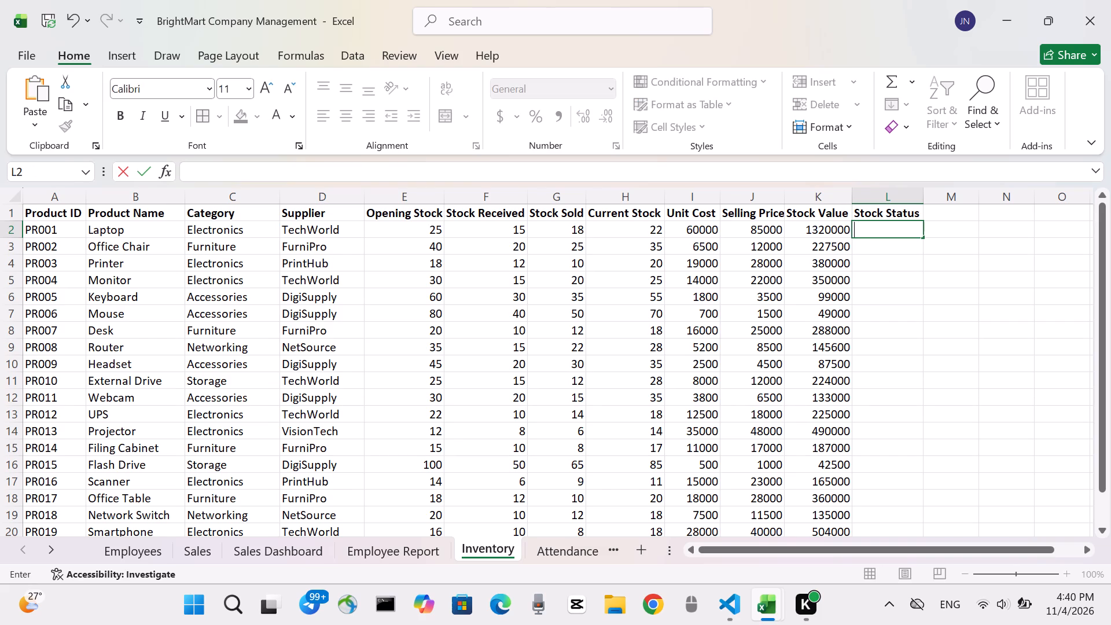
key("equal")
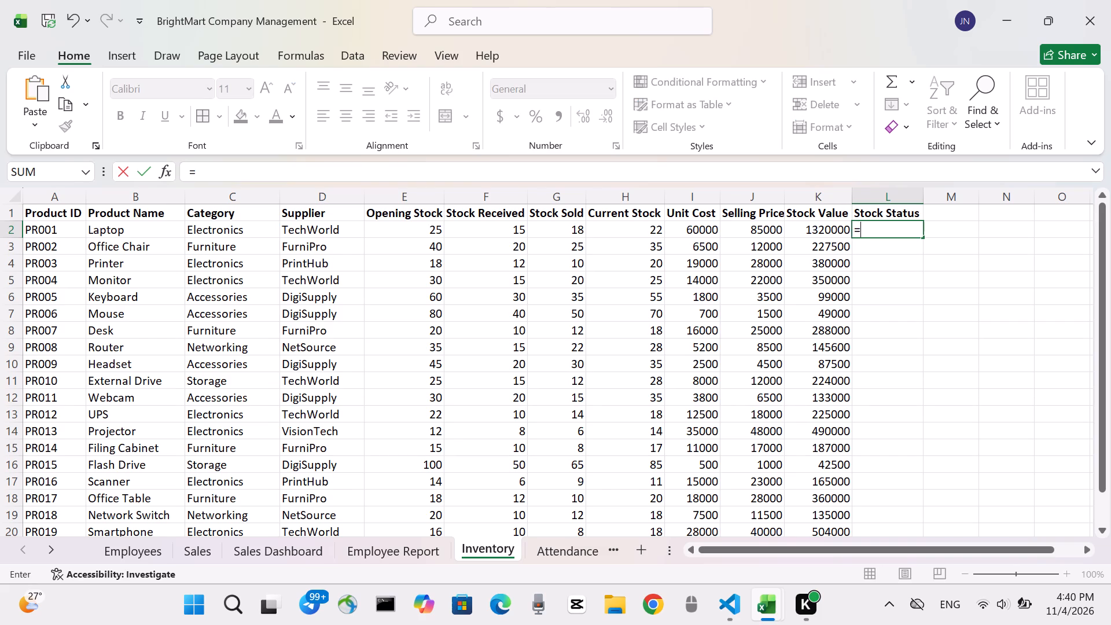
type("IF")
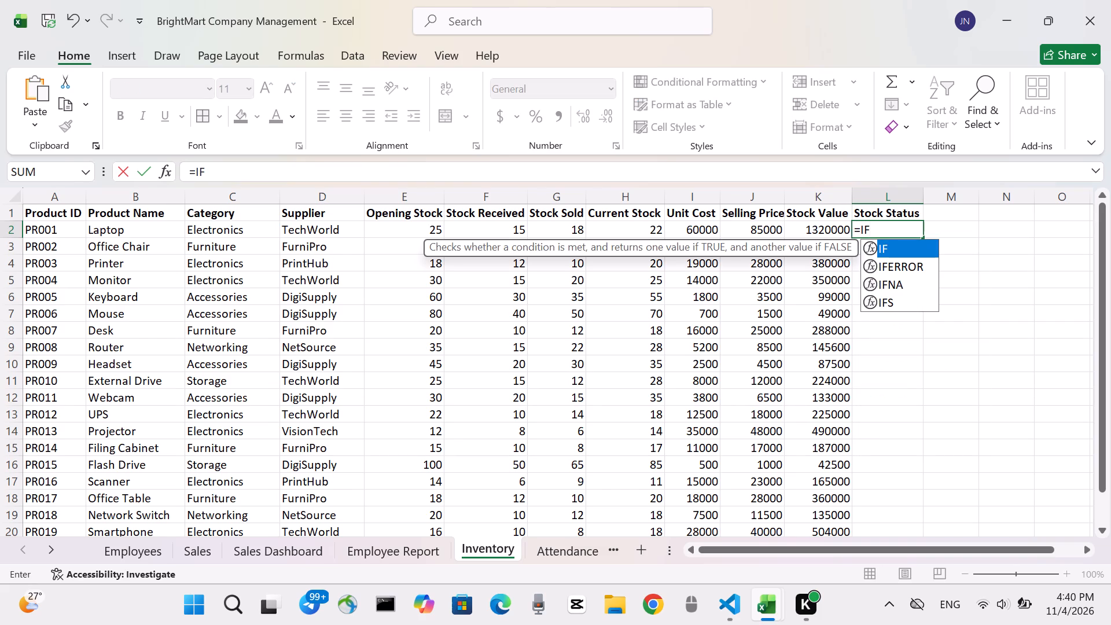
key("shift+parenleft")
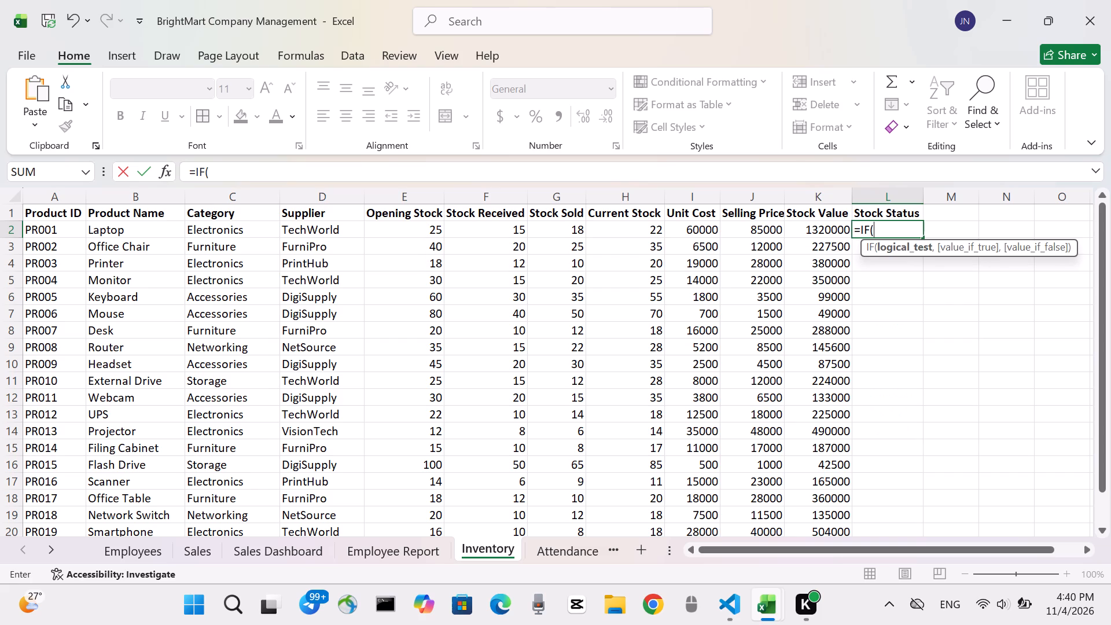
type("H2")
key("BackSpace")
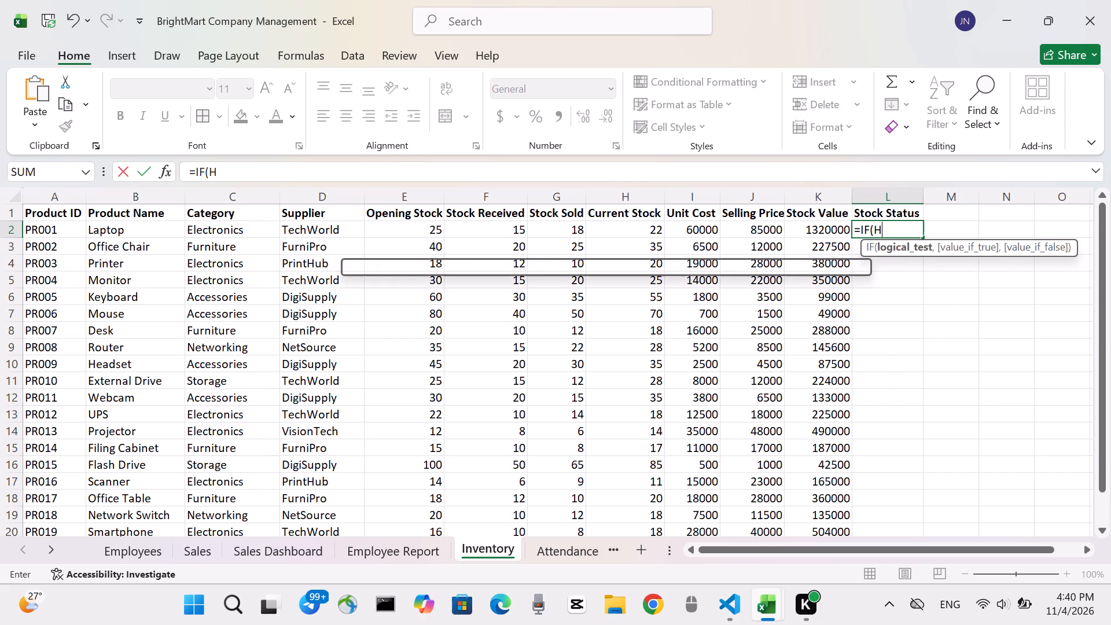
key("BackSpace")
type("L2")
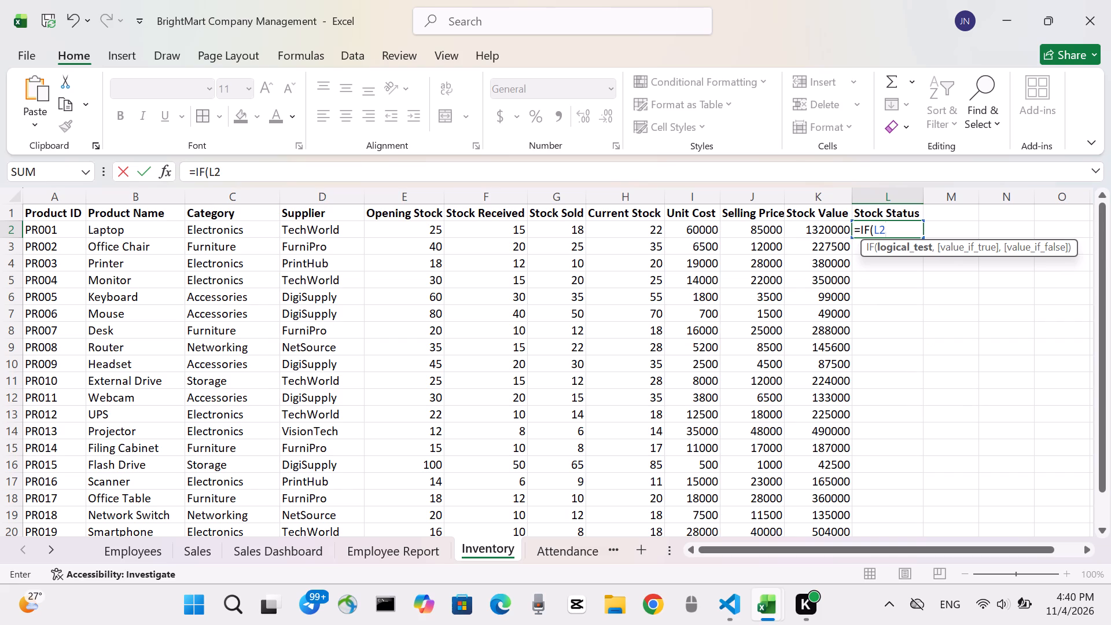
key("equal")
key("0")
key("comma")
key("shift+quotedbl")
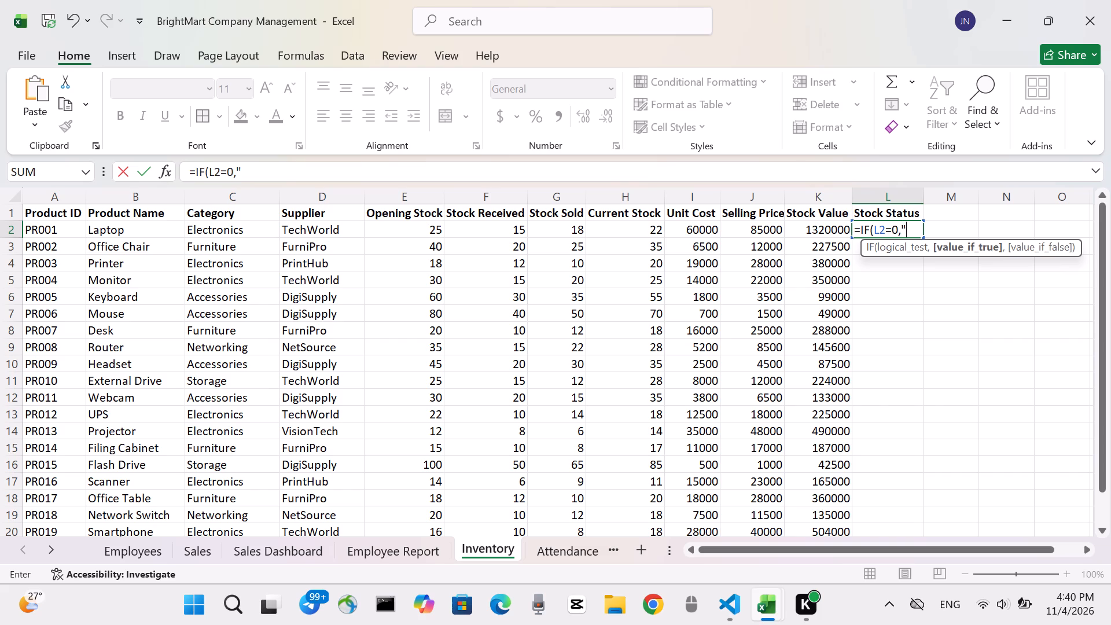
key("o")
type("tock")
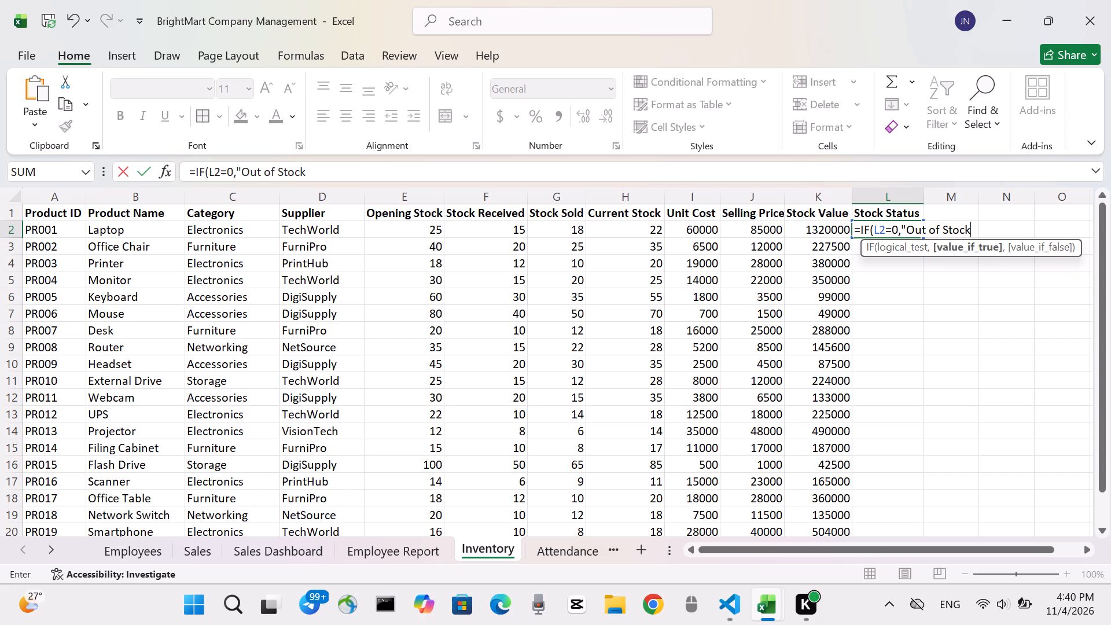
key("shift+quotedbl")
key("comma")
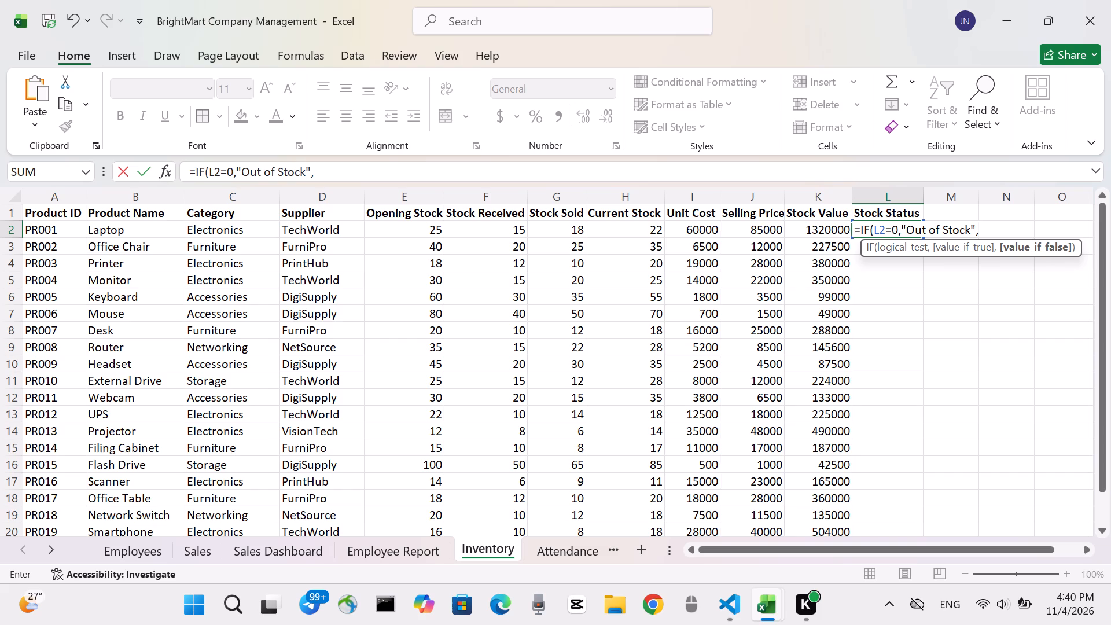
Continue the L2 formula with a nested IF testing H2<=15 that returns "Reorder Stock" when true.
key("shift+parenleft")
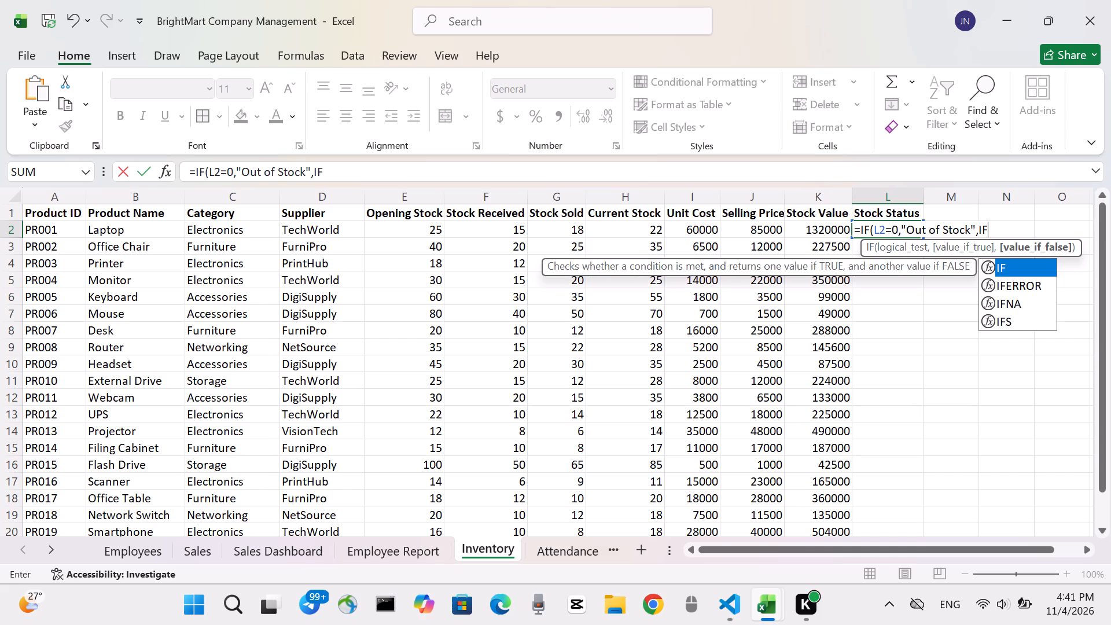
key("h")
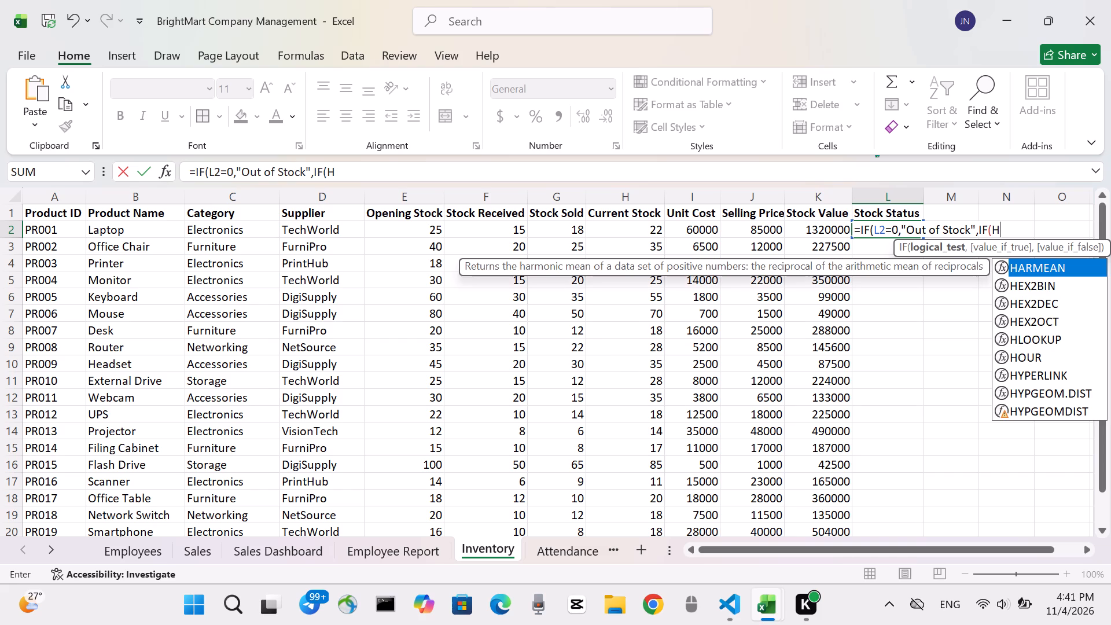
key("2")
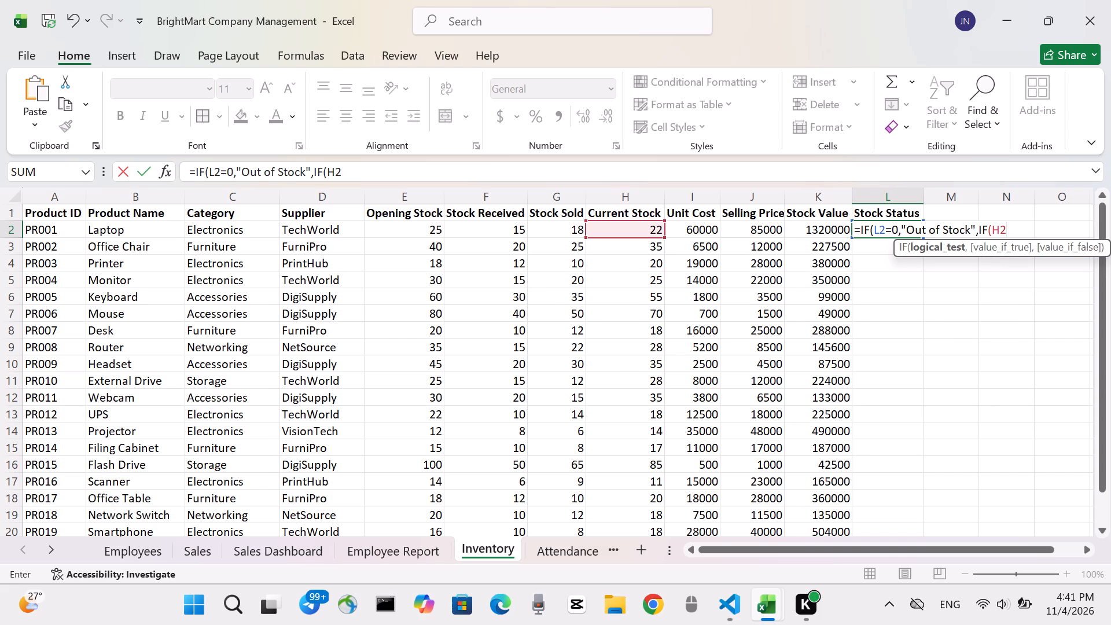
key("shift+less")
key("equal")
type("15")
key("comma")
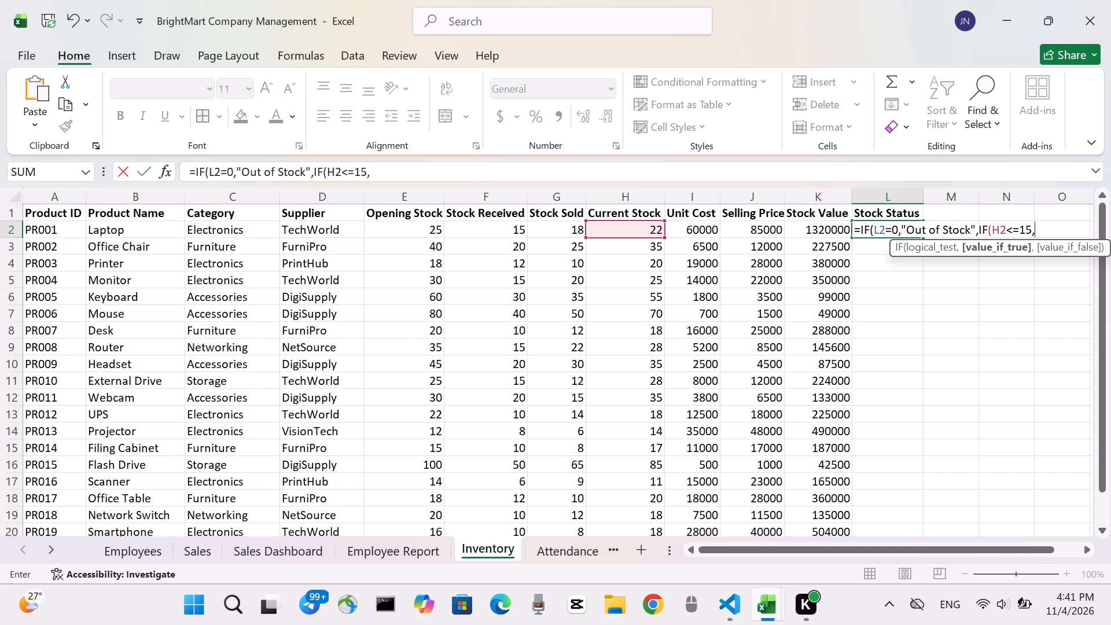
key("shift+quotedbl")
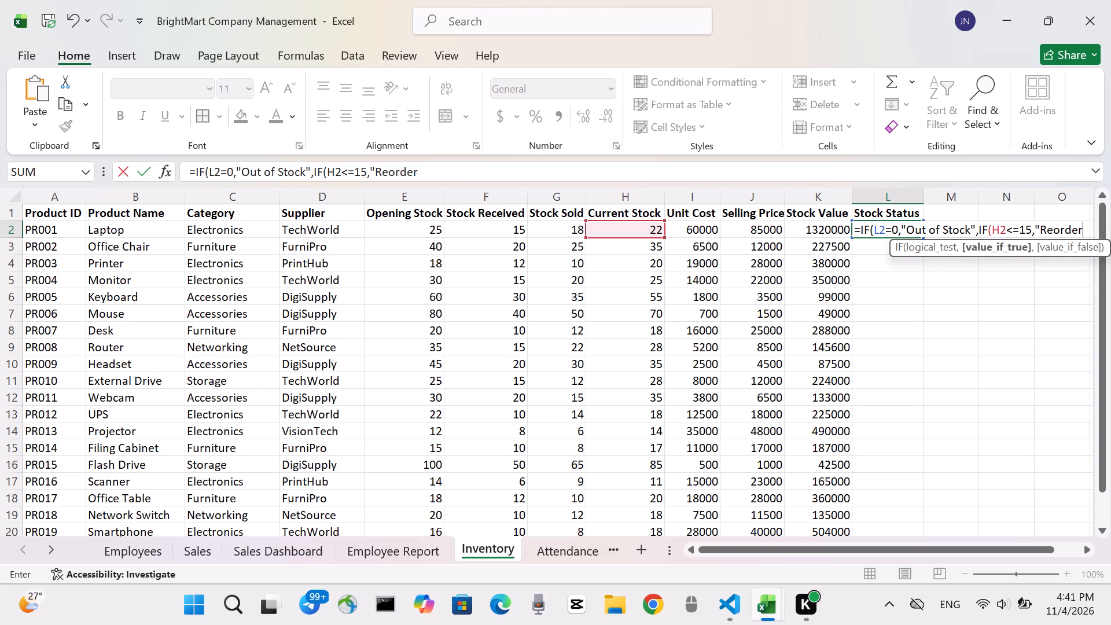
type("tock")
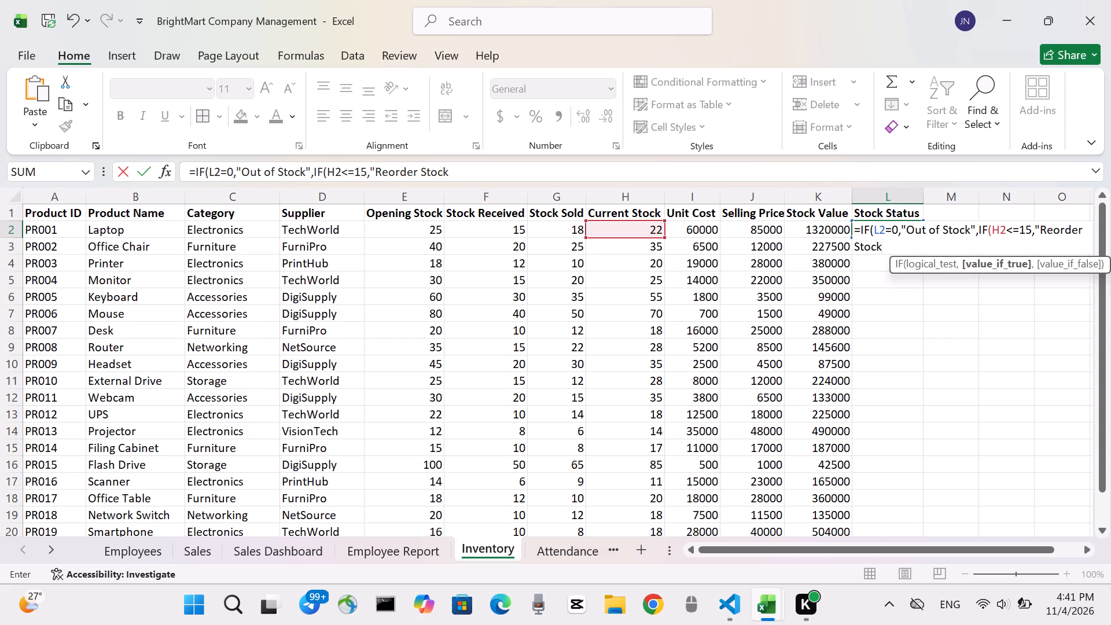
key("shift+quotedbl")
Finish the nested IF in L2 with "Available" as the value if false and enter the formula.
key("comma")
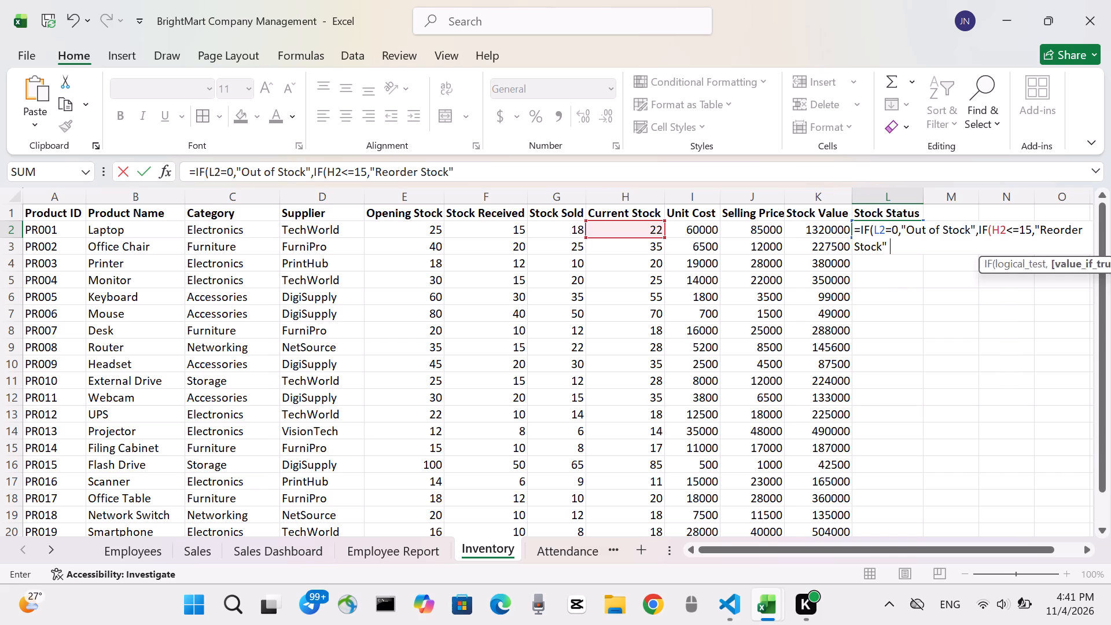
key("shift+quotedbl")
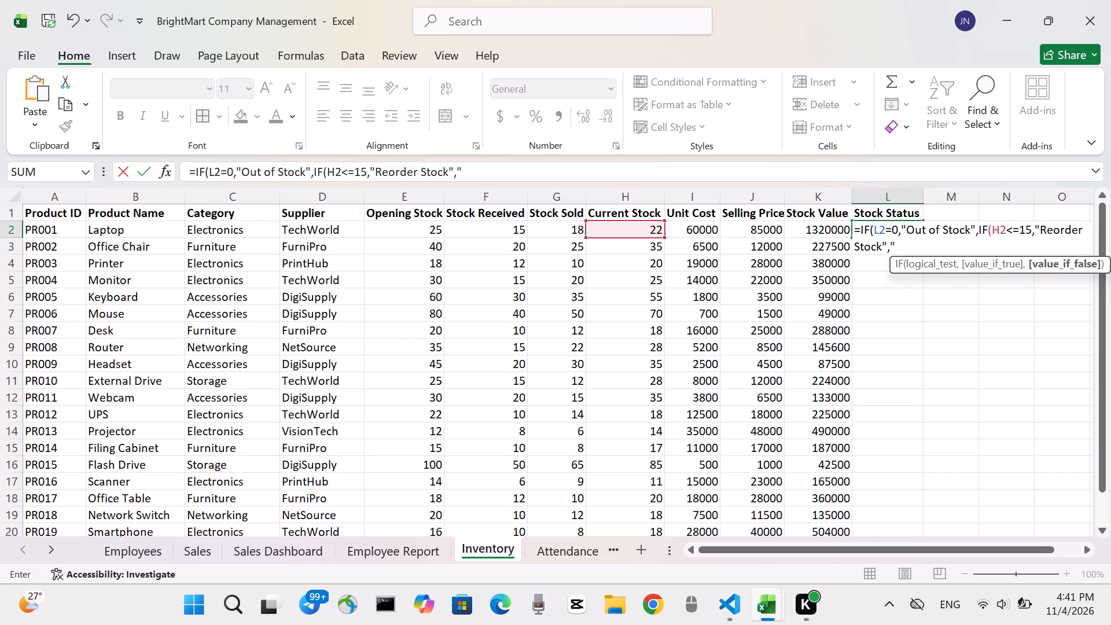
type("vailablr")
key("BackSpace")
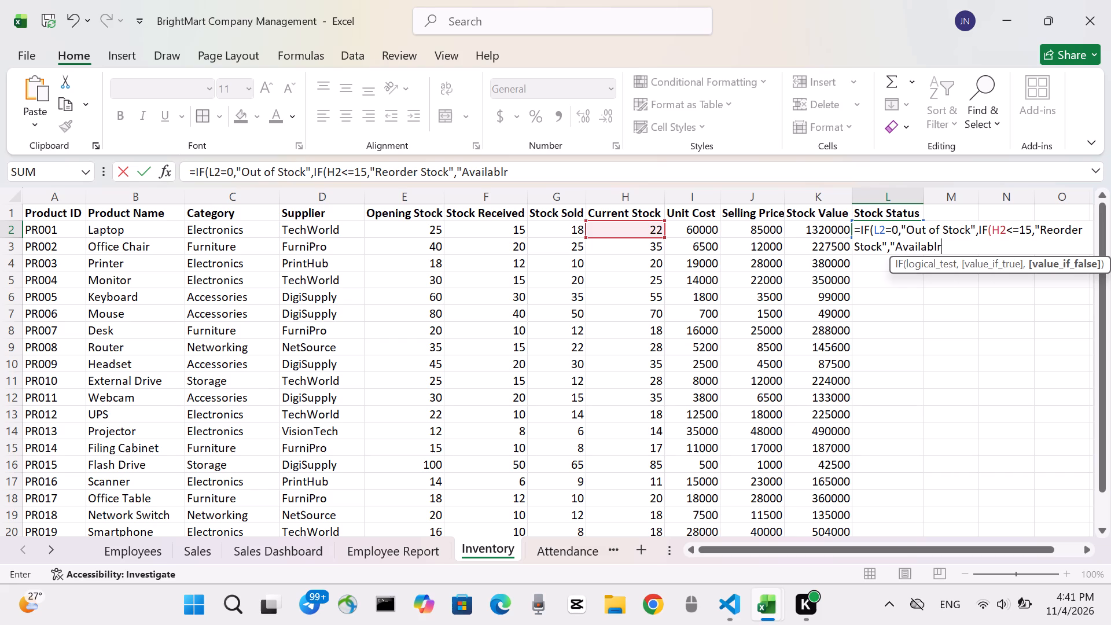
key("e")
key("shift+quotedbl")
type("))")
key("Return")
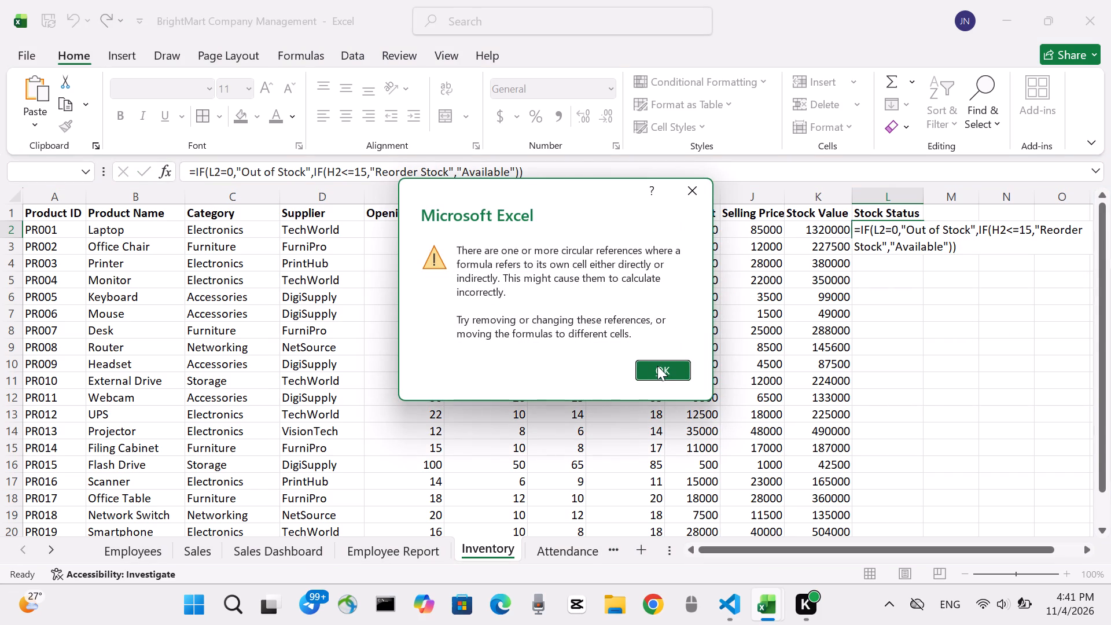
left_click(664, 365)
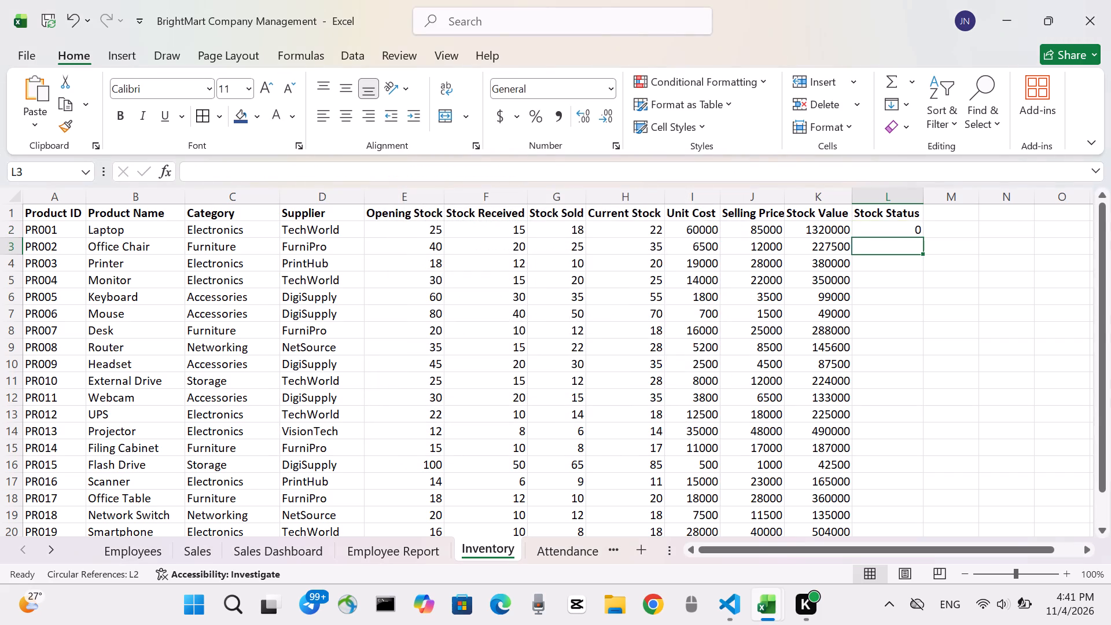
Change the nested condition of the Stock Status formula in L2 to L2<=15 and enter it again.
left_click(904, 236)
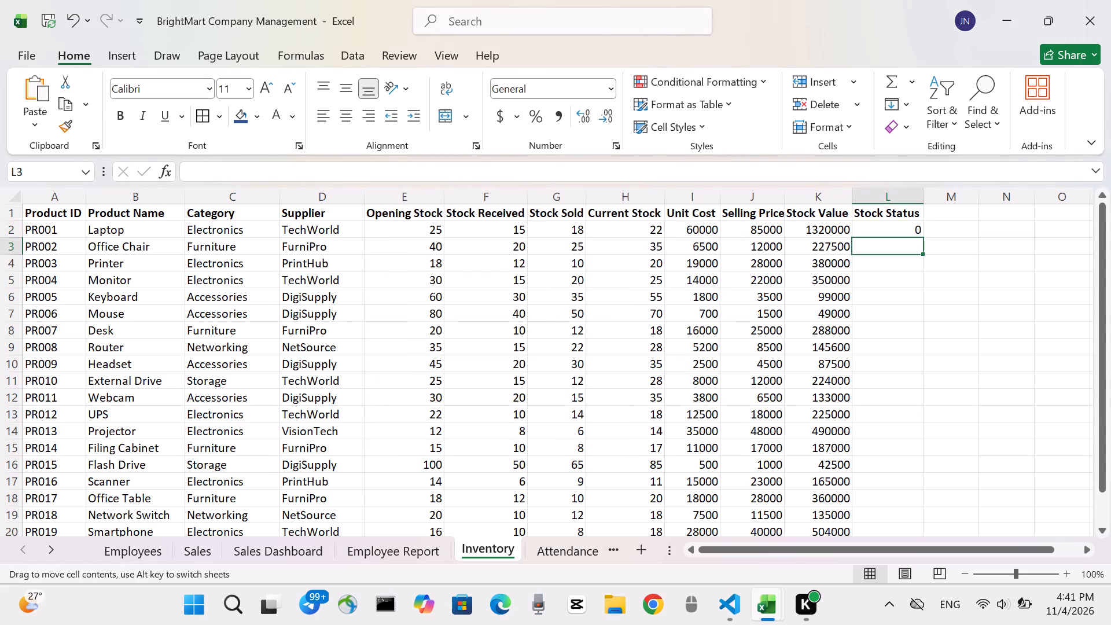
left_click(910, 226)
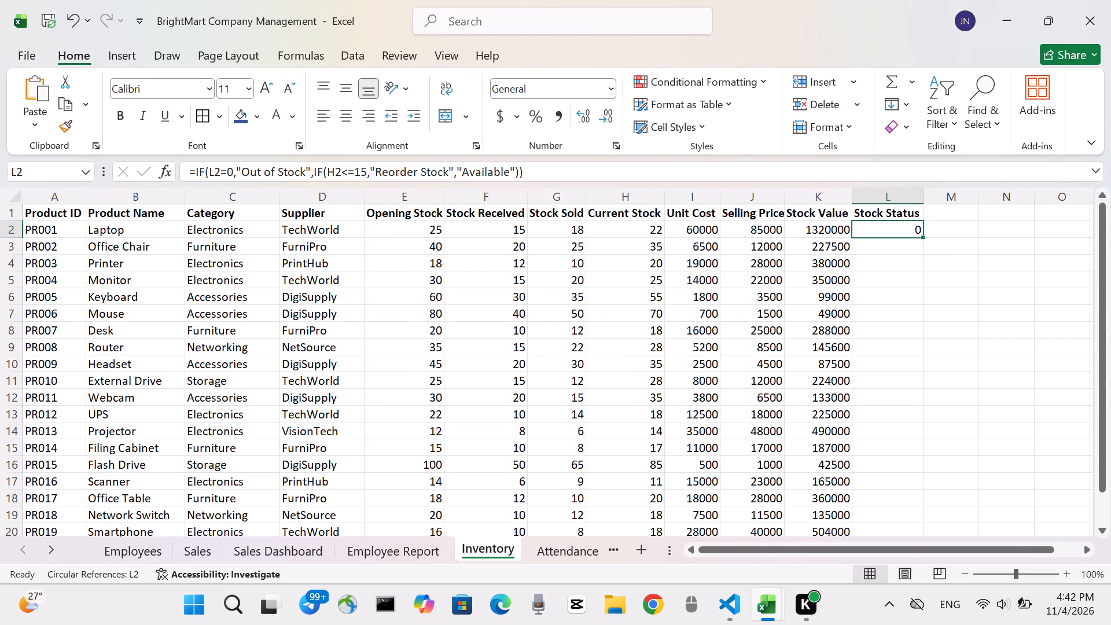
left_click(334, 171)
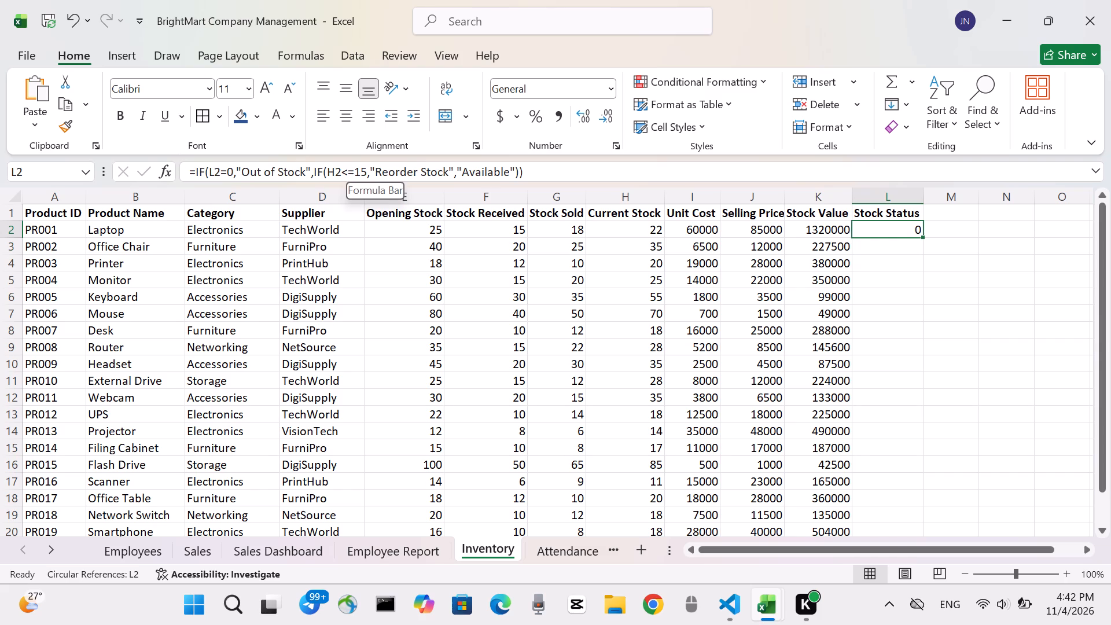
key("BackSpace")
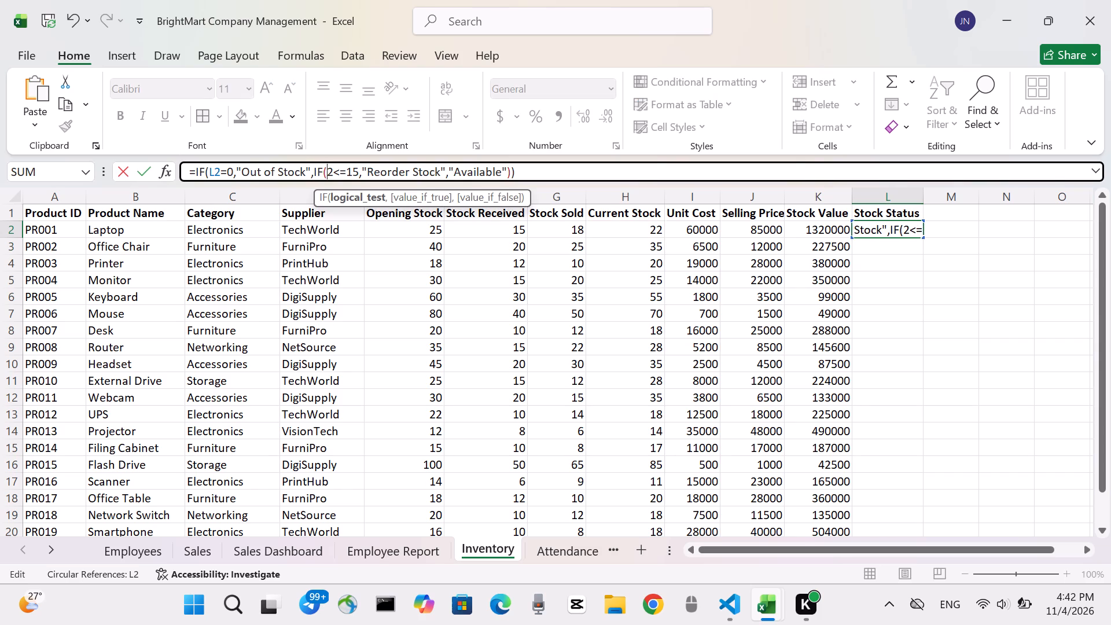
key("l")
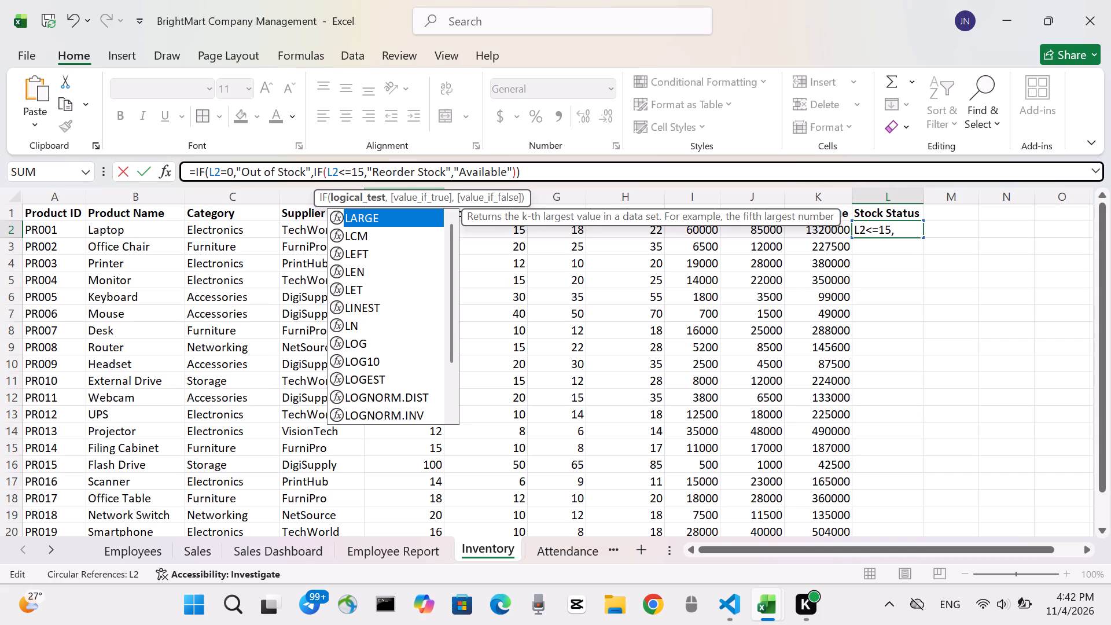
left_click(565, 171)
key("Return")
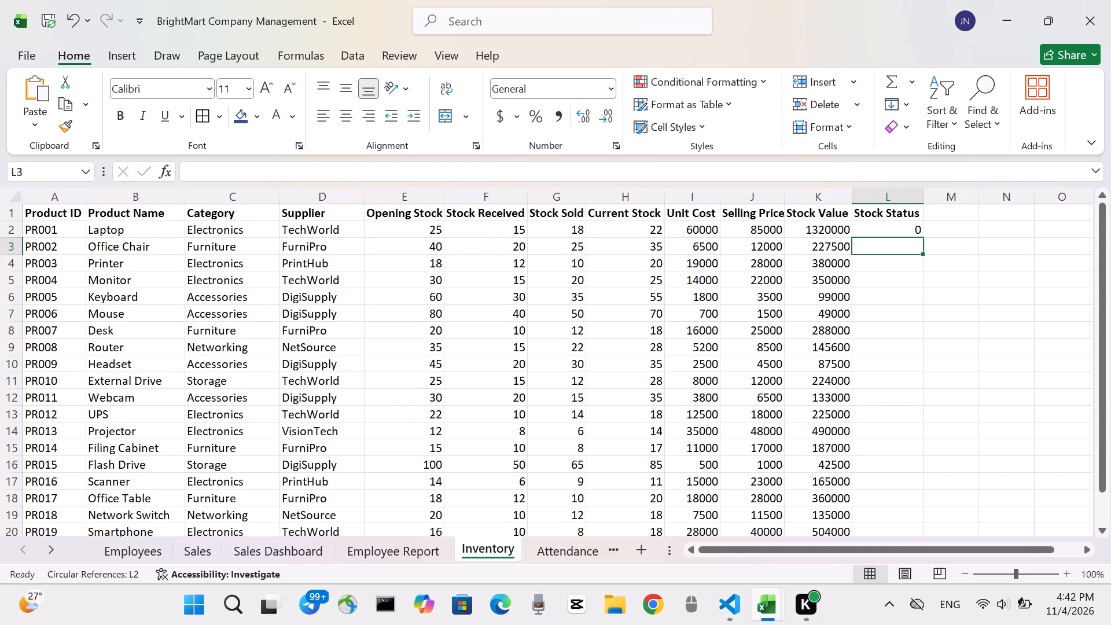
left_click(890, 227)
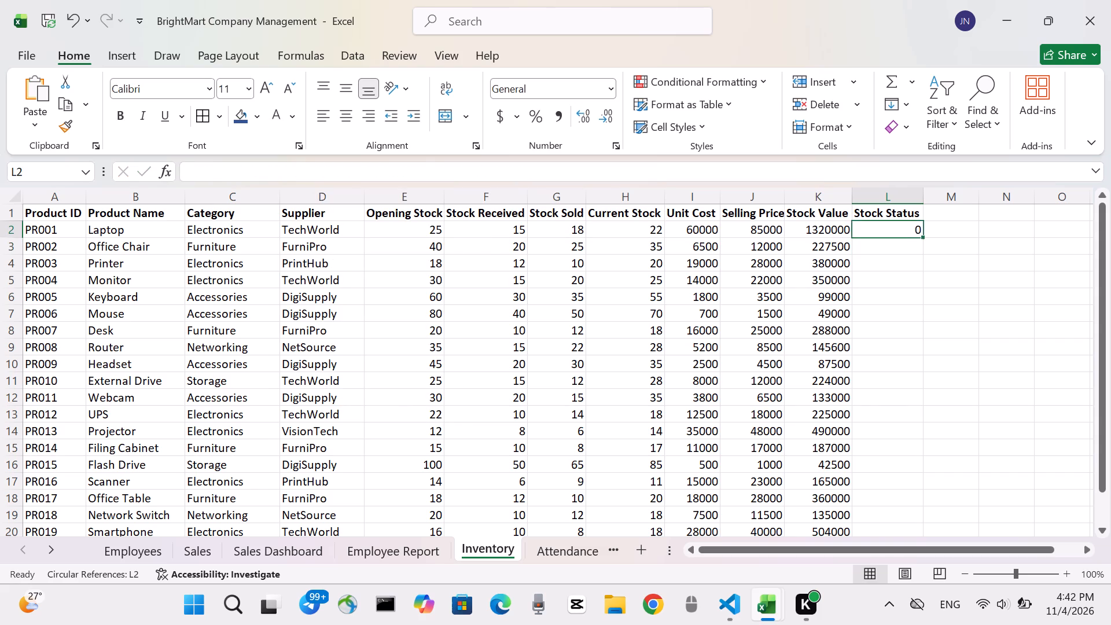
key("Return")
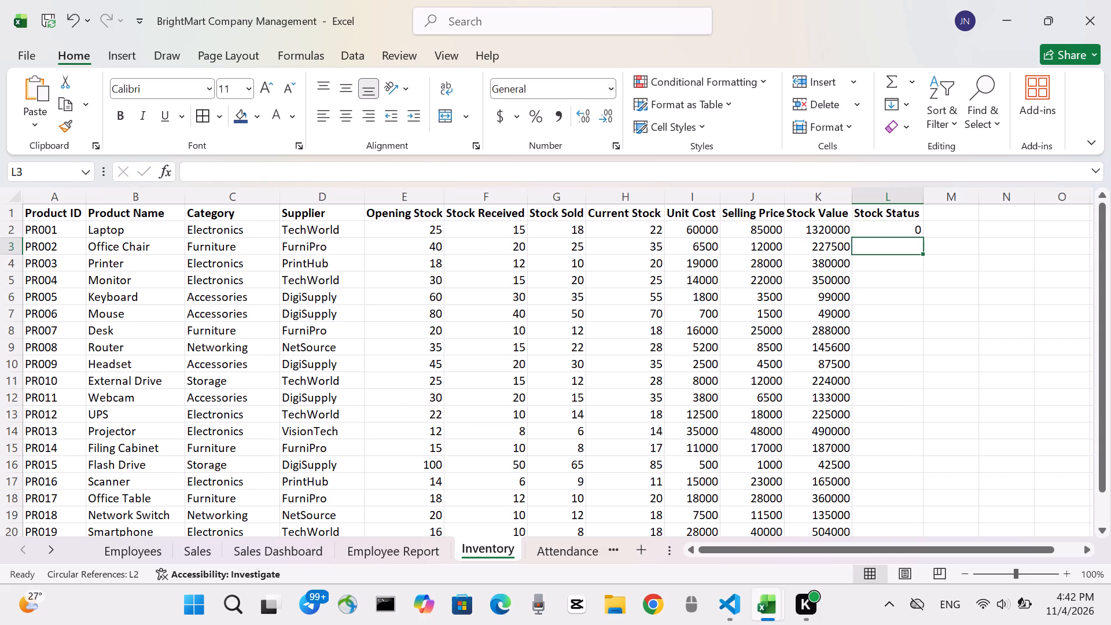
Replace the Stock Status formula in L2 with a new one starting =IF(L2=0, up to the value-if-true argument.
left_click(904, 234)
key("BackSpace")
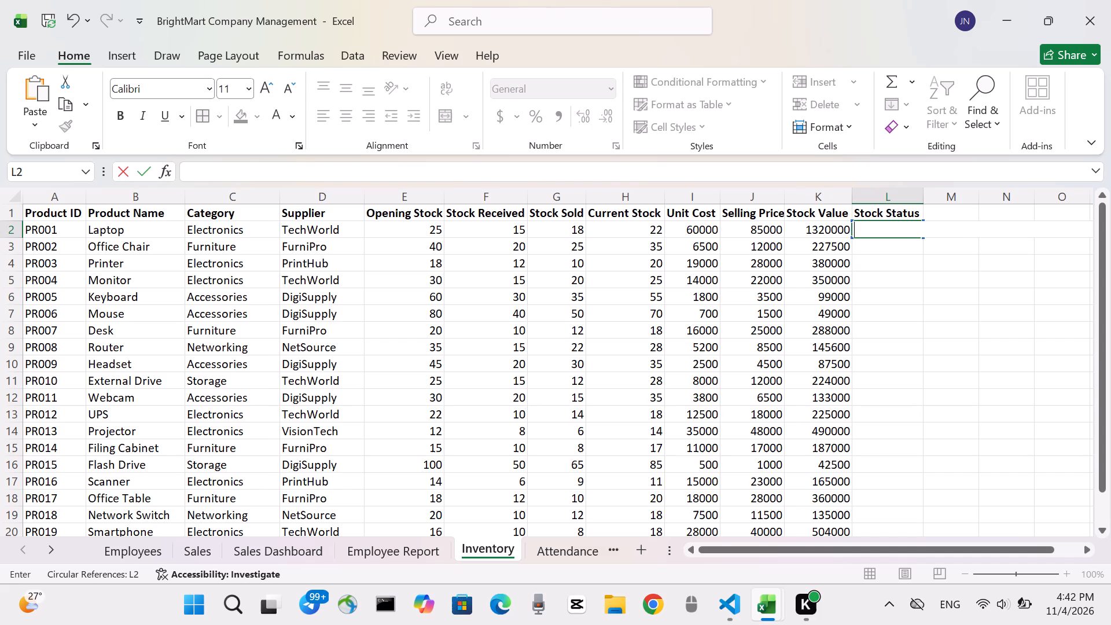
key("equal")
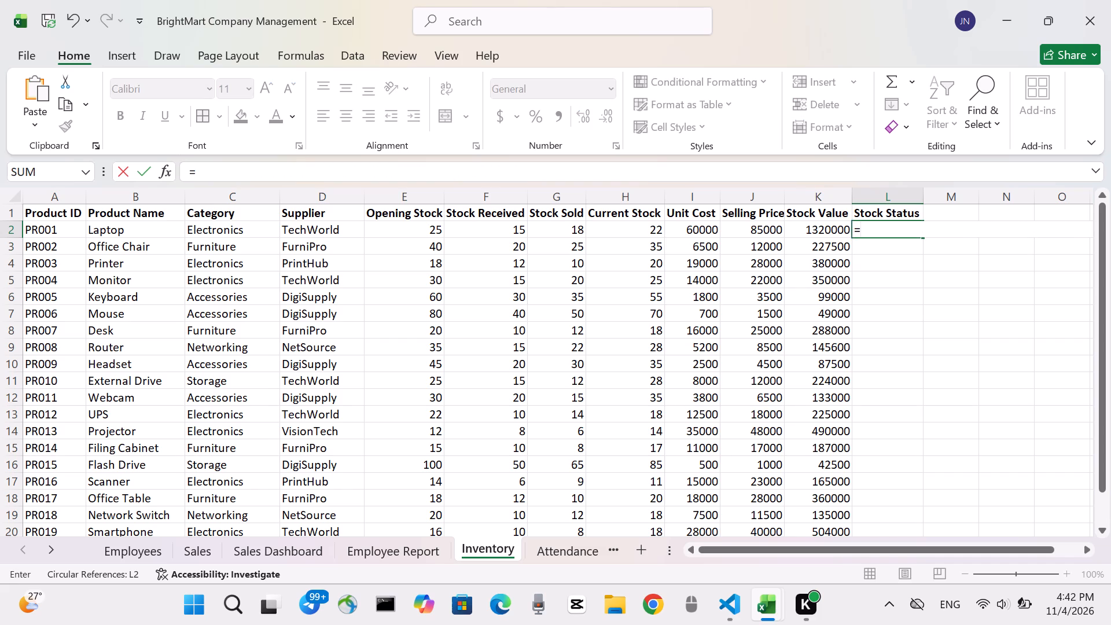
type("IF")
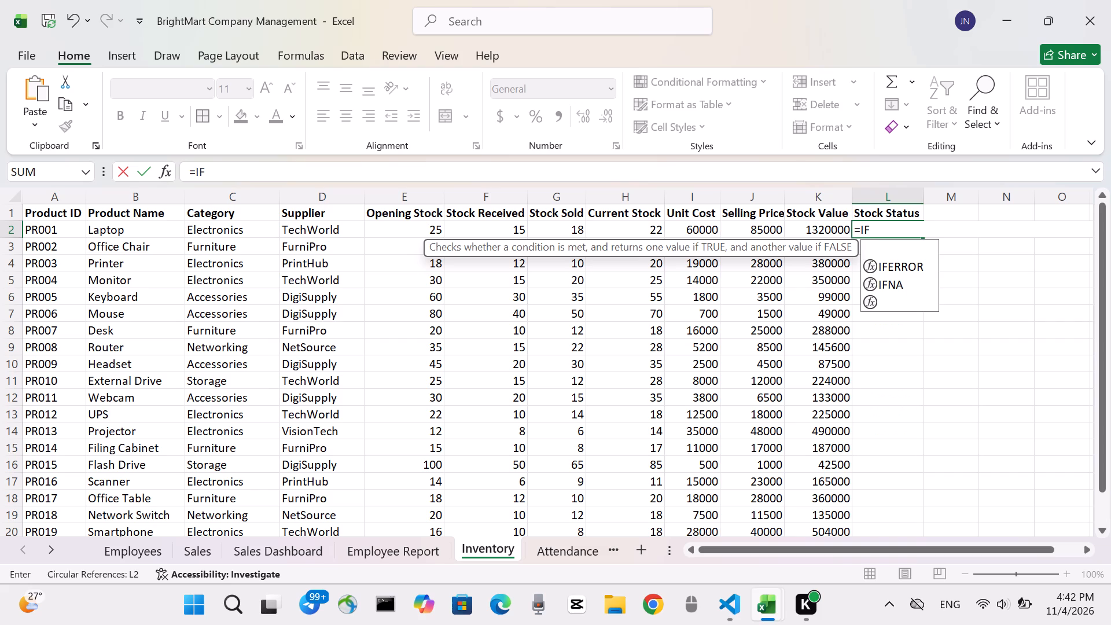
key("shift+parenleft")
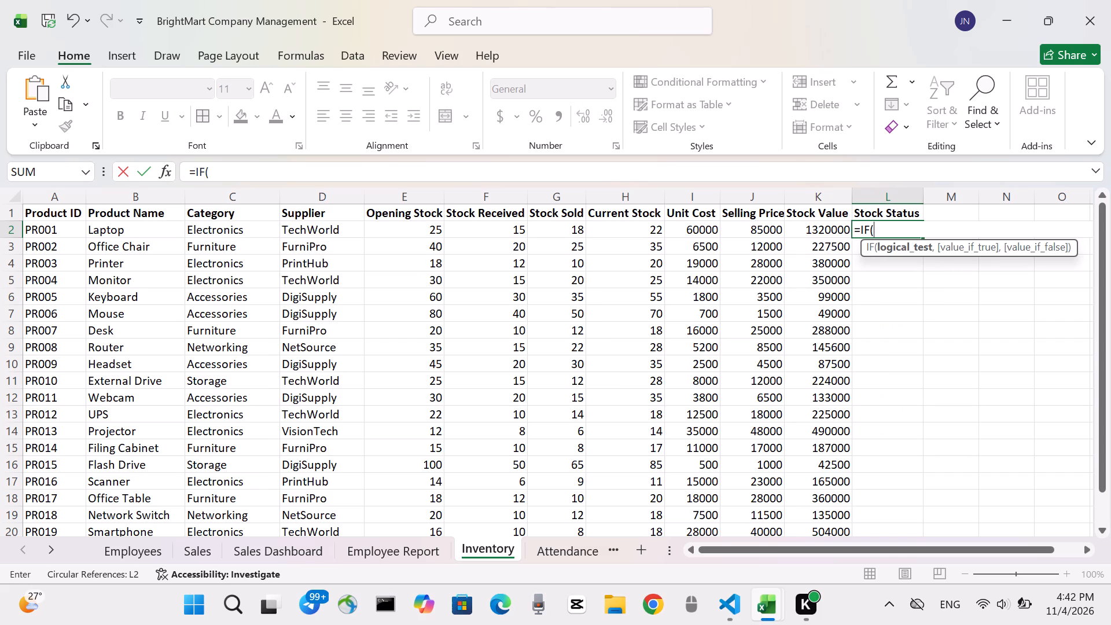
type("L2")
key("equal")
key("0")
key("comma")
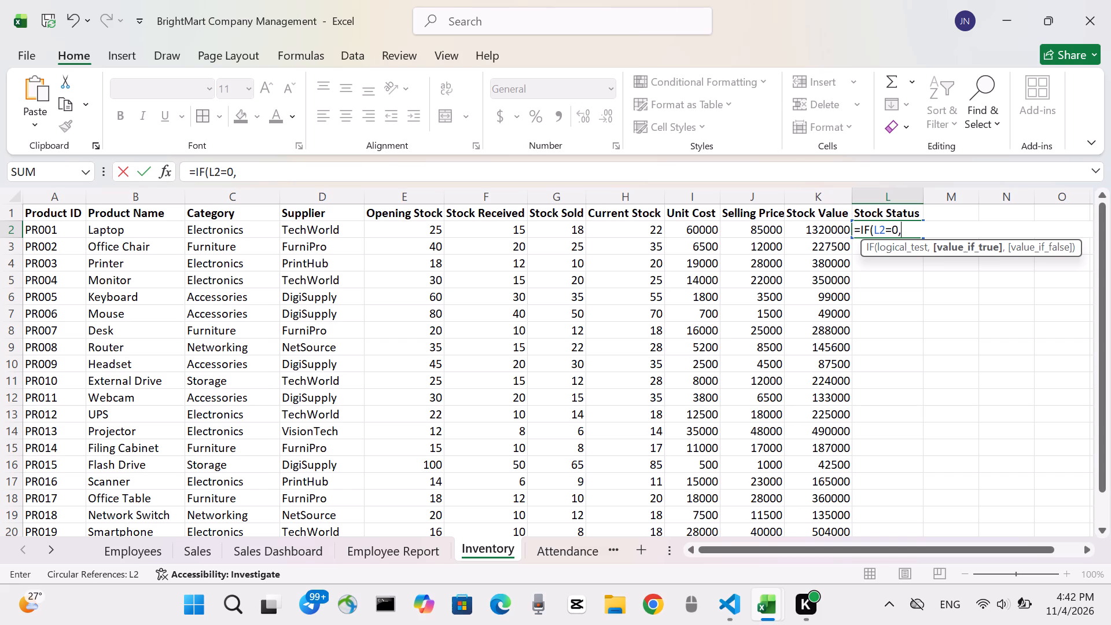
Change the logical test of the Stock Status formula in L2 to H2=0, keeping the value-if-true argument empty.
key("Left")
key("Left")
key("Left")
key("Left")
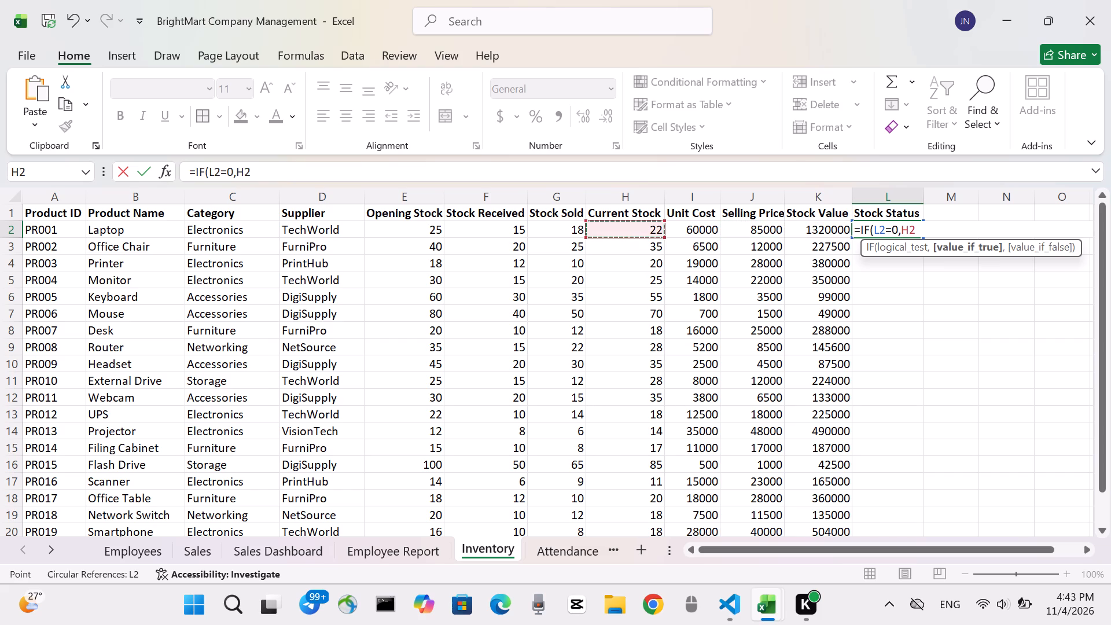
left_click(880, 229)
key("BackSpace")
key("h")
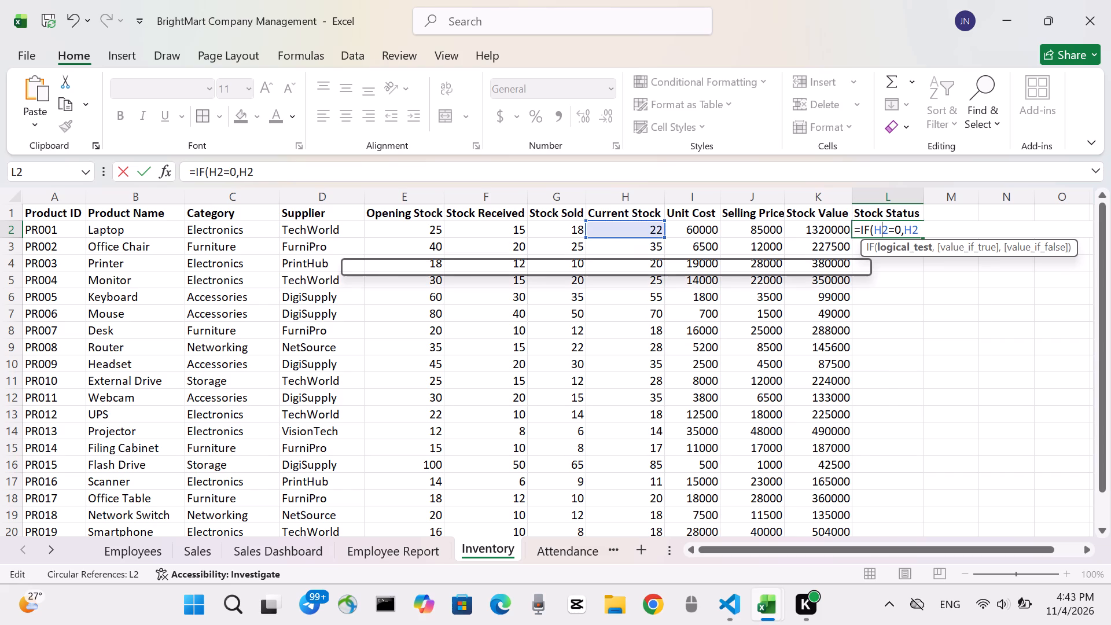
key("Right")
key("Right")
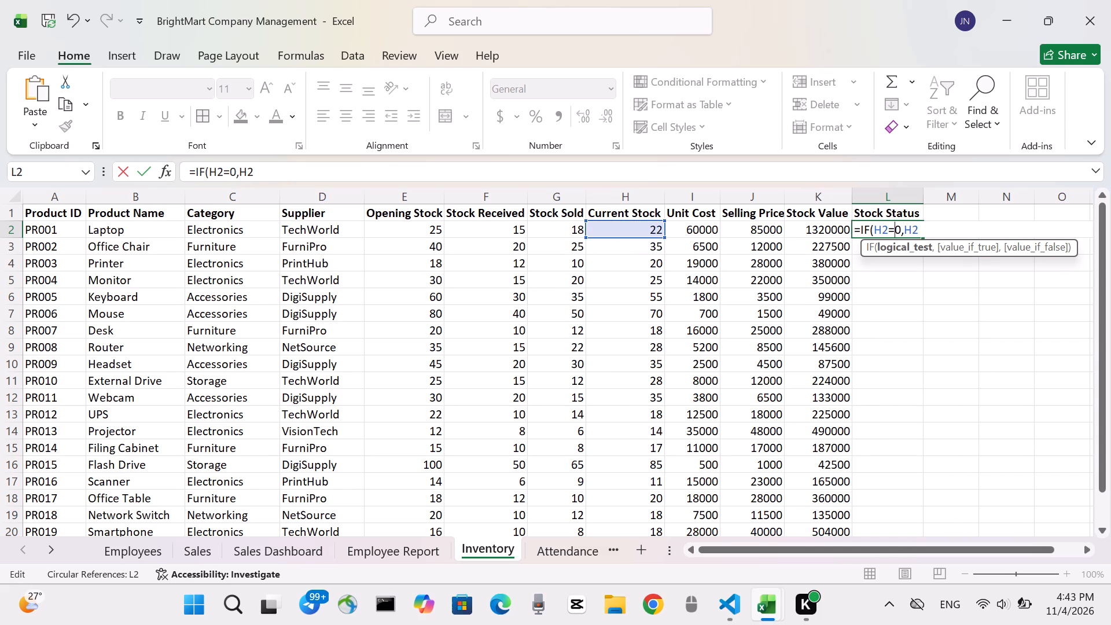
left_click(930, 231)
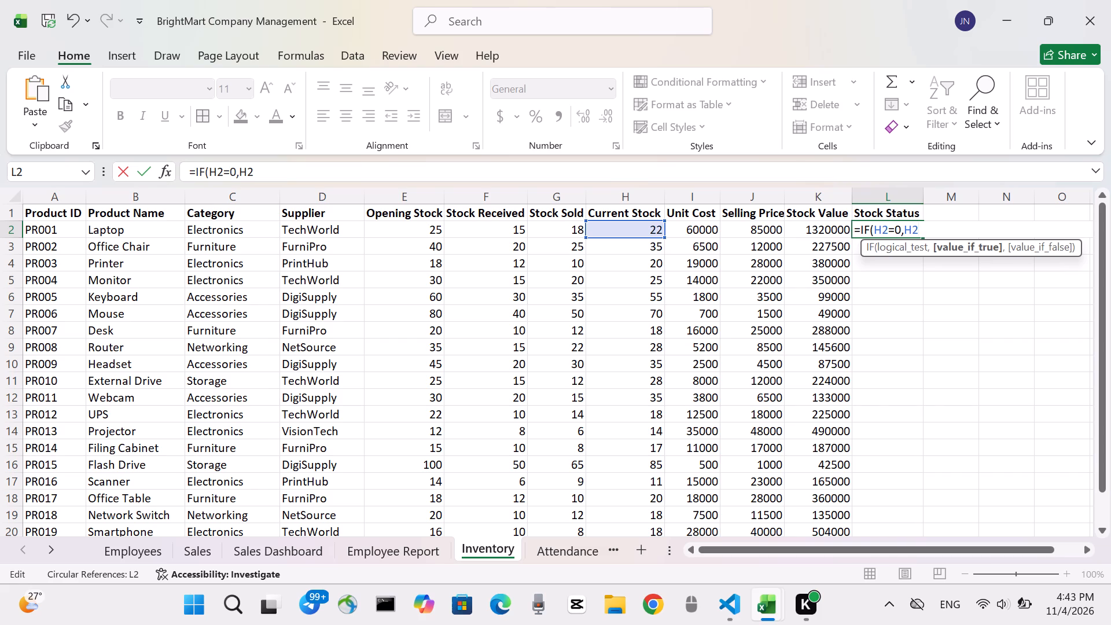
key("BackSpace")
key("BackSpace")
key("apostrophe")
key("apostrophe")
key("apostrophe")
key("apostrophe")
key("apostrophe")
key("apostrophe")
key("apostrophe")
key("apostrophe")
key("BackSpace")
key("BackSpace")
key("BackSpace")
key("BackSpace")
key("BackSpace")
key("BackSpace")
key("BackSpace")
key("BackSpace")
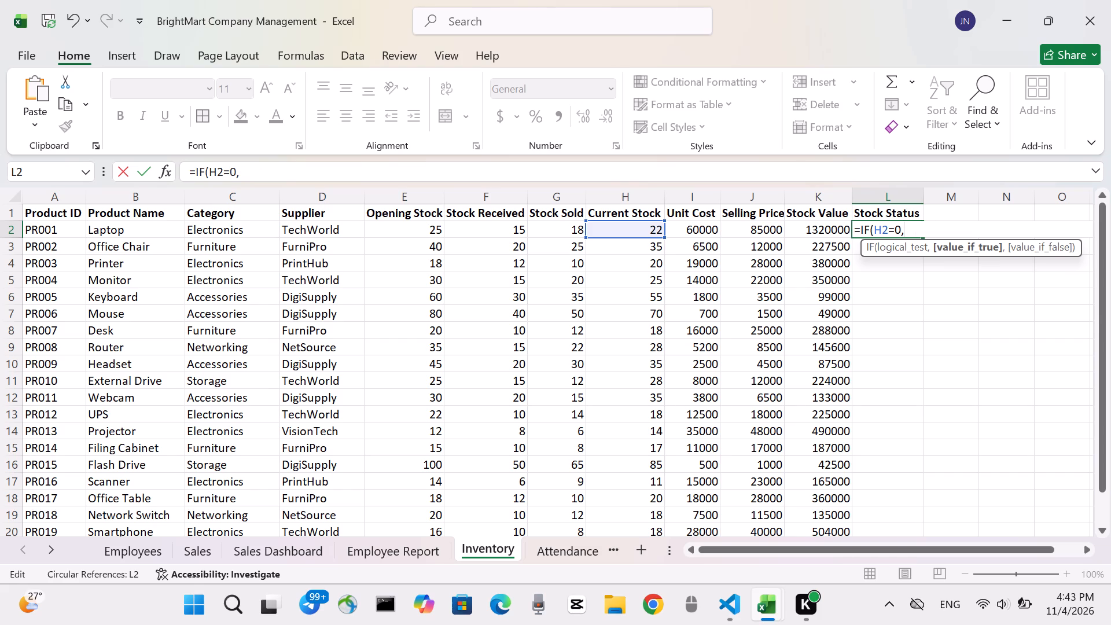
Add "Out of Stock" as the value if true in the L2 formula and continue to the value-if-false argument.
key("shift+quotedbl")
type("tock")
key("shift+quotedbl")
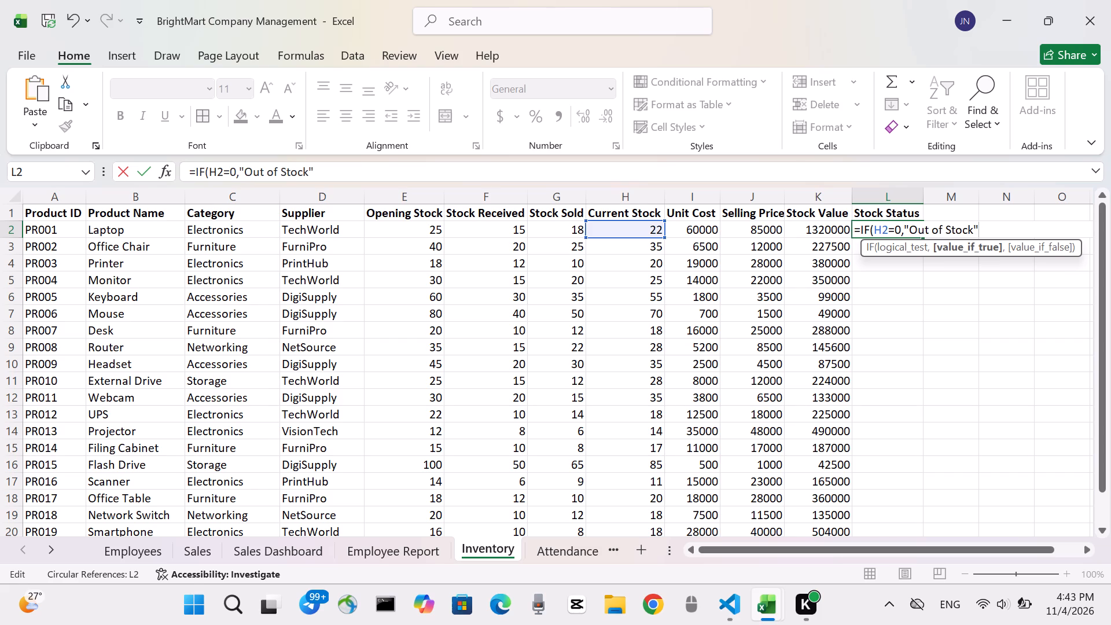
key("comma")
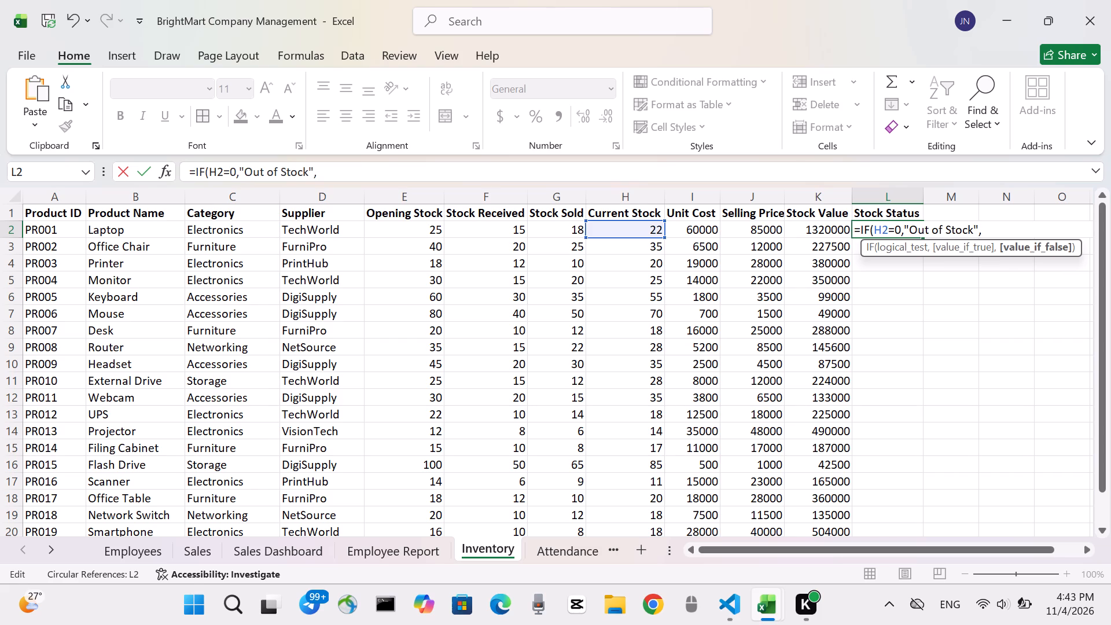
Start a nested IF in the L2 formula with the logical test H2<=15, up to its value-if-true argument.
key("space")
key("BackSpace")
type("IF")
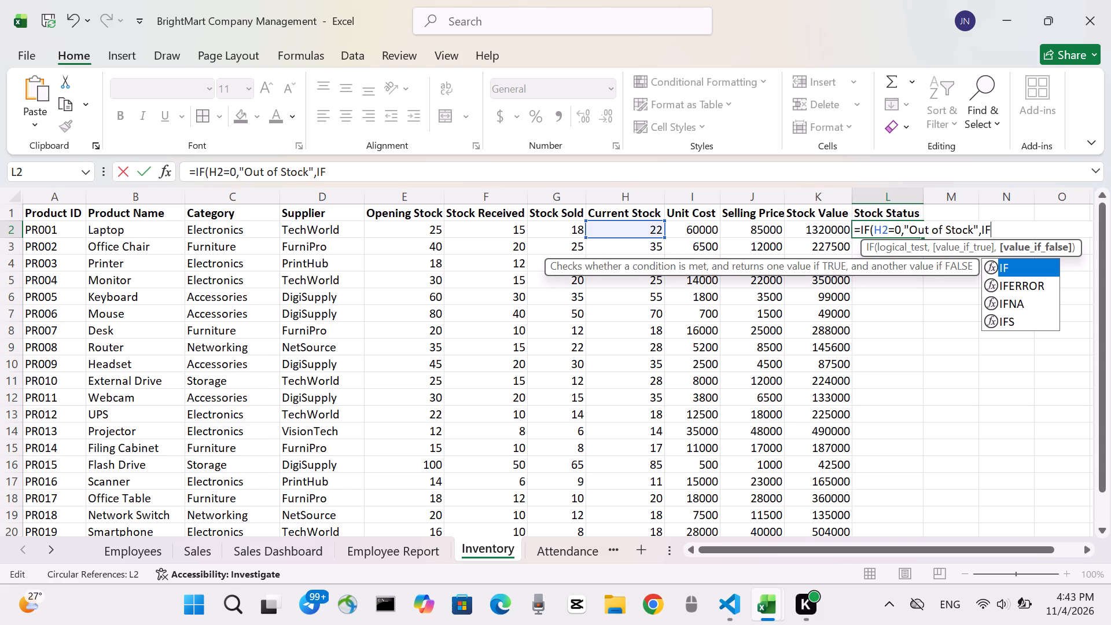
key("shift+parenleft")
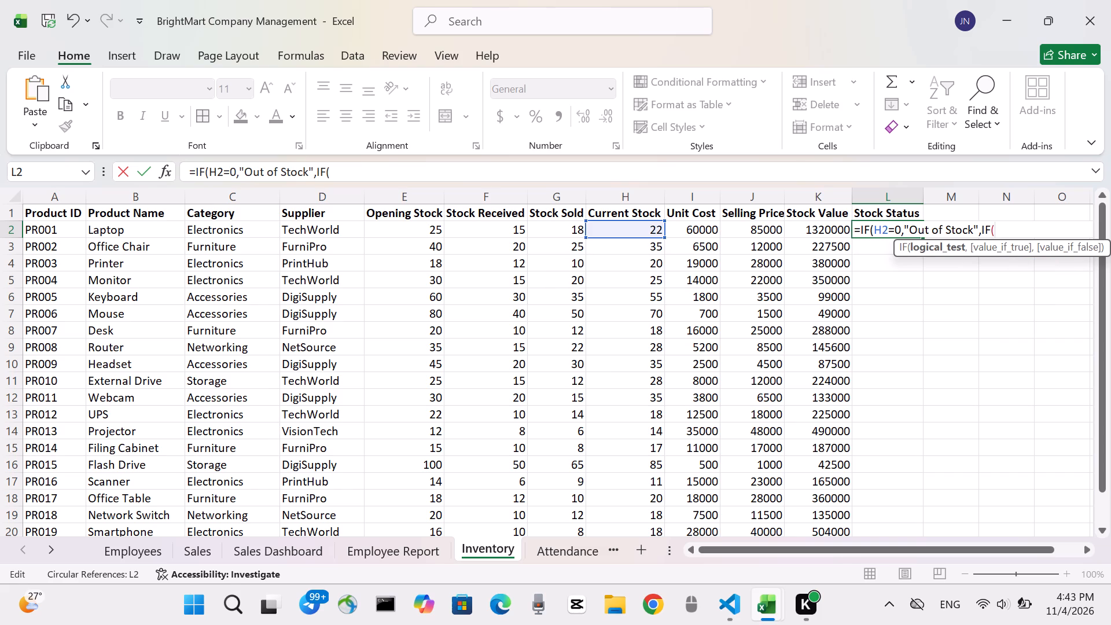
type("H2")
key("shift+less")
key("equal")
type("15")
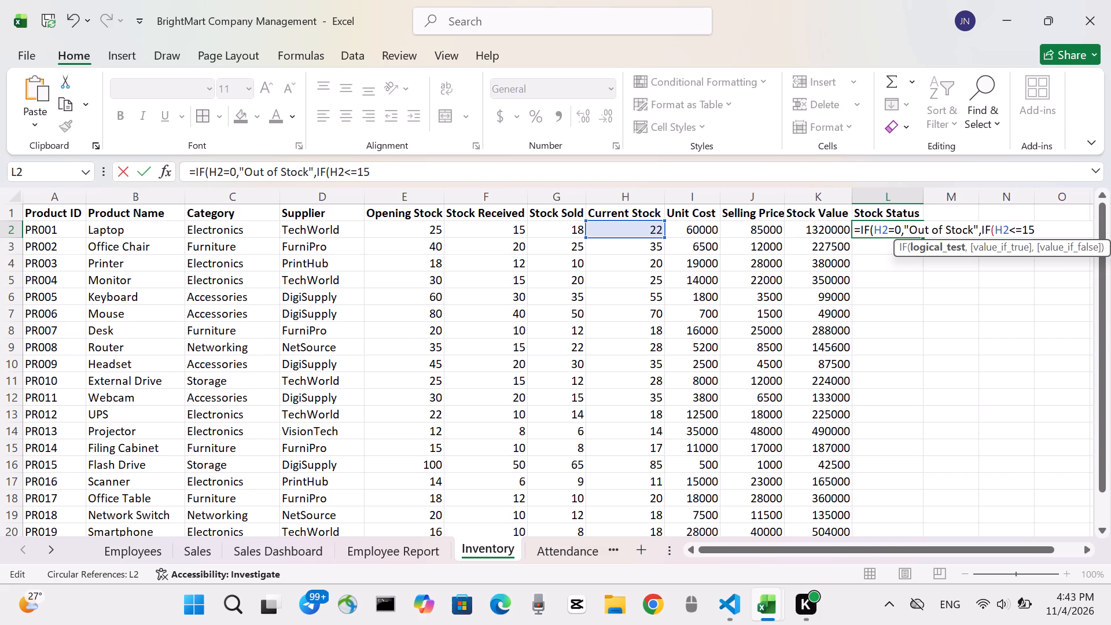
key("comma")
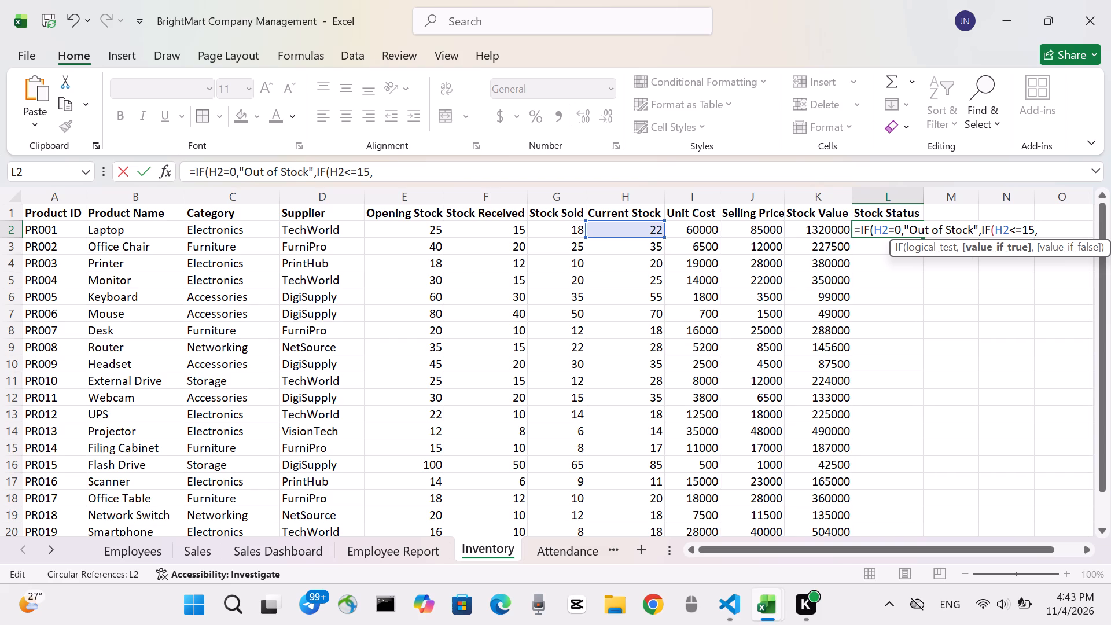
Add "Reorder Stock" as the nested IF's value if true and continue to its value-if-false argument.
key("shift+quotedbl")
key("r")
type("order")
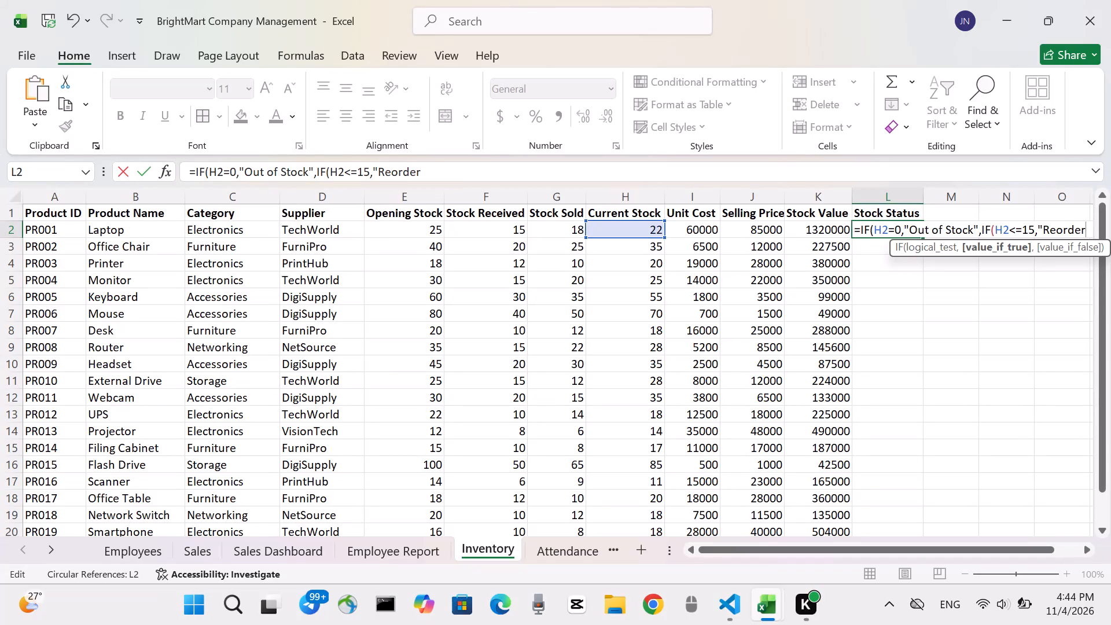
key("space")
key("t")
type("ock")
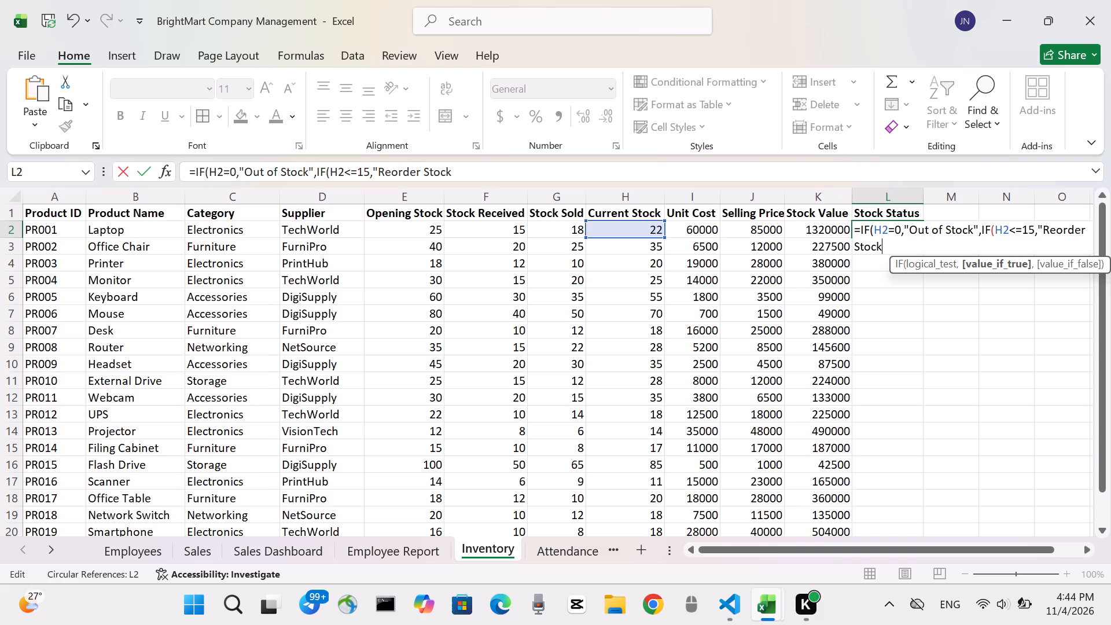
key("shift+quotedbl")
key("comma")
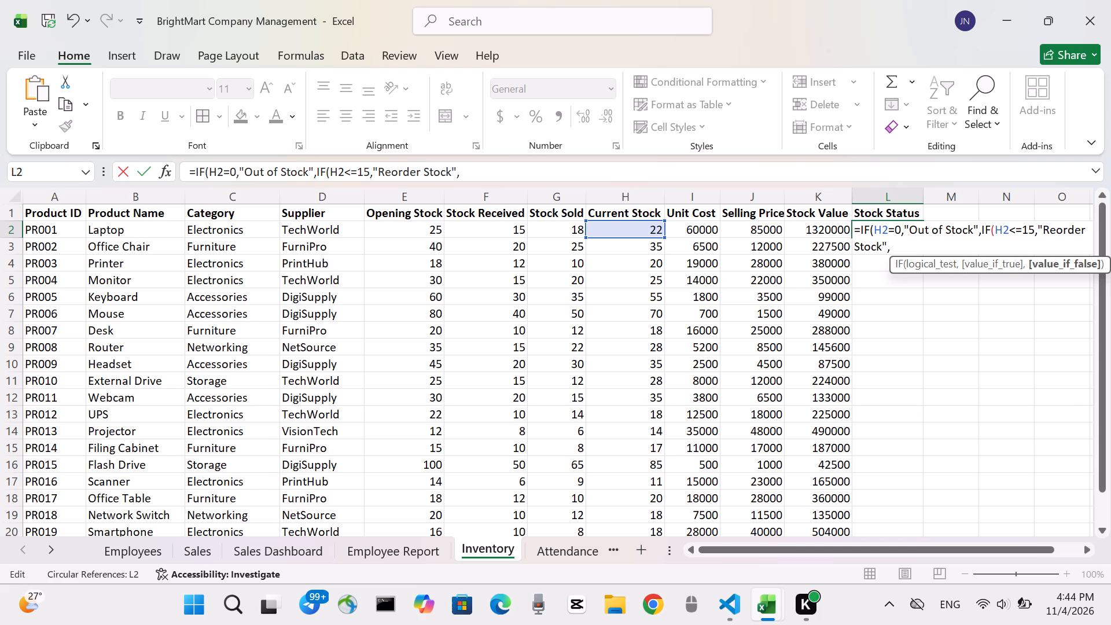
Finish the nested IF in L2 with "Available" as the value if false, close both IFs and enter the formula.
key("shift+quotedbl")
type("vailable")
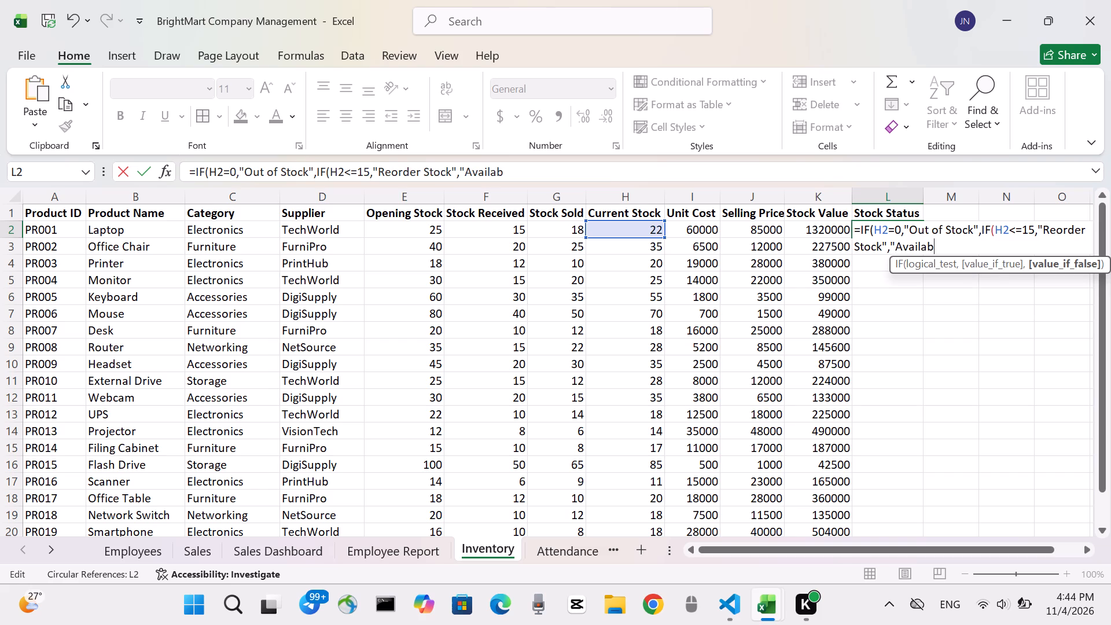
key("shift+quotedbl")
type("))")
key("Return")
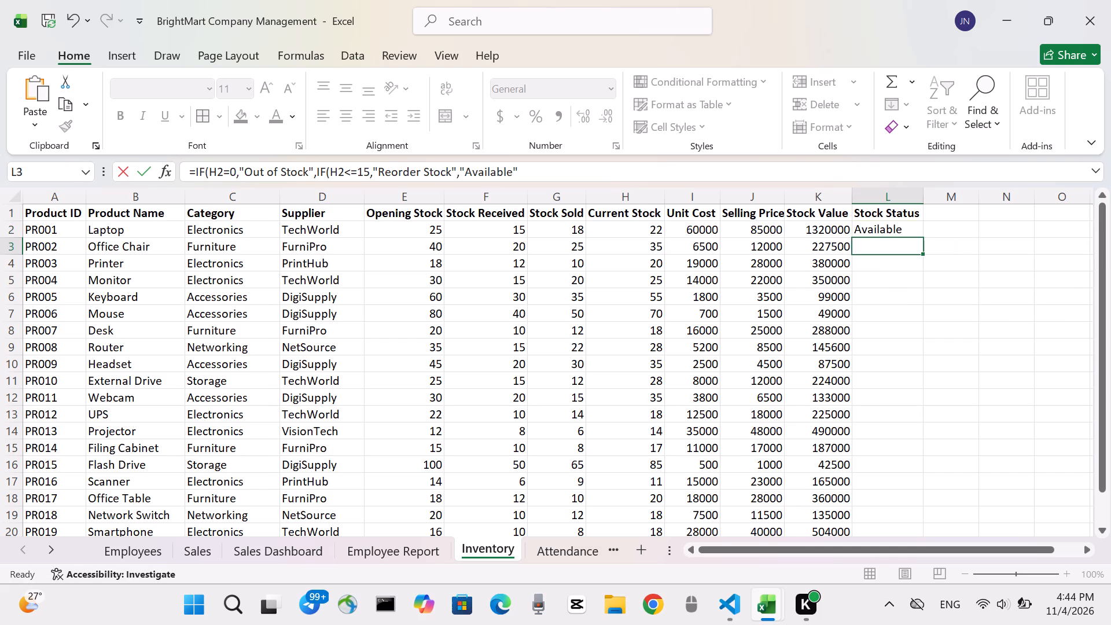
Fill the Stock Status formula from L2 down to L21, covering products PR001 through PR020.
left_click(899, 233)
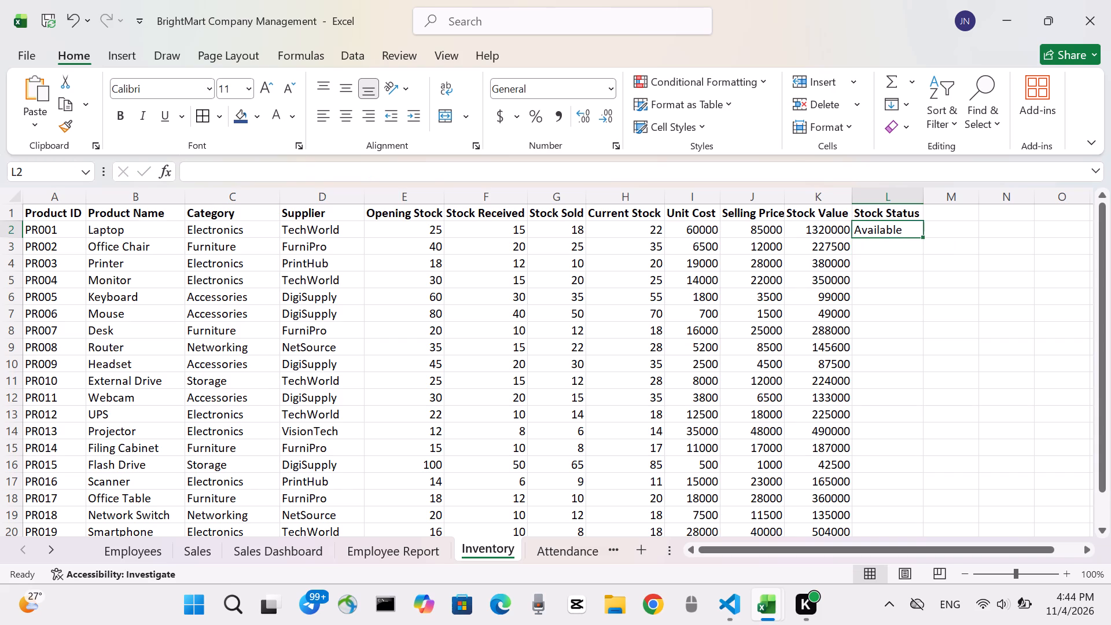
left_click_drag(921, 234, 921, 352)
scroll(921, 289, "up", 1)
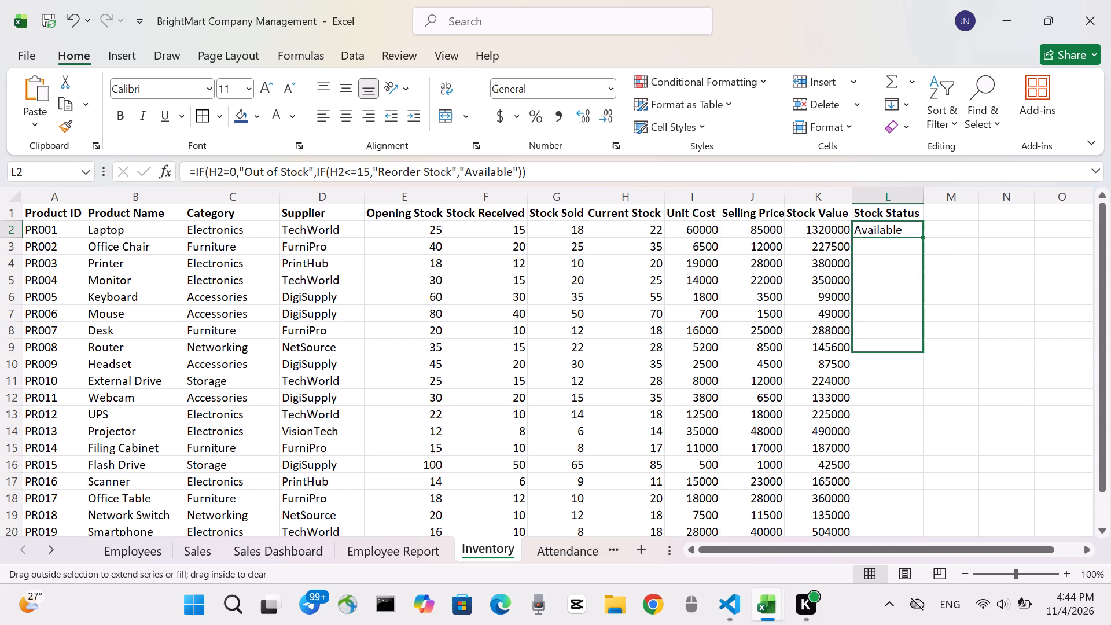
scroll(921, 352, "up", 1)
left_click_drag(921, 352, 923, 468)
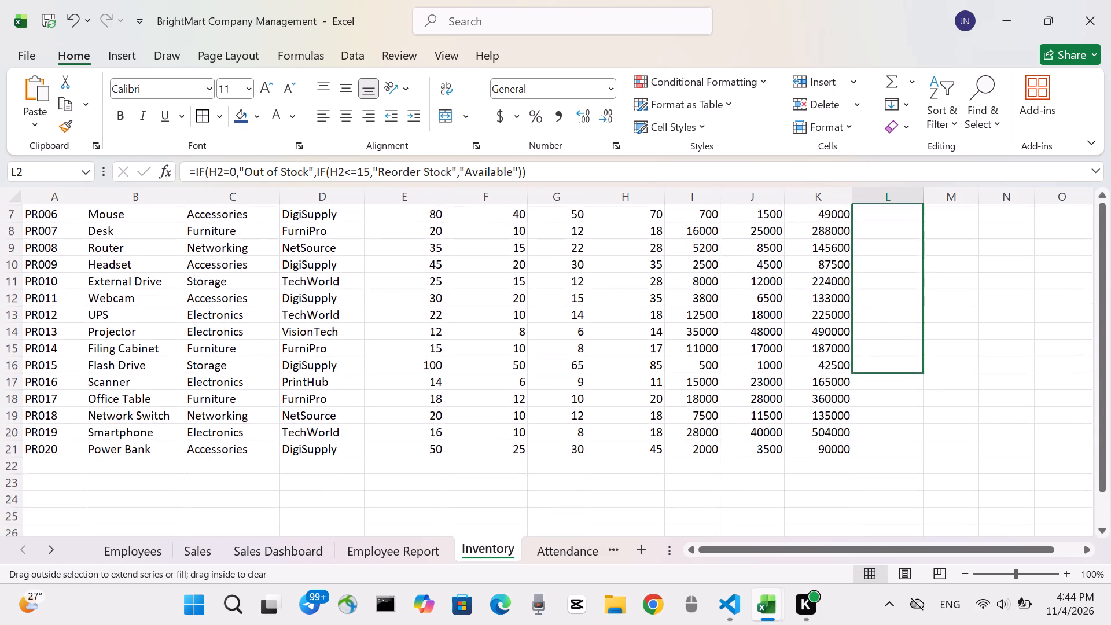
left_click_drag(923, 468, 921, 461)
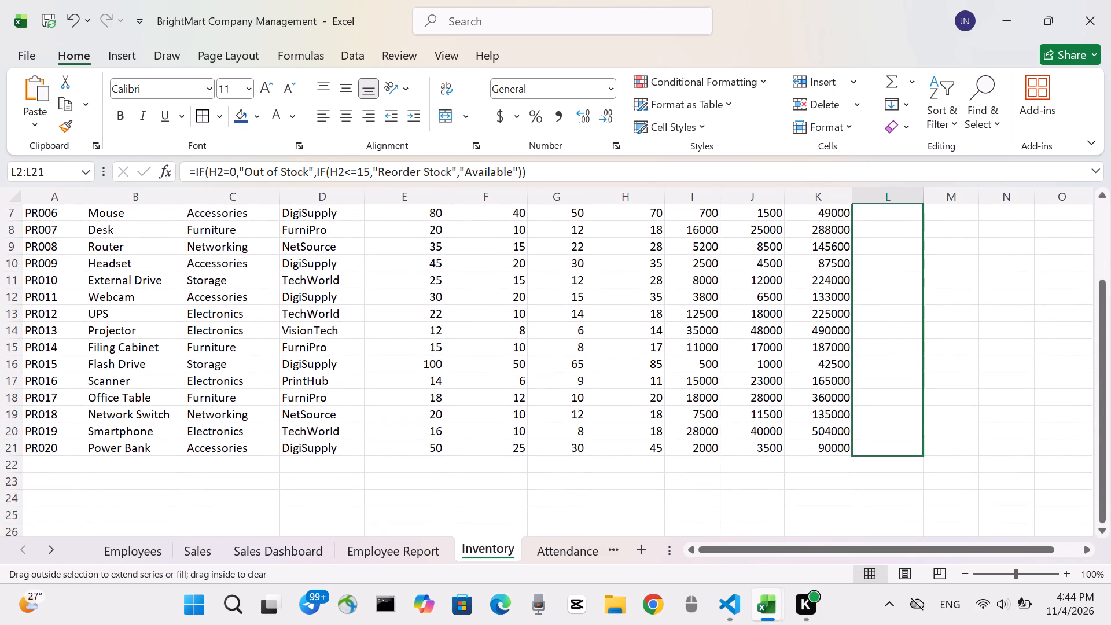
Widen the Stock Status column L to about 12 so the "Reorder Stock" entries fit.
scroll(915, 385, "up", 1)
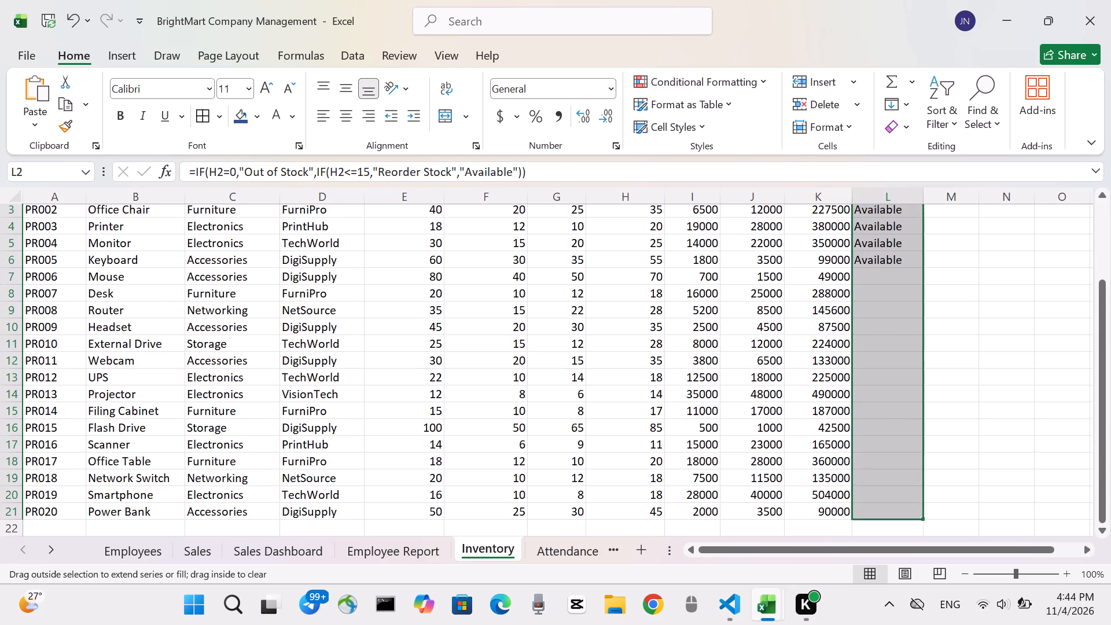
scroll(915, 385, "down", 1)
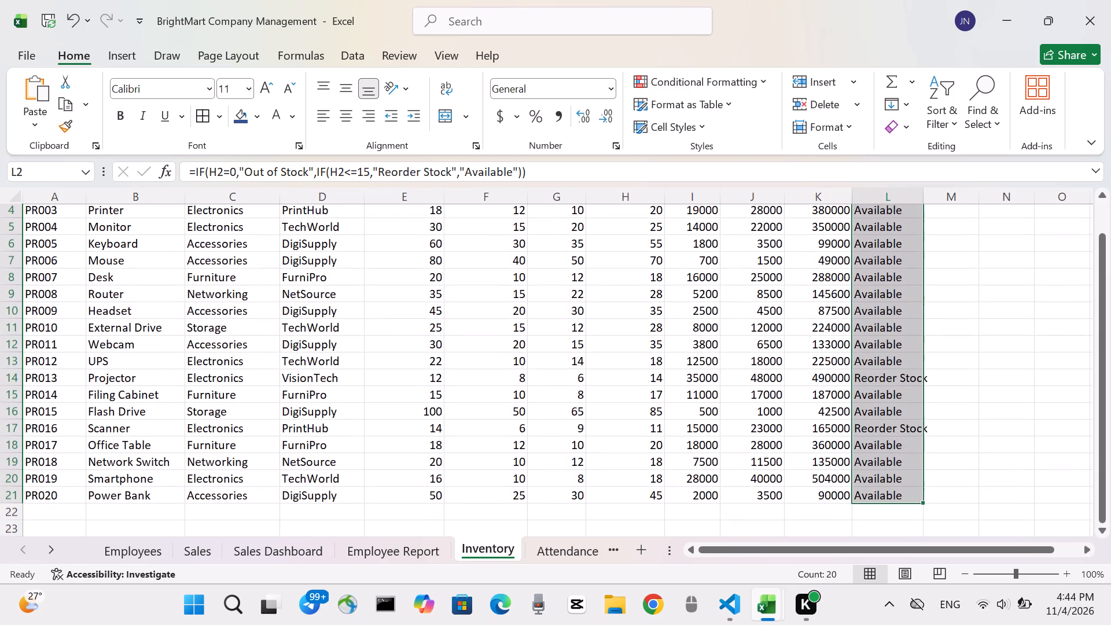
scroll(1016, 384, "up", 3)
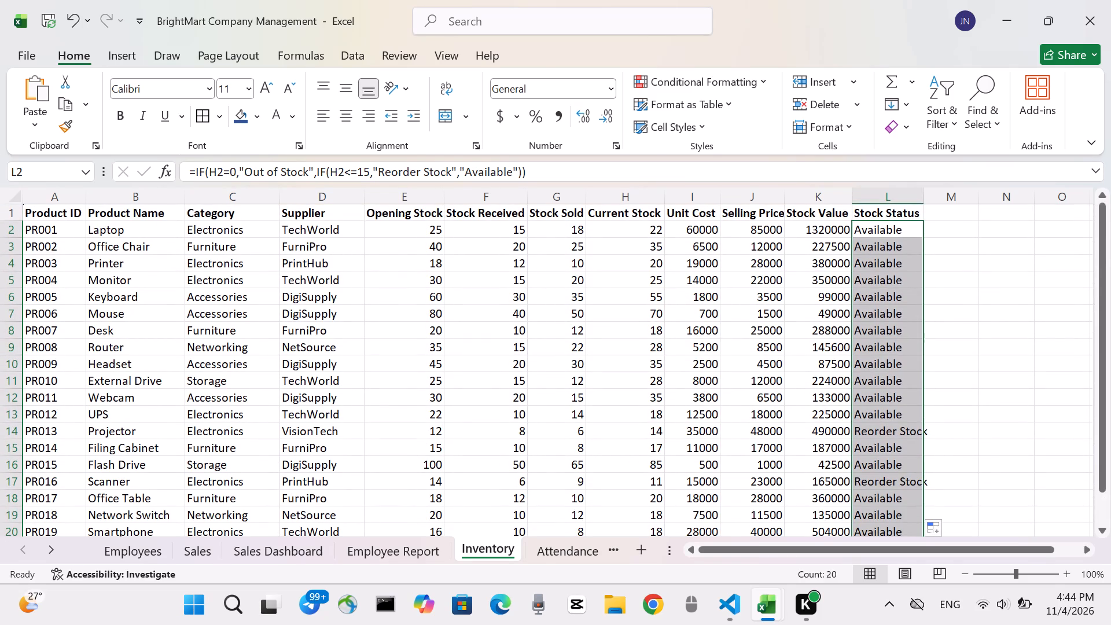
left_click_drag(923, 197, 932, 198)
left_click(1012, 223)
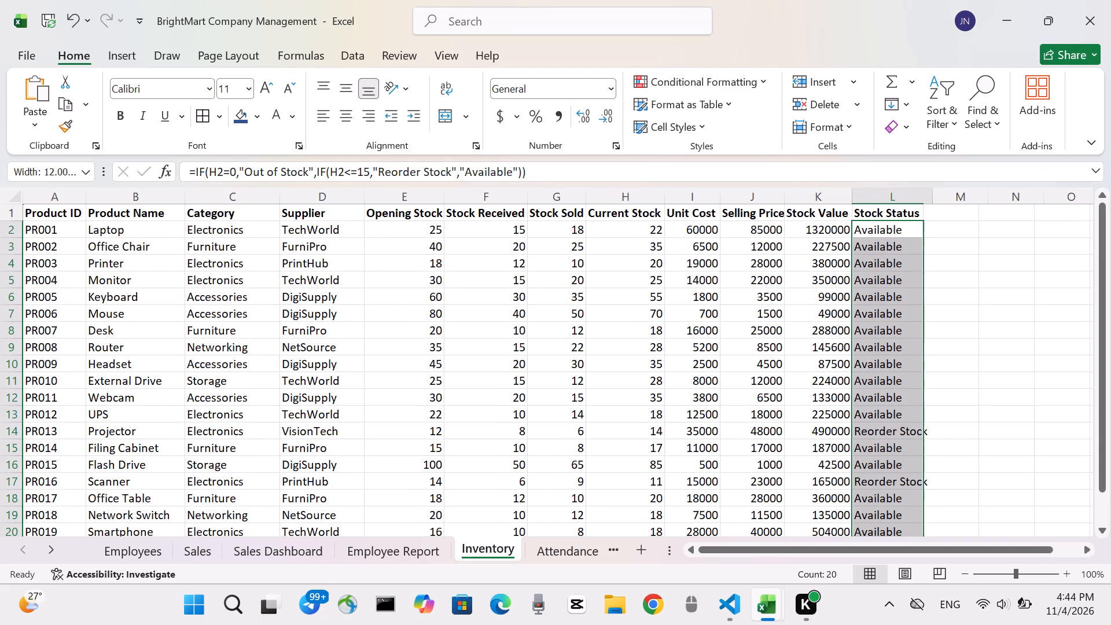
Review the Inventory rows for PR001 through PR020, comparing the Stock Status entries with Current Stock.
scroll(981, 374, "down", 1)
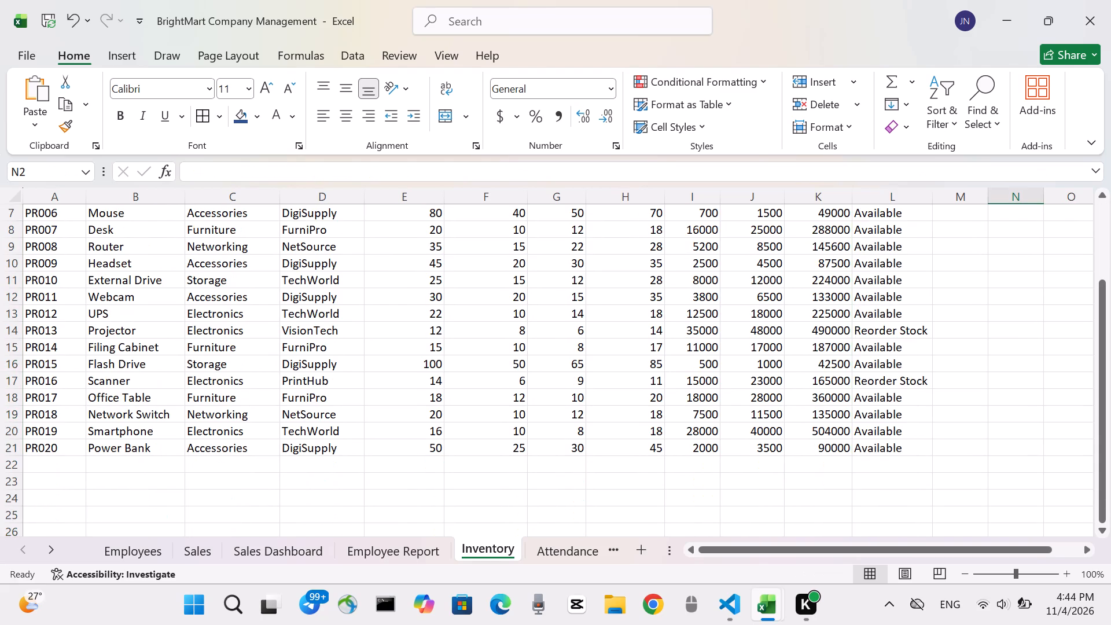
scroll(981, 374, "up", 3)
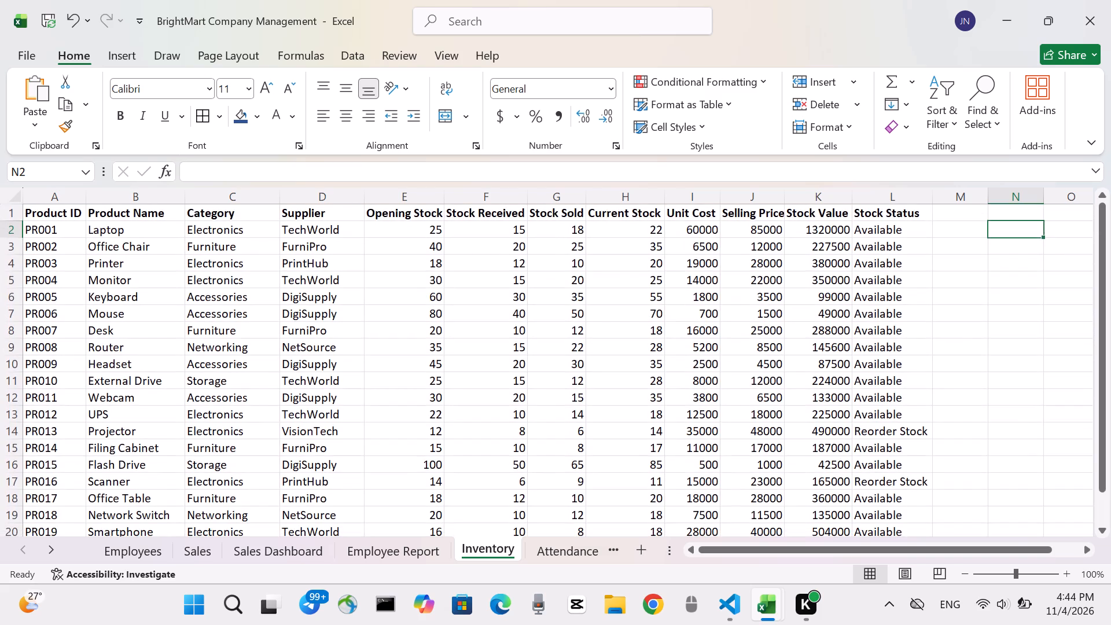
scroll(981, 374, "down", 1)
scroll(981, 374, "up", 2)
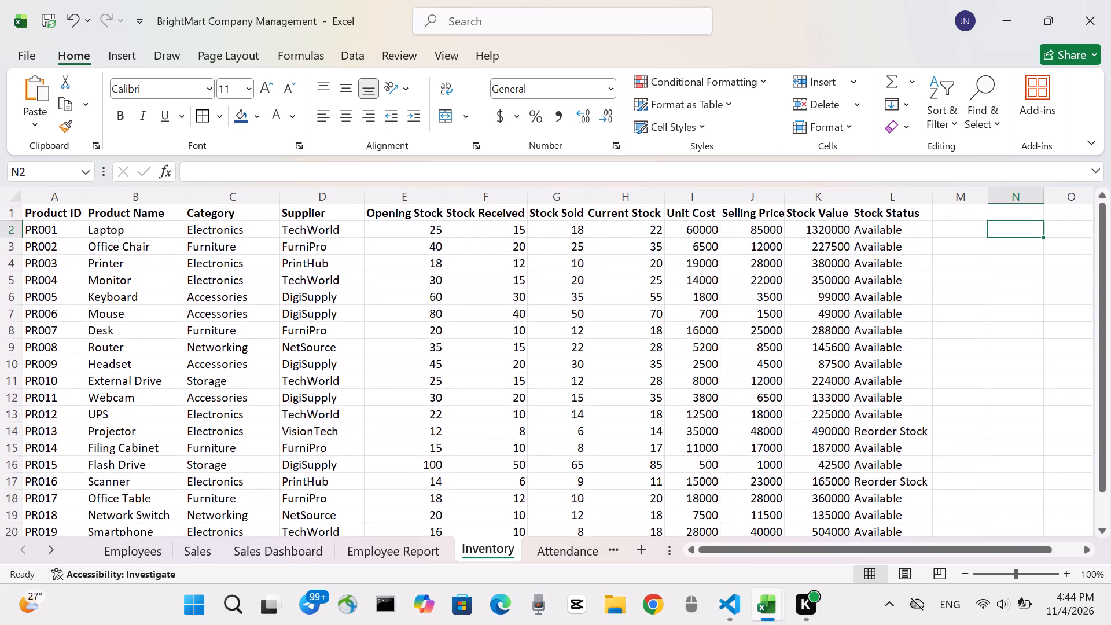
scroll(981, 374, "down", 1)
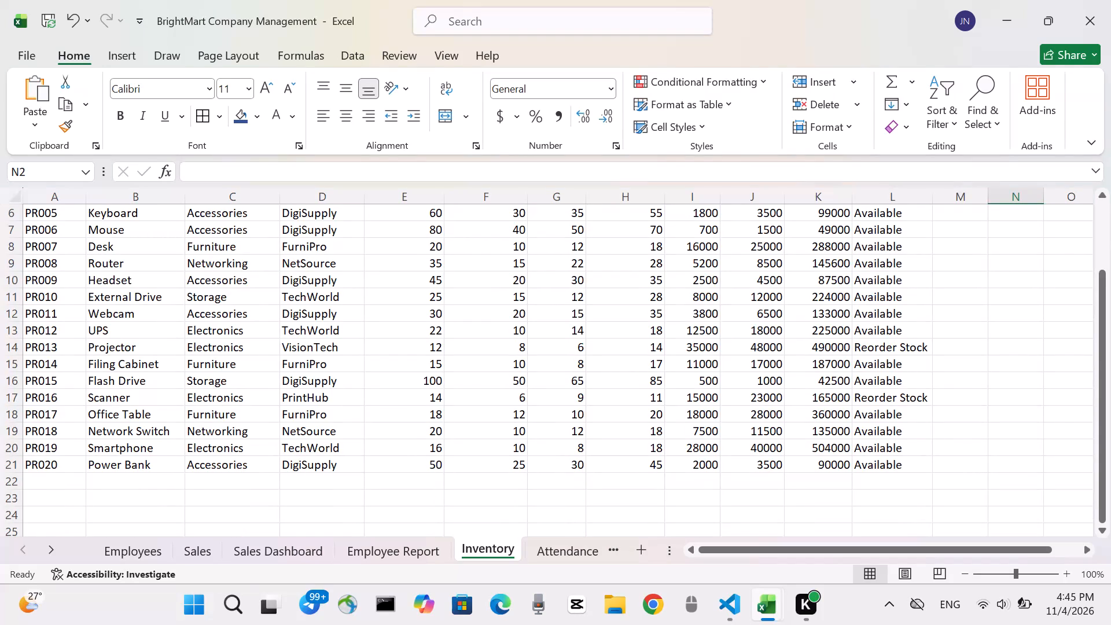
scroll(981, 374, "up", 2)
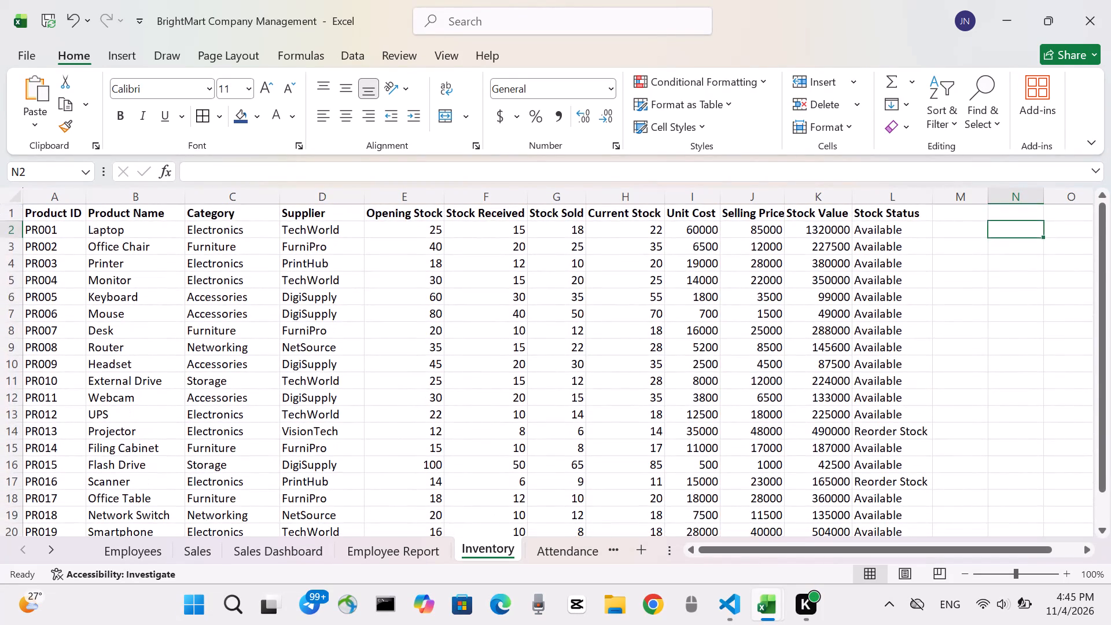
scroll(981, 374, "down", 1)
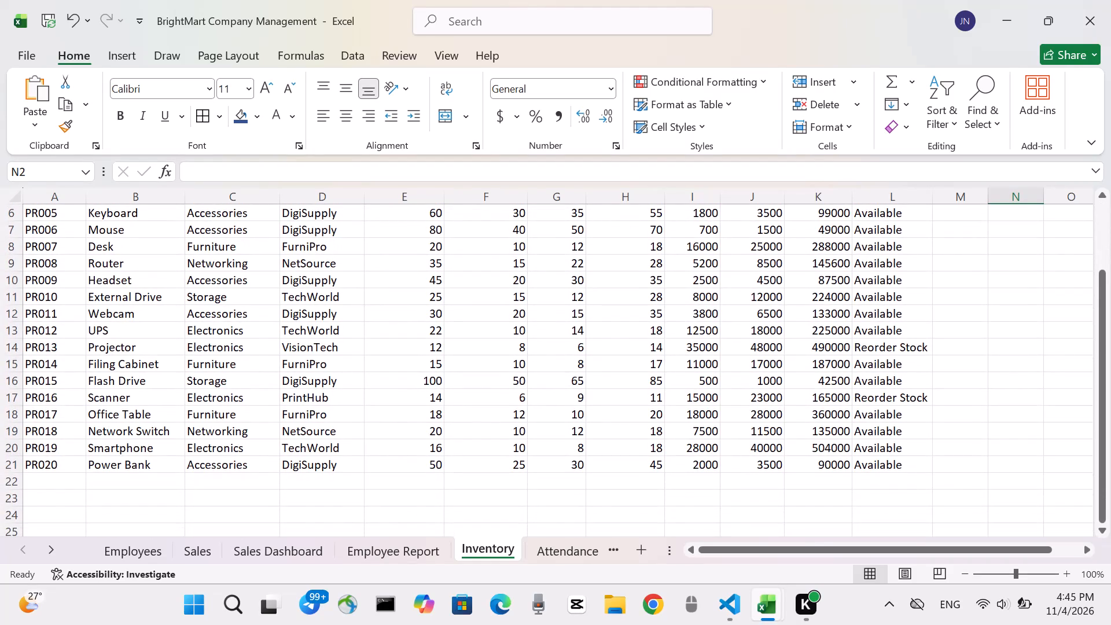
scroll(981, 374, "up", 2)
scroll(981, 374, "down", 1)
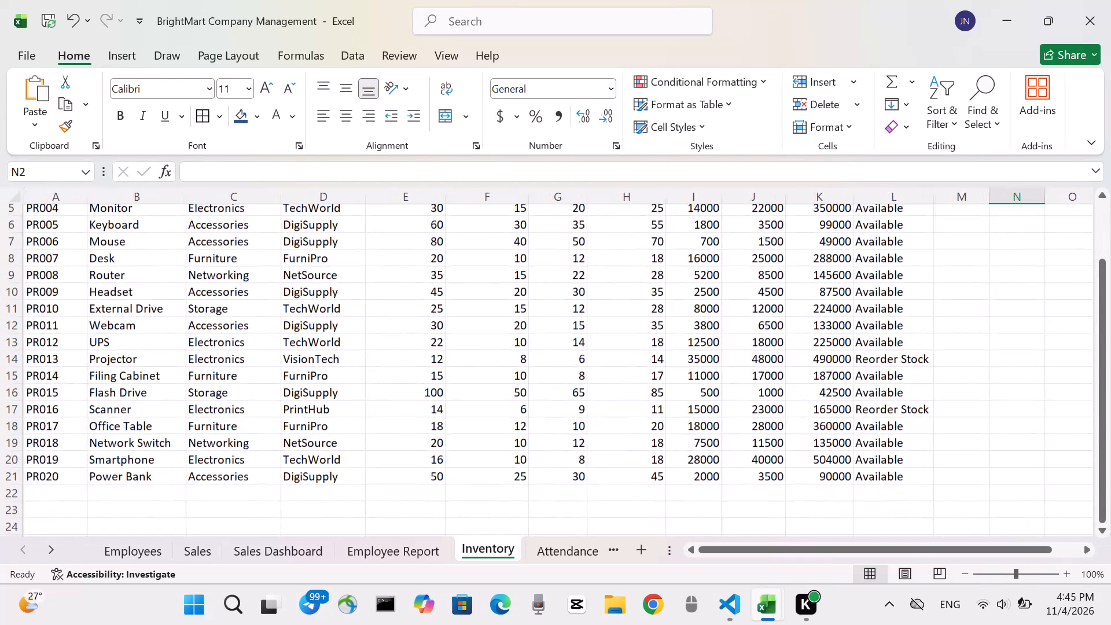
scroll(981, 374, "up", 1)
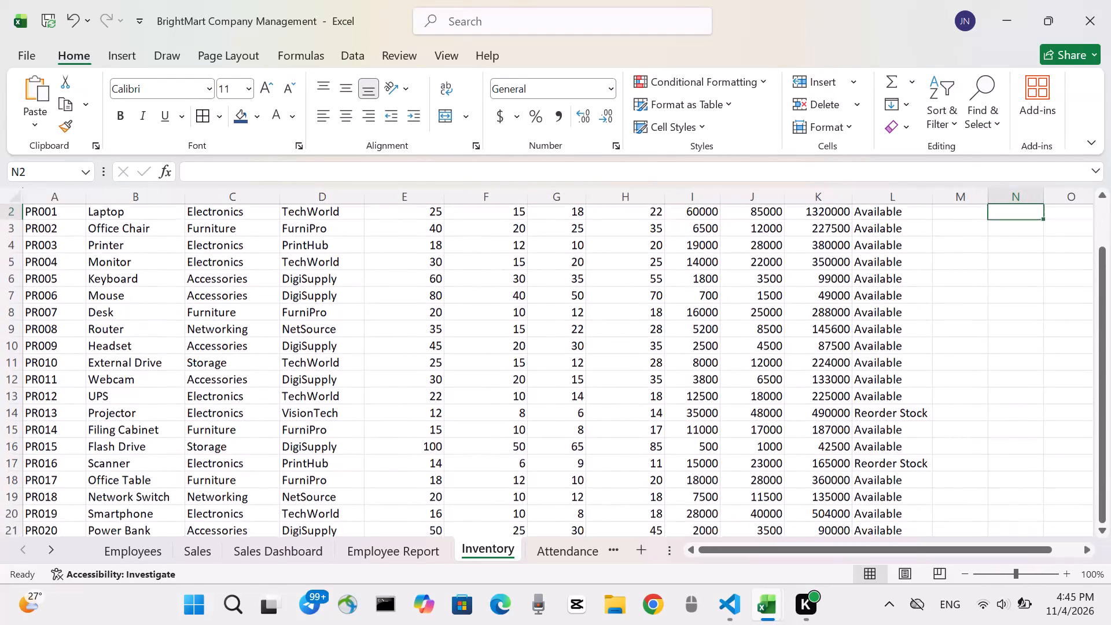
scroll(981, 374, "up", 1)
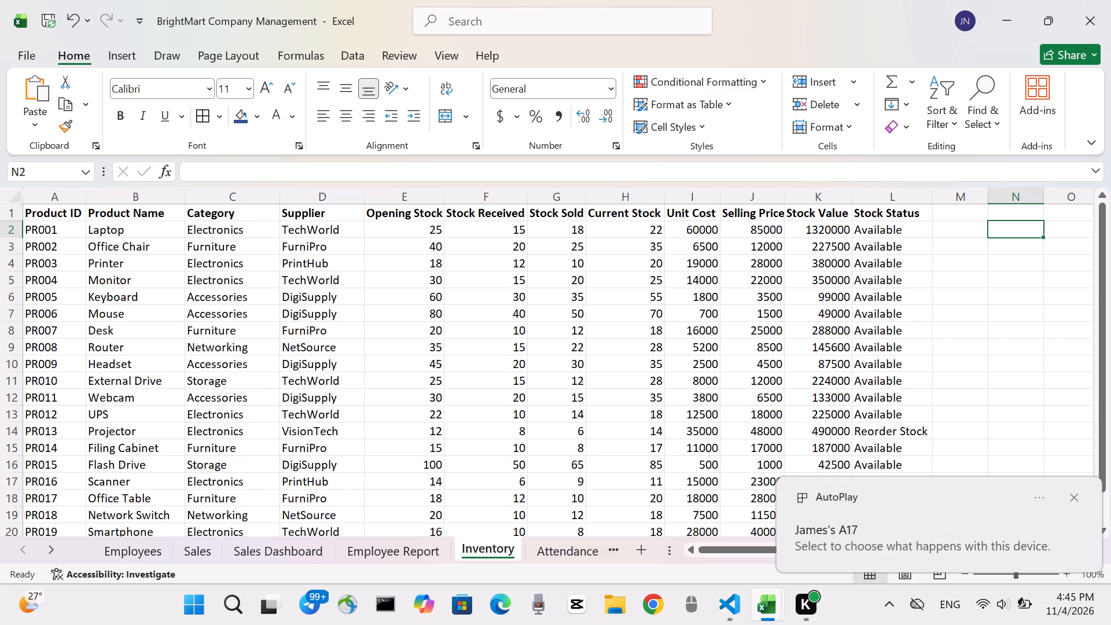
scroll(875, 354, "down", 2)
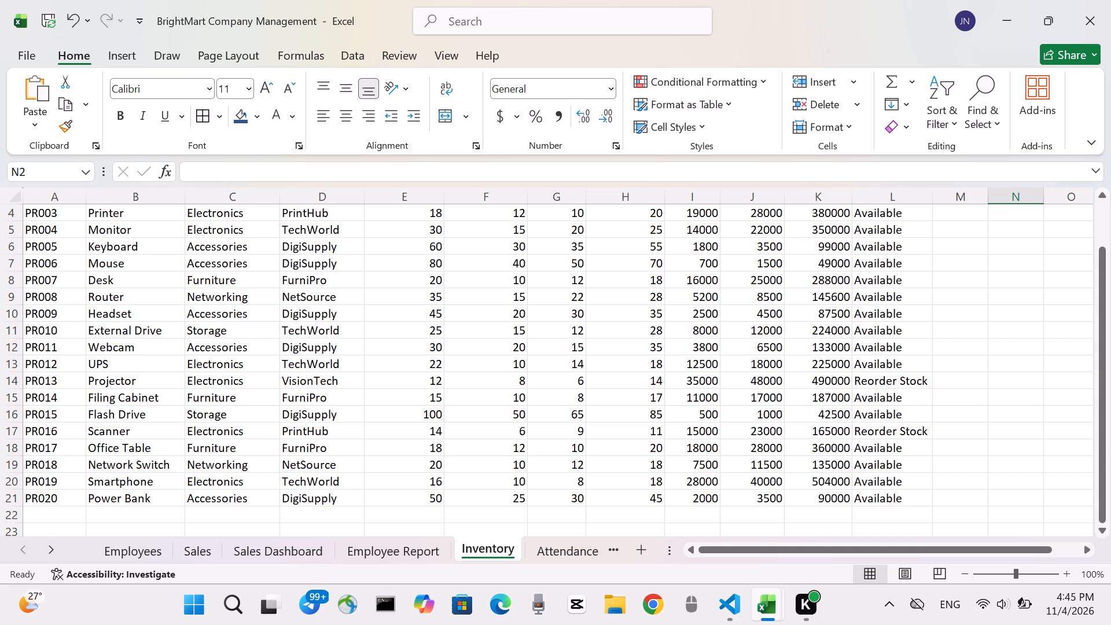
scroll(558, 468, "down", 2)
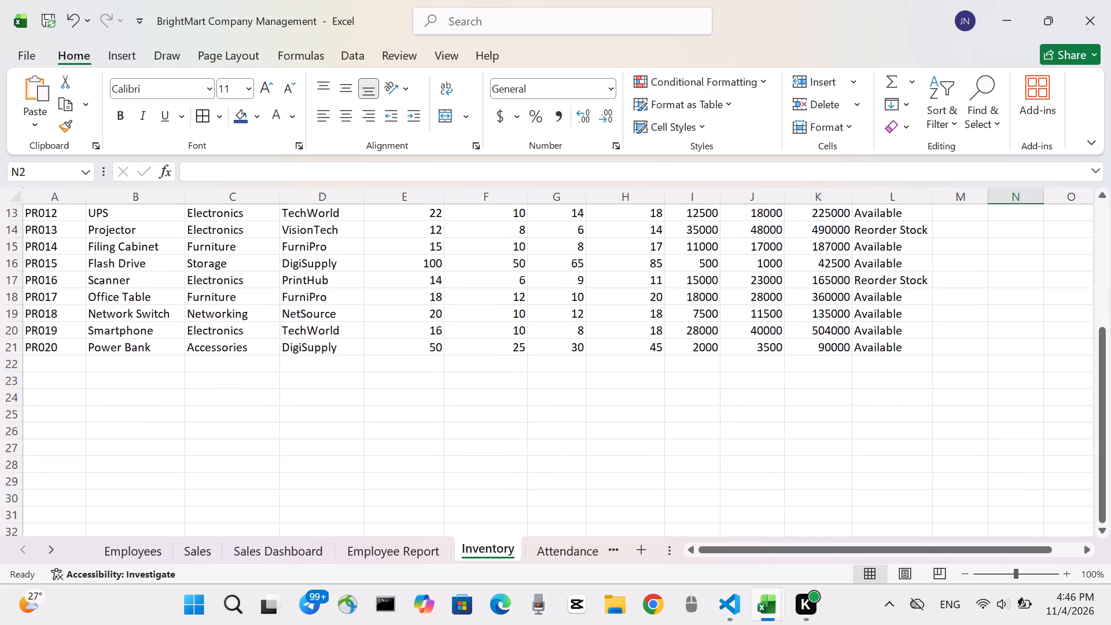
scroll(768, 447, "up", 4)
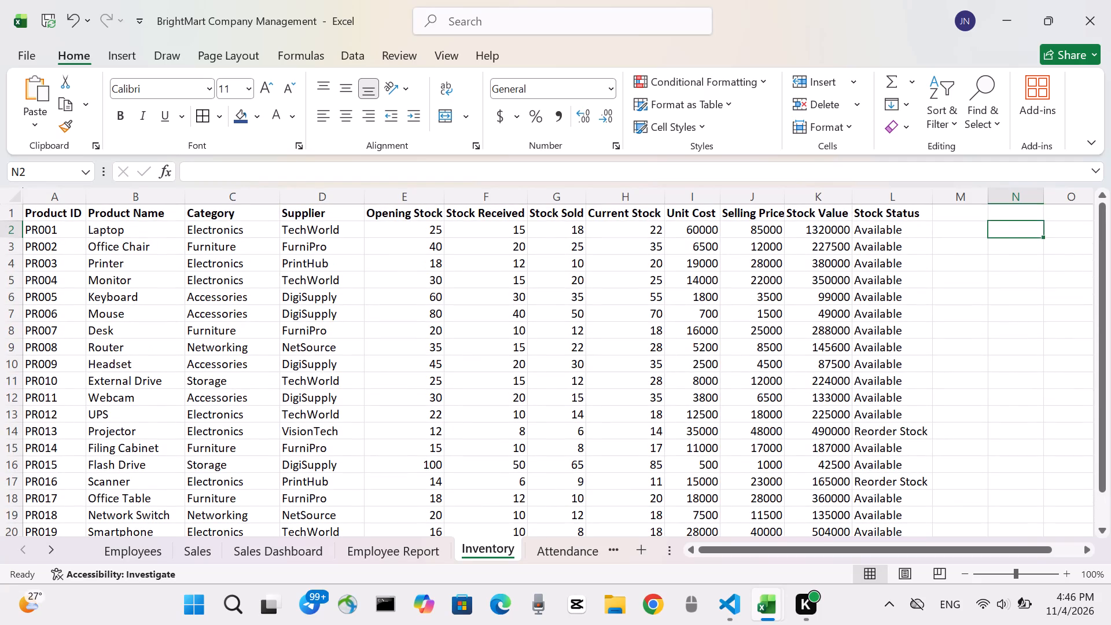
Start a Text That Contains highlight rule on L2:L21 for the text "Reorder Stock".
left_click_drag(860, 226, 877, 287)
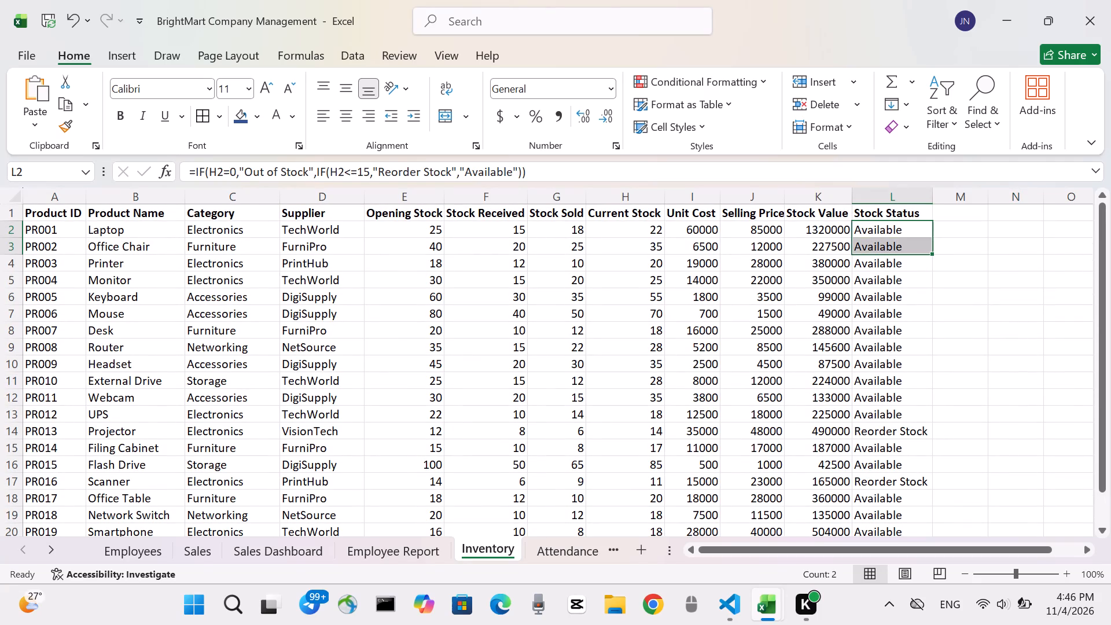
left_click_drag(877, 287, 903, 356)
scroll(898, 425, "down", 2)
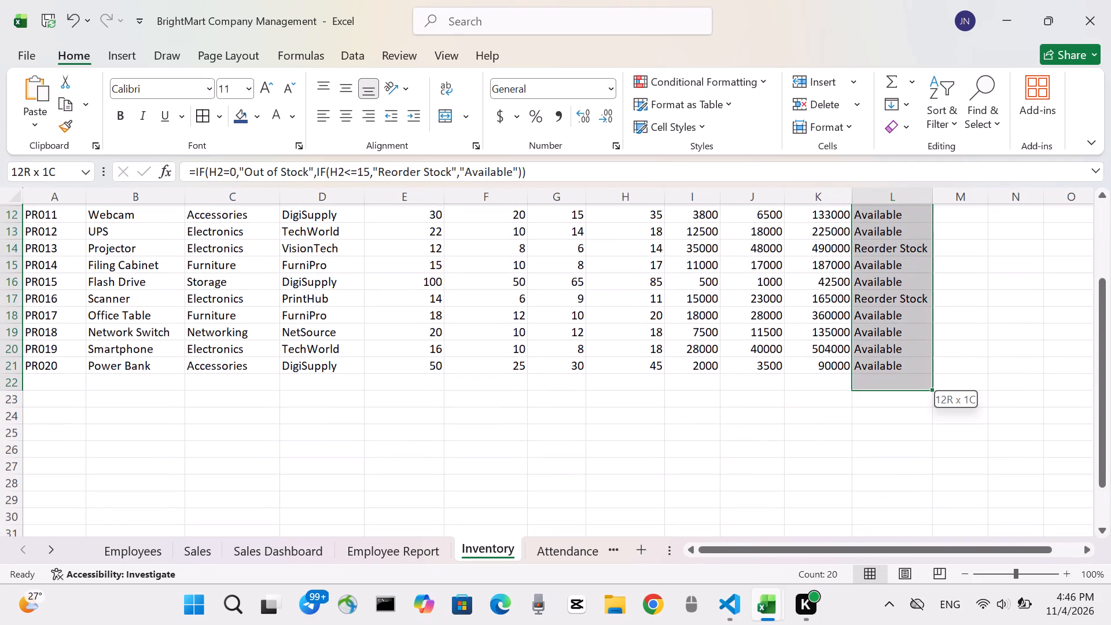
left_click_drag(903, 356, 902, 361)
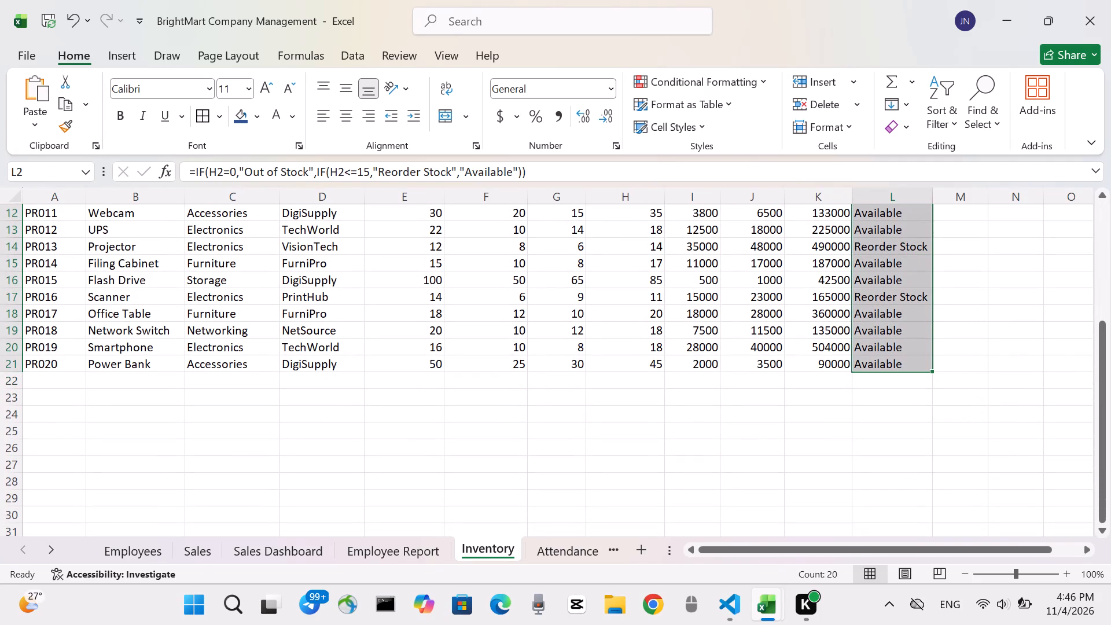
left_click(763, 79)
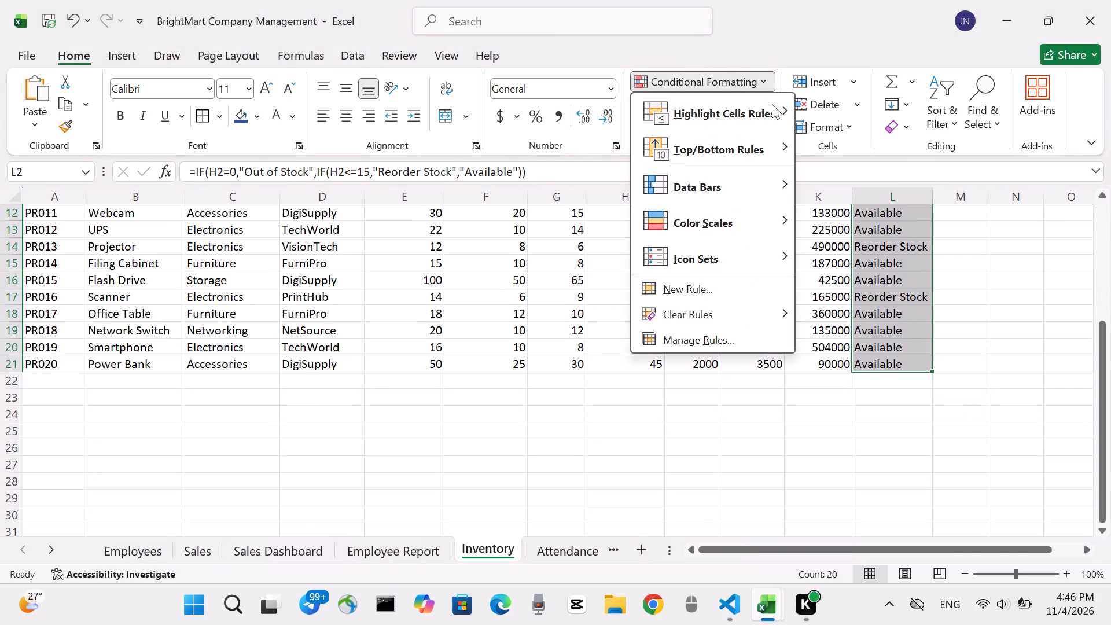
left_click(764, 103)
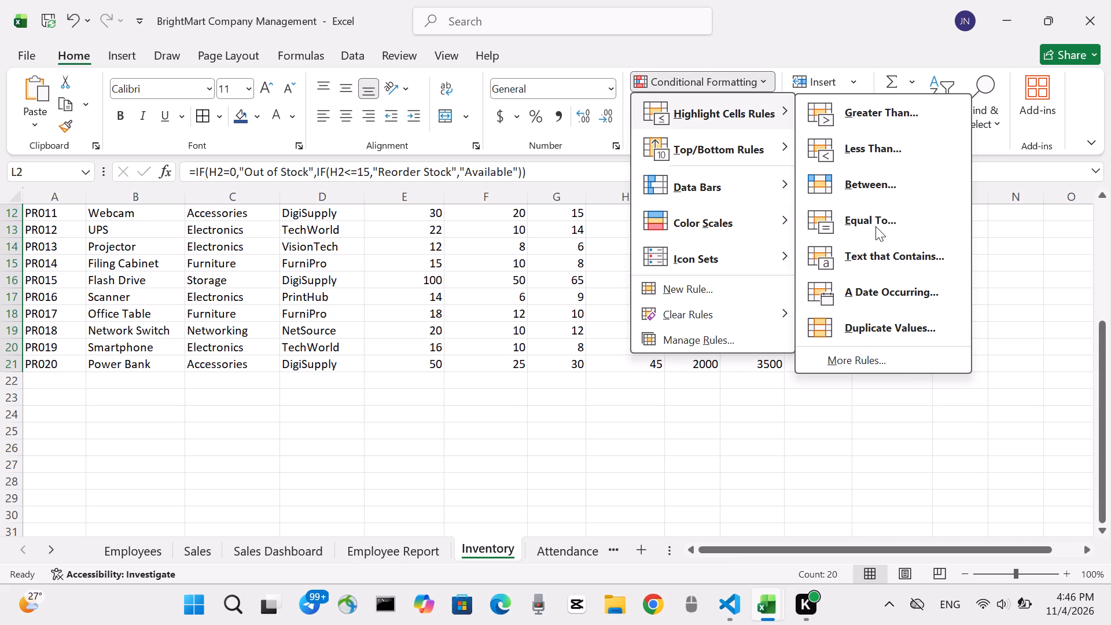
left_click(892, 260)
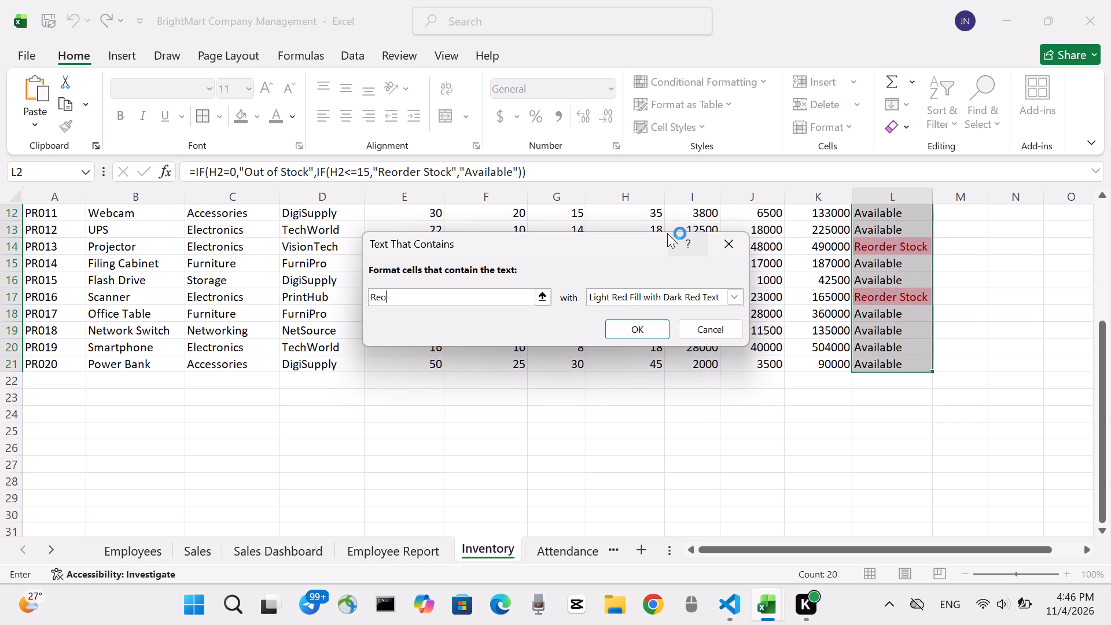
type("tock")
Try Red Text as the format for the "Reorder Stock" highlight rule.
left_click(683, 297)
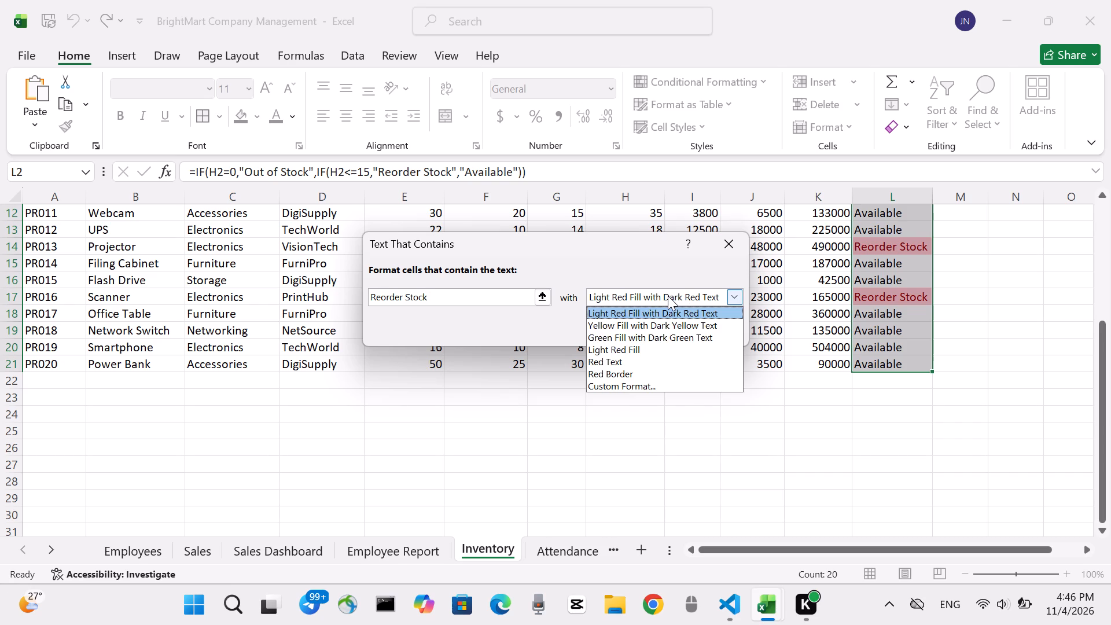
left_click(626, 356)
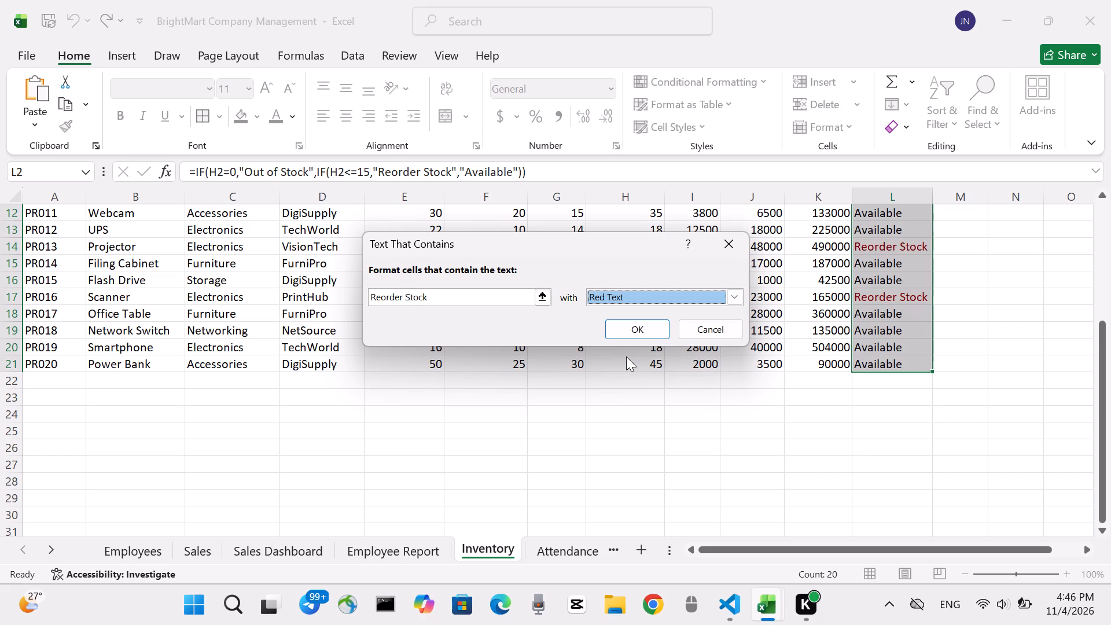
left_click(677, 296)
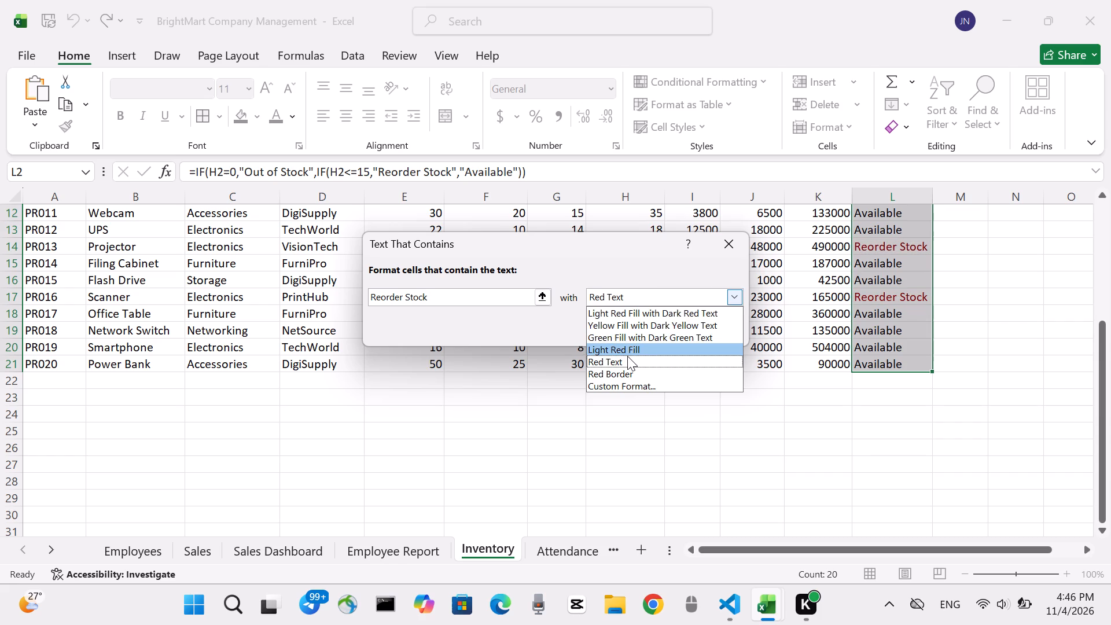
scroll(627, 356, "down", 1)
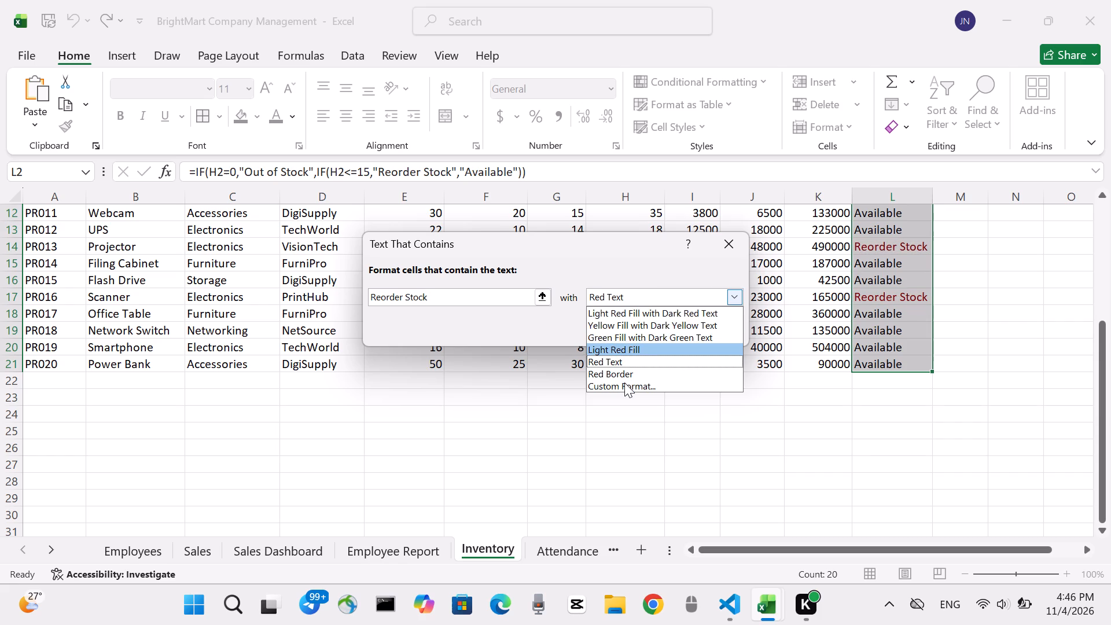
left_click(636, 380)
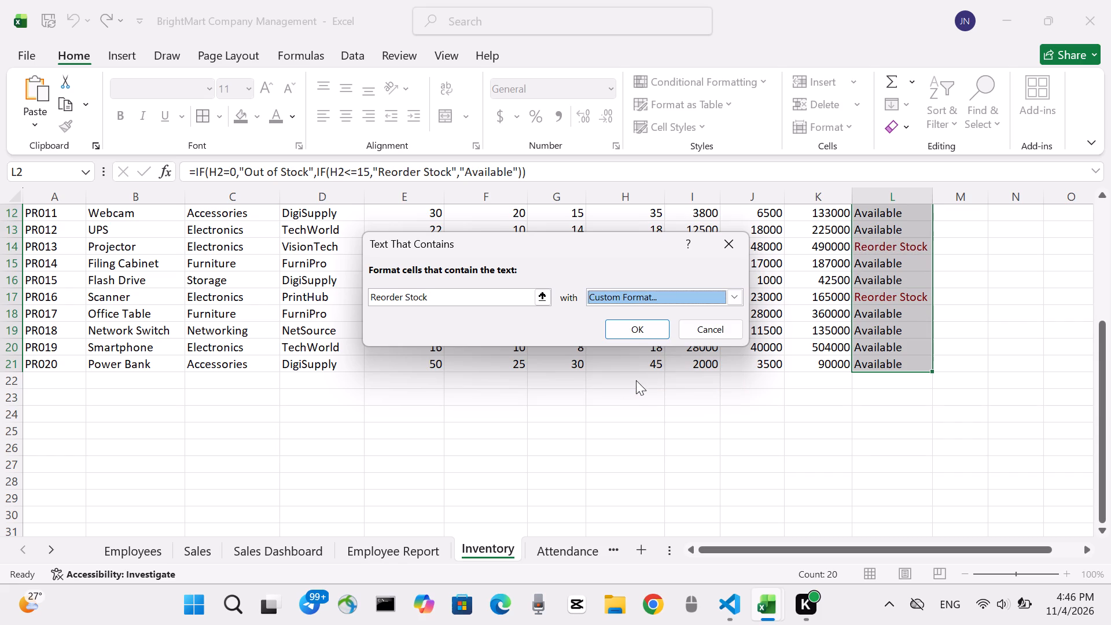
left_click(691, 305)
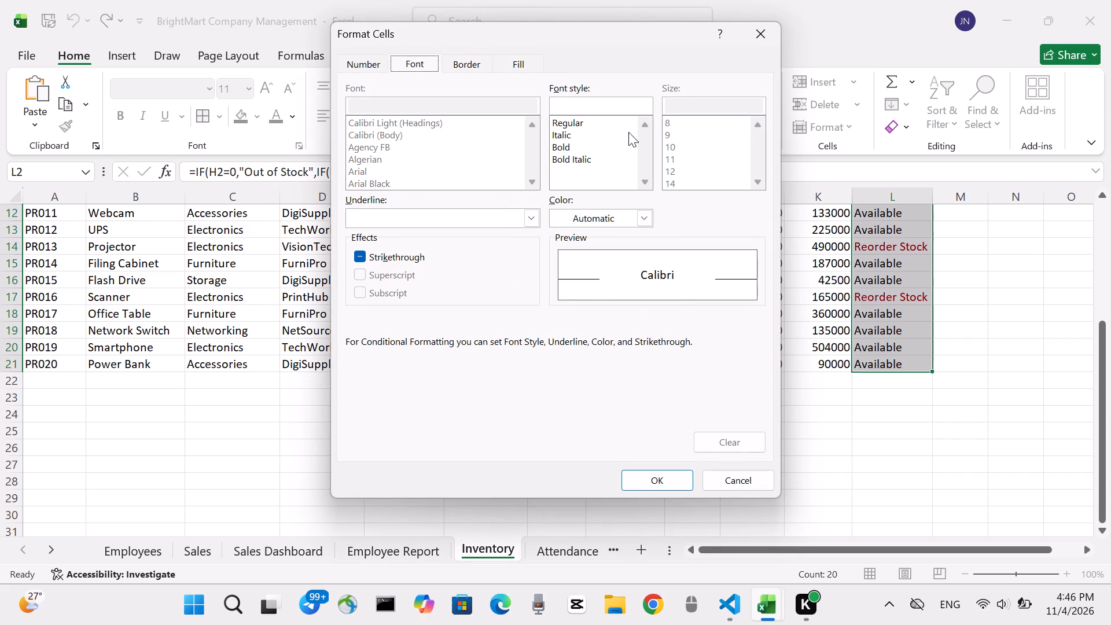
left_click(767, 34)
Set the "Reorder Stock" rule's format to Light Red Fill with Dark Red Text and apply the rule.
left_click(699, 299)
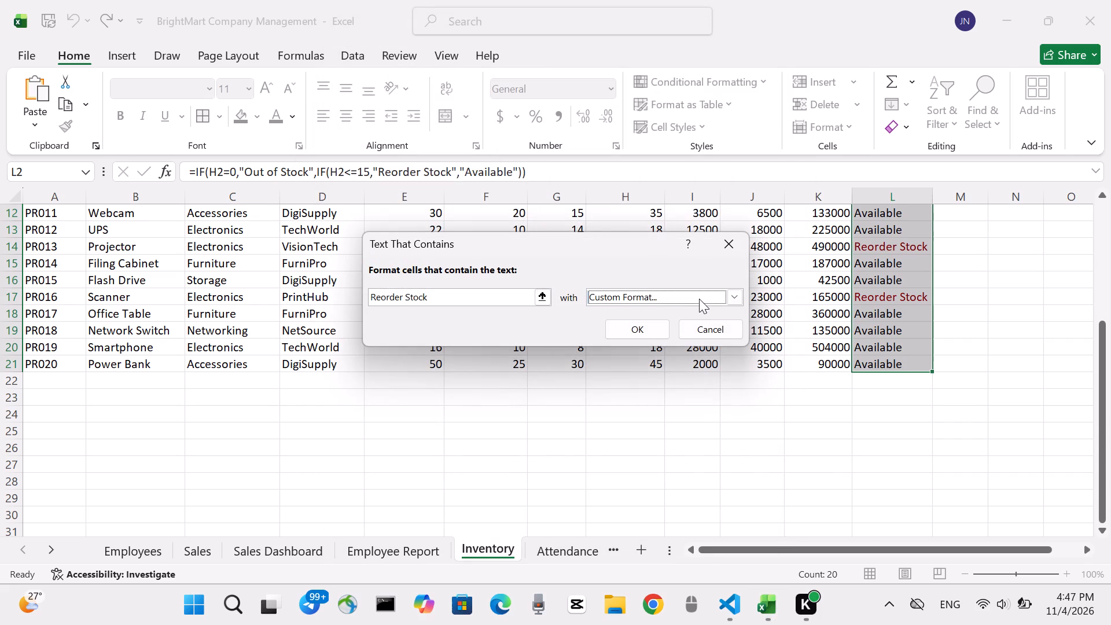
left_click(735, 299)
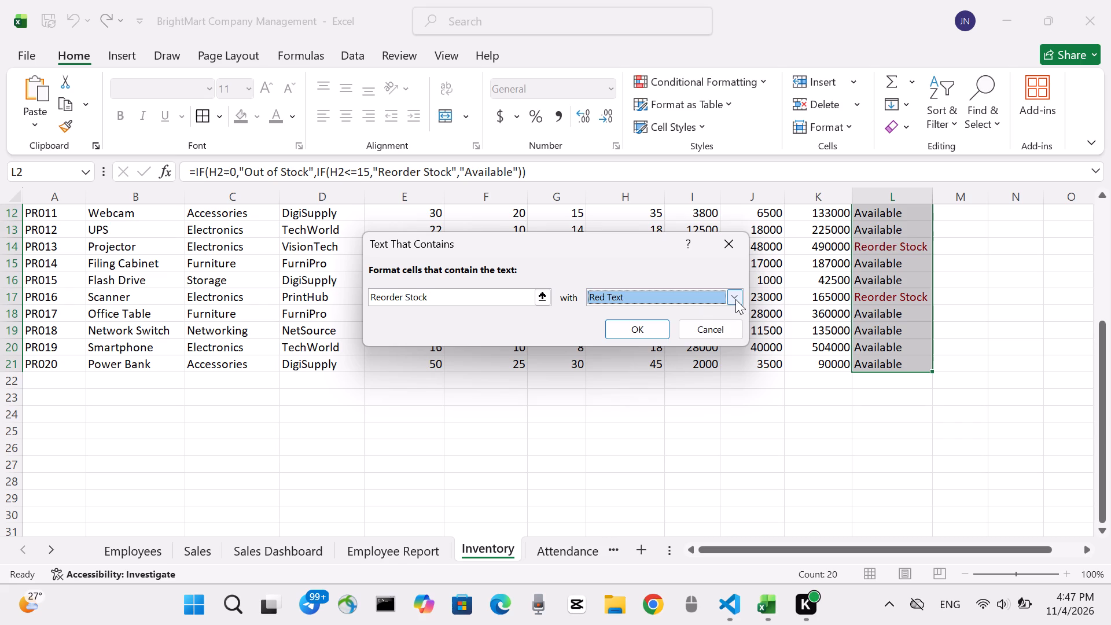
left_click(730, 297)
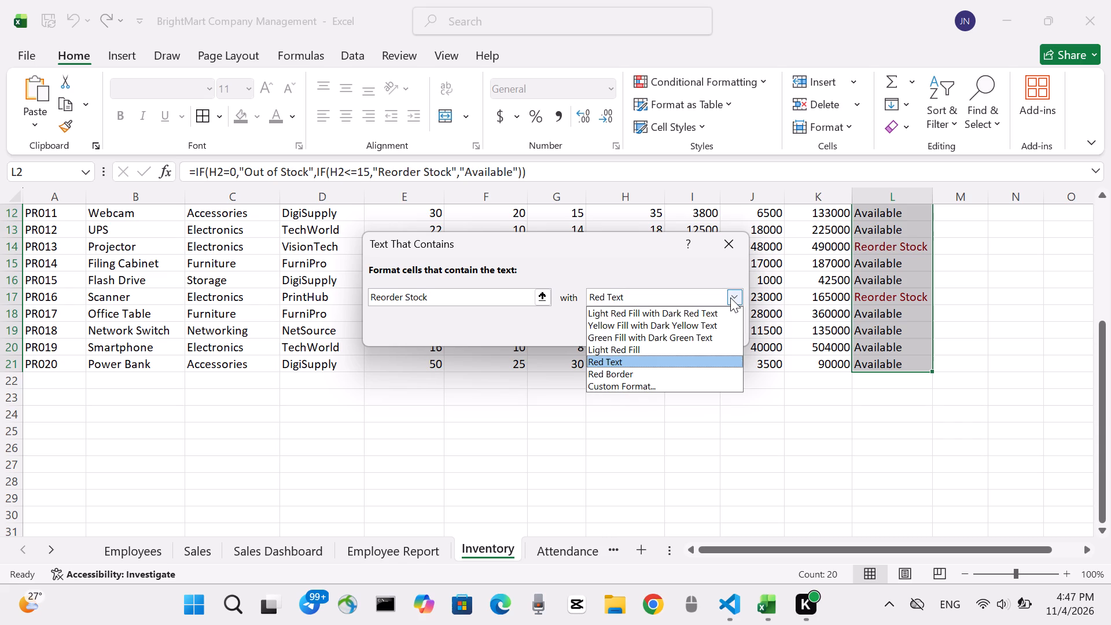
left_click(673, 315)
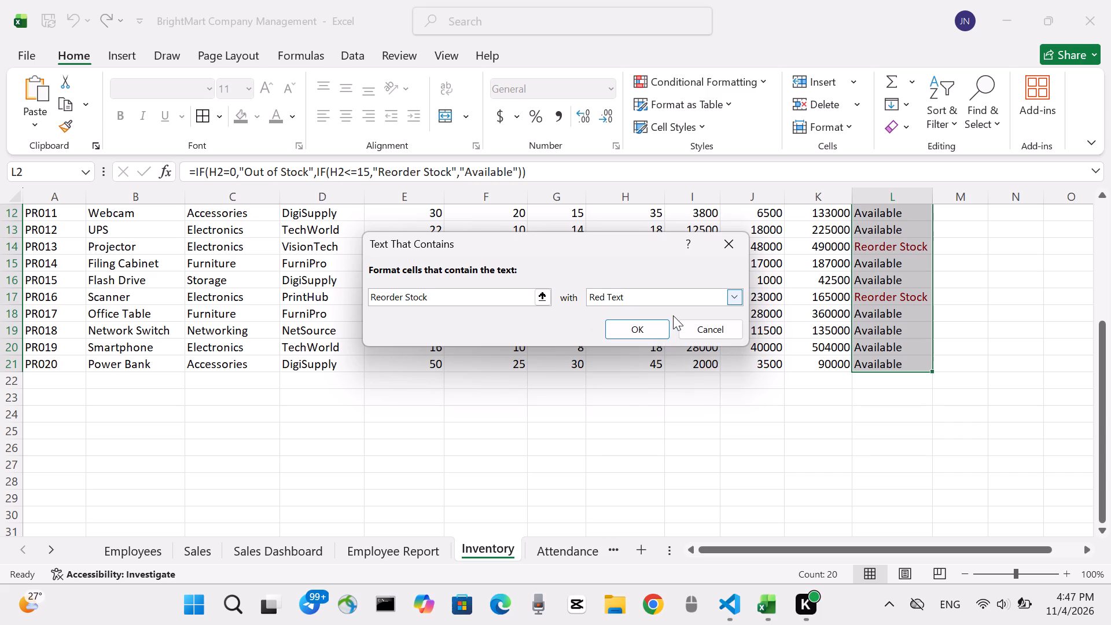
left_click(807, 472)
left_click(643, 332)
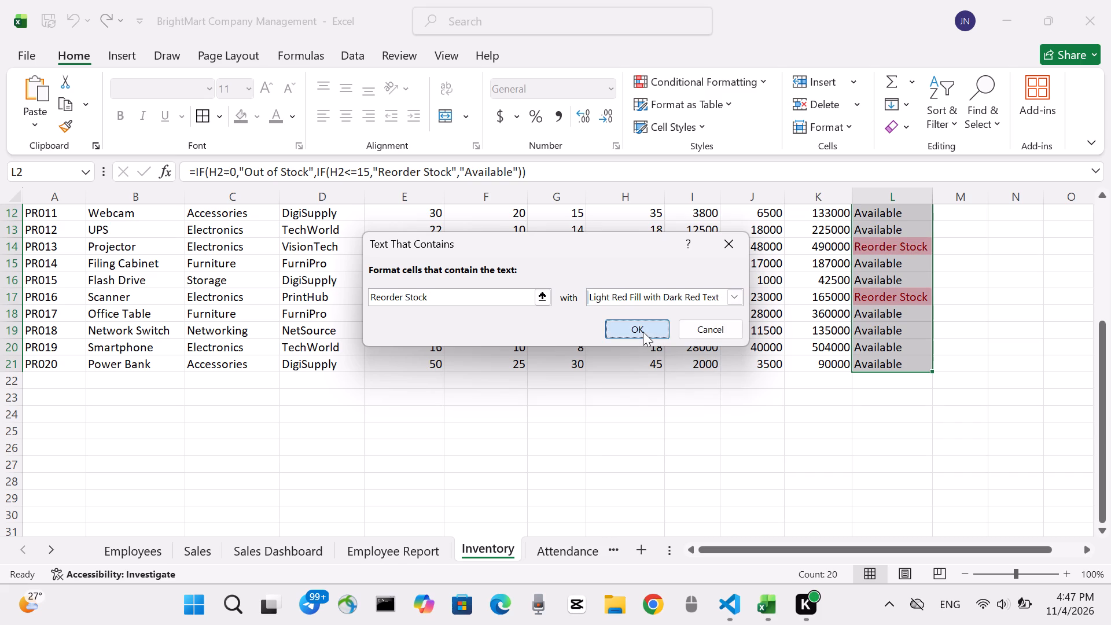
Add a Text That Contains highlight rule on L2:L21 formatting "Available" with Green Fill with Dark Green Text.
scroll(846, 336, "up", 2)
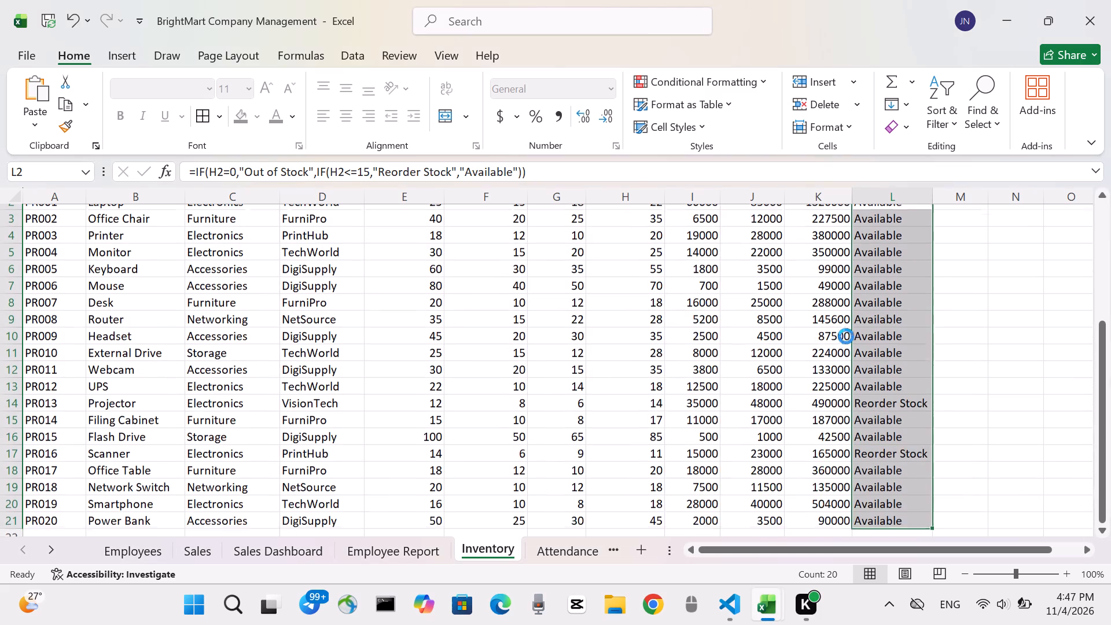
scroll(846, 336, "up", 1)
scroll(846, 336, "down", 1)
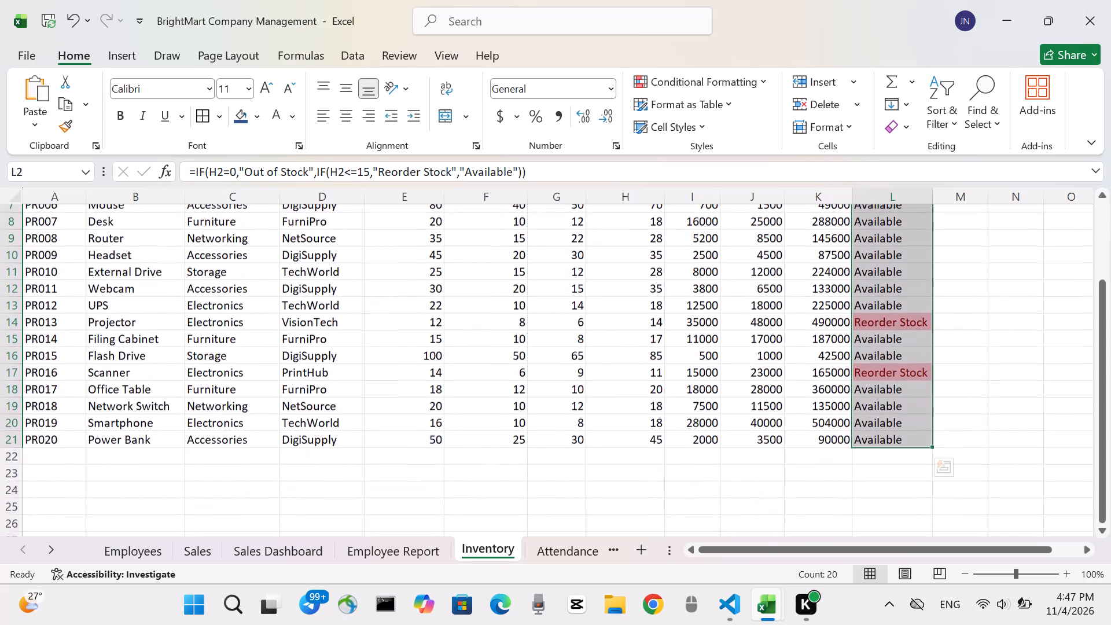
scroll(846, 336, "up", 2)
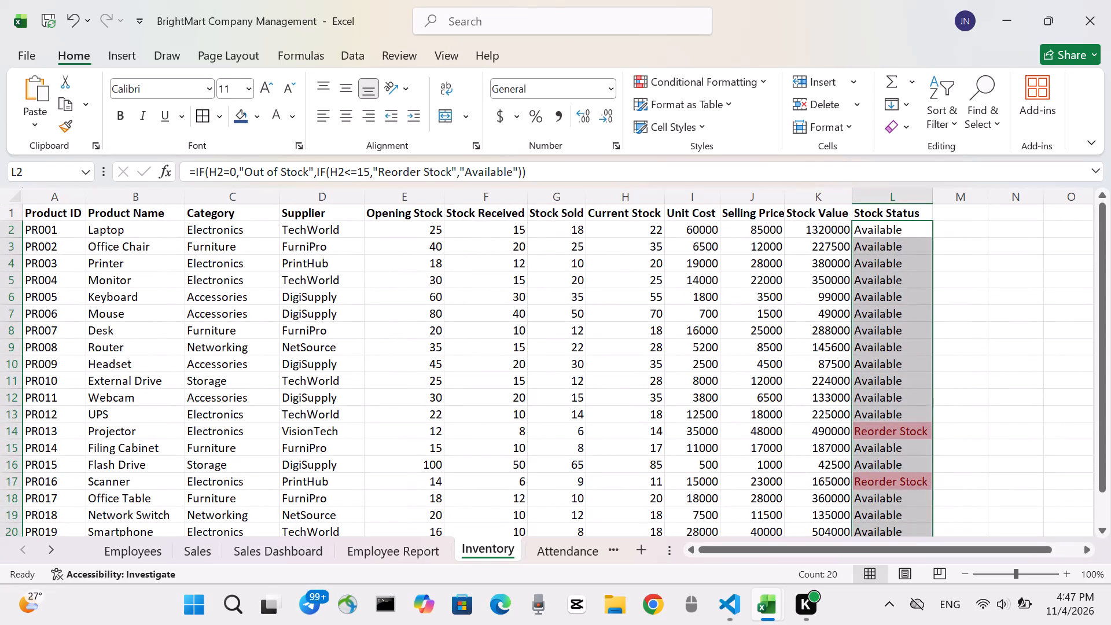
left_click(761, 78)
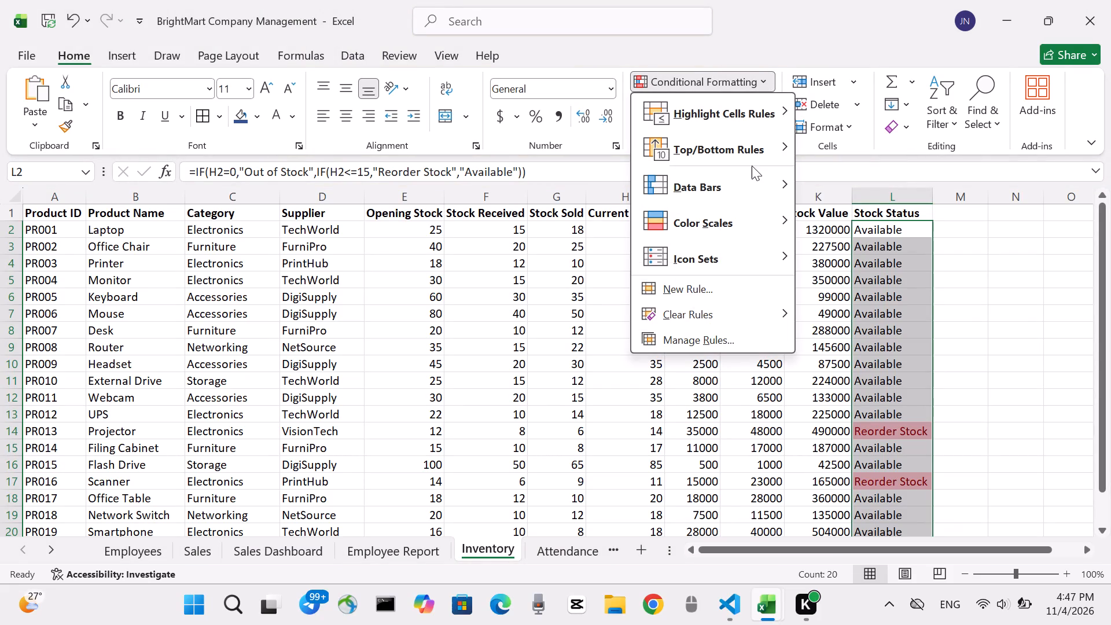
left_click(767, 109)
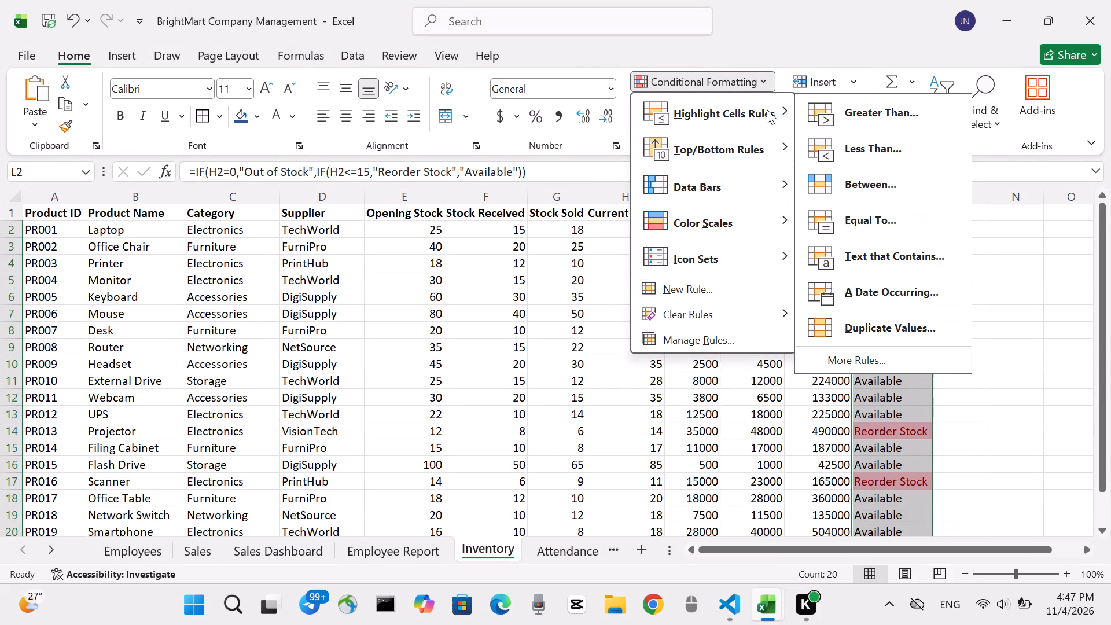
left_click(897, 267)
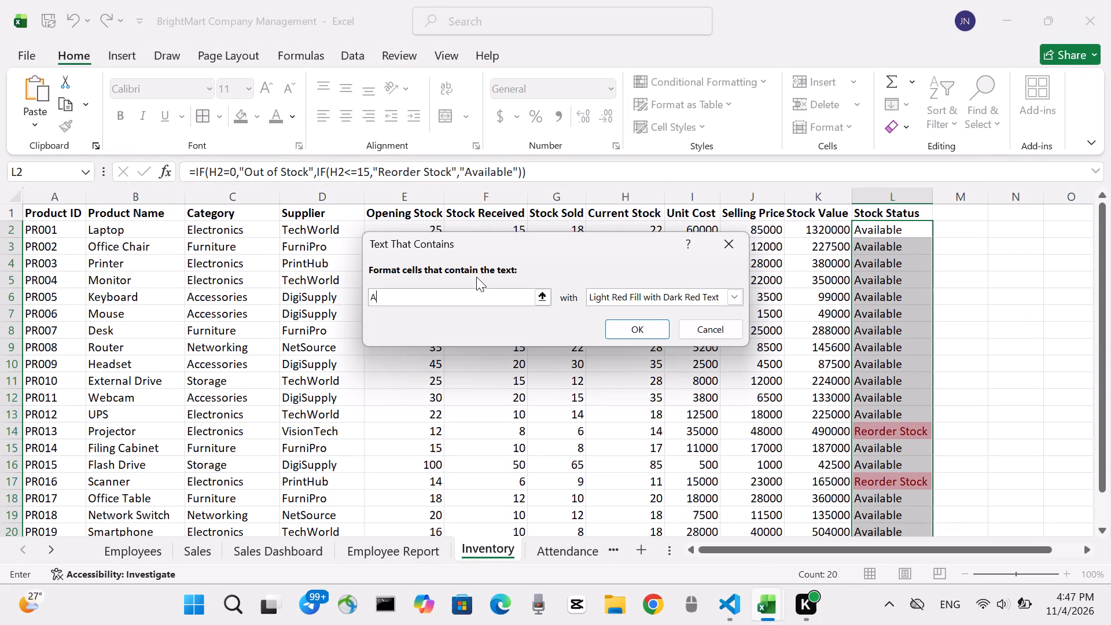
type("vailable")
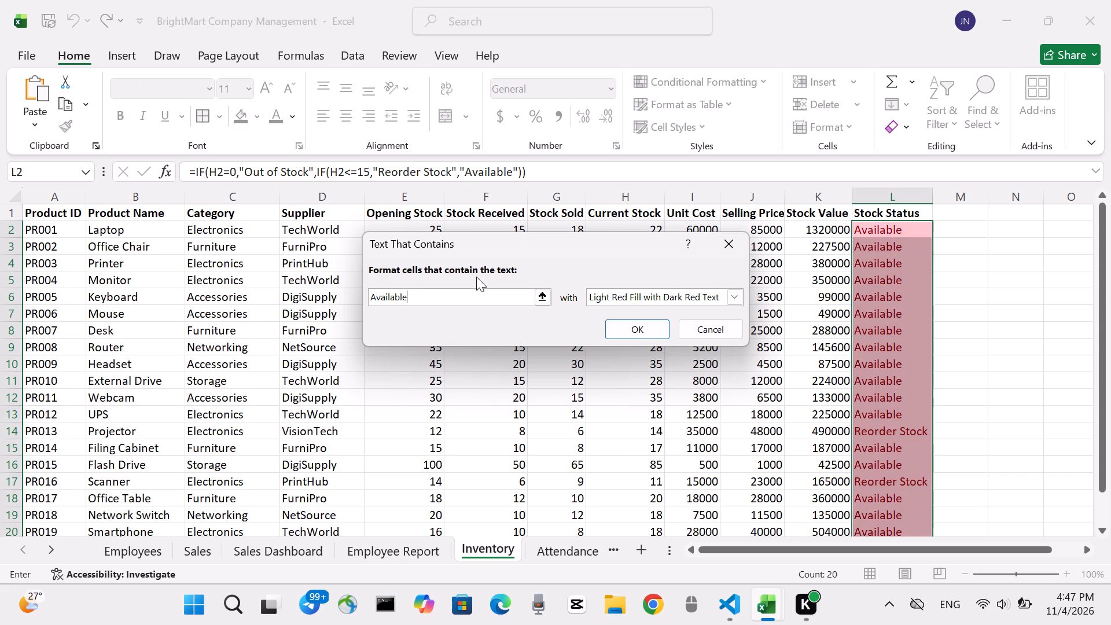
left_click(657, 293)
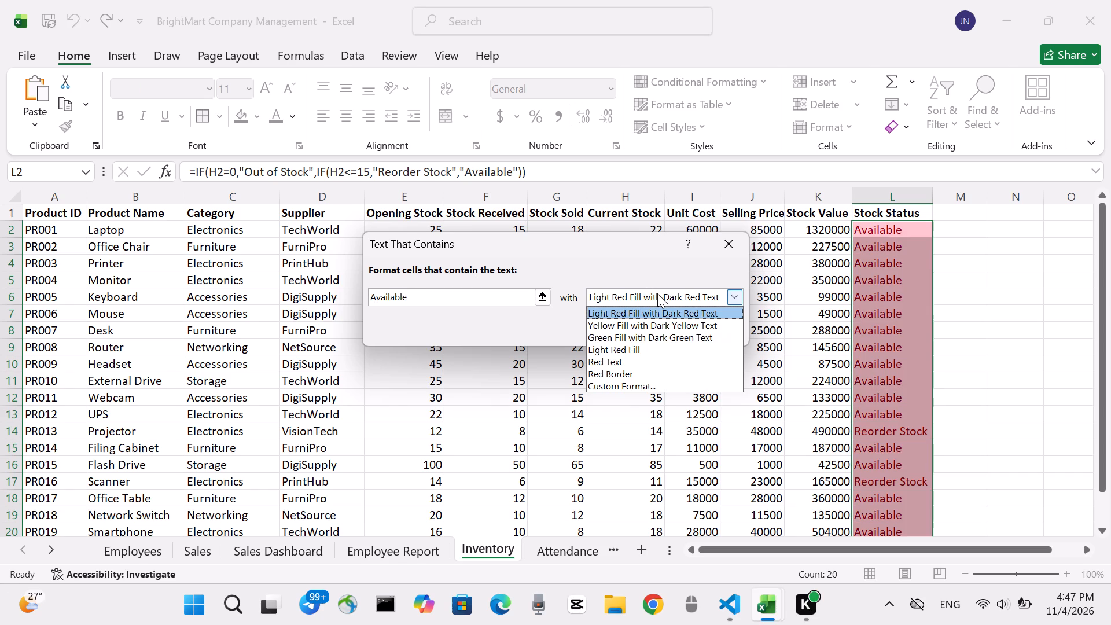
left_click(637, 332)
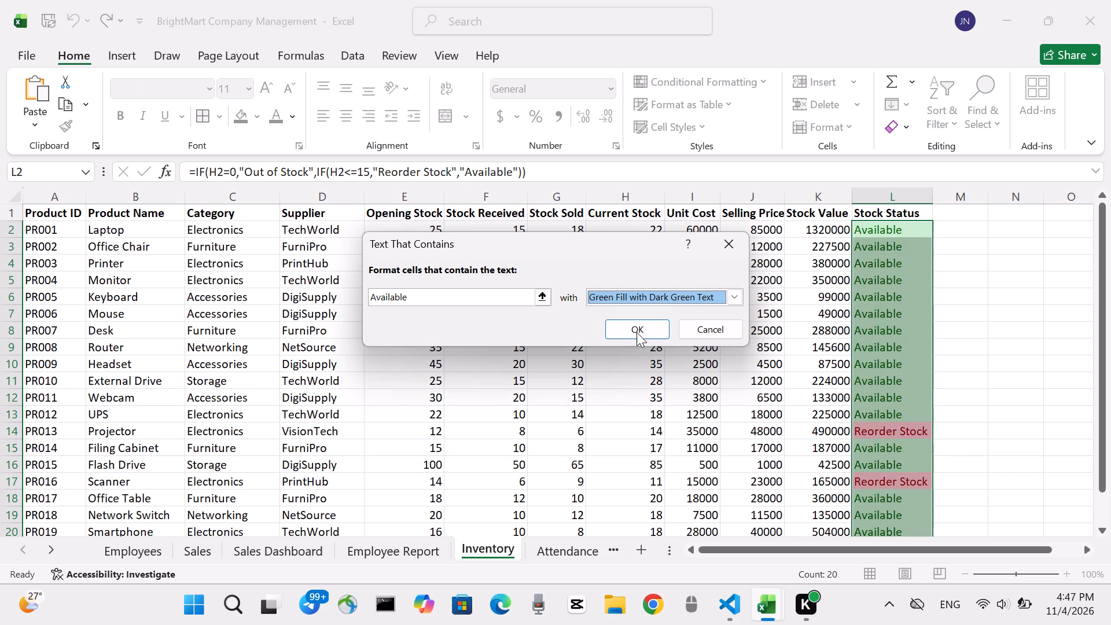
left_click(1090, 343)
left_click(645, 328)
Review the Stock Status highlighting across the Inventory rows for PR001 through PR020.
scroll(771, 434, "down", 1)
scroll(771, 434, "up", 2)
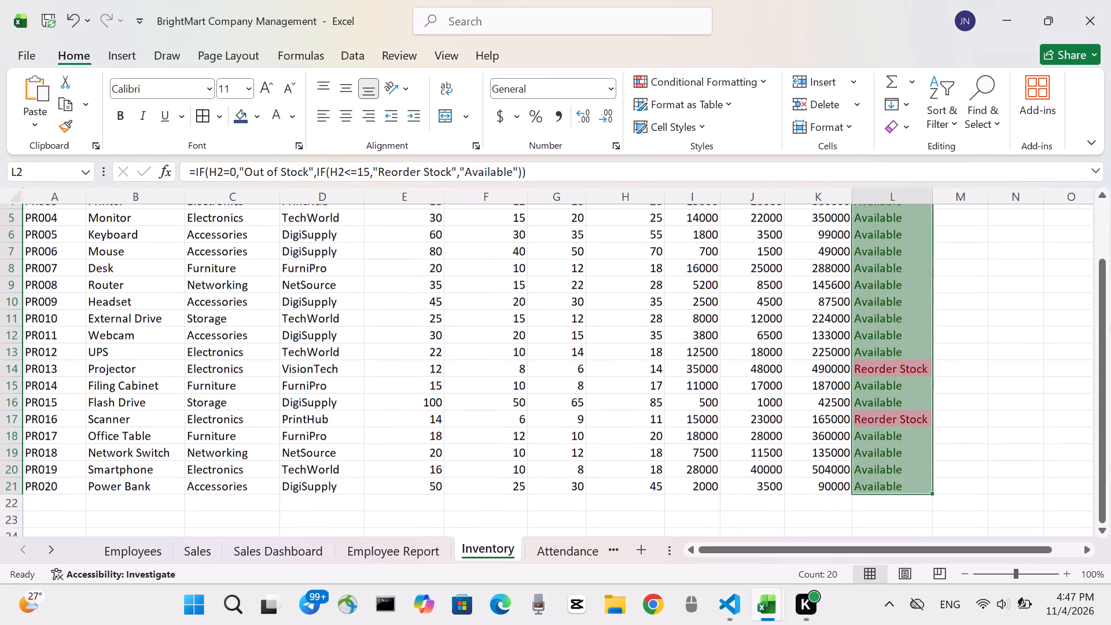
scroll(771, 434, "down", 2)
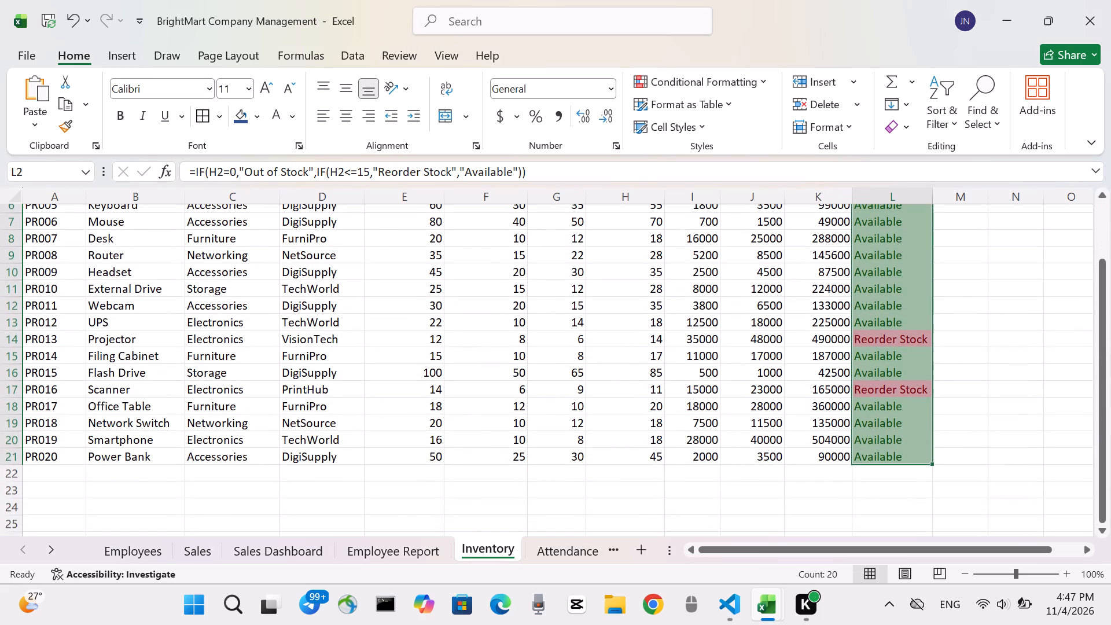
scroll(771, 434, "down", 1)
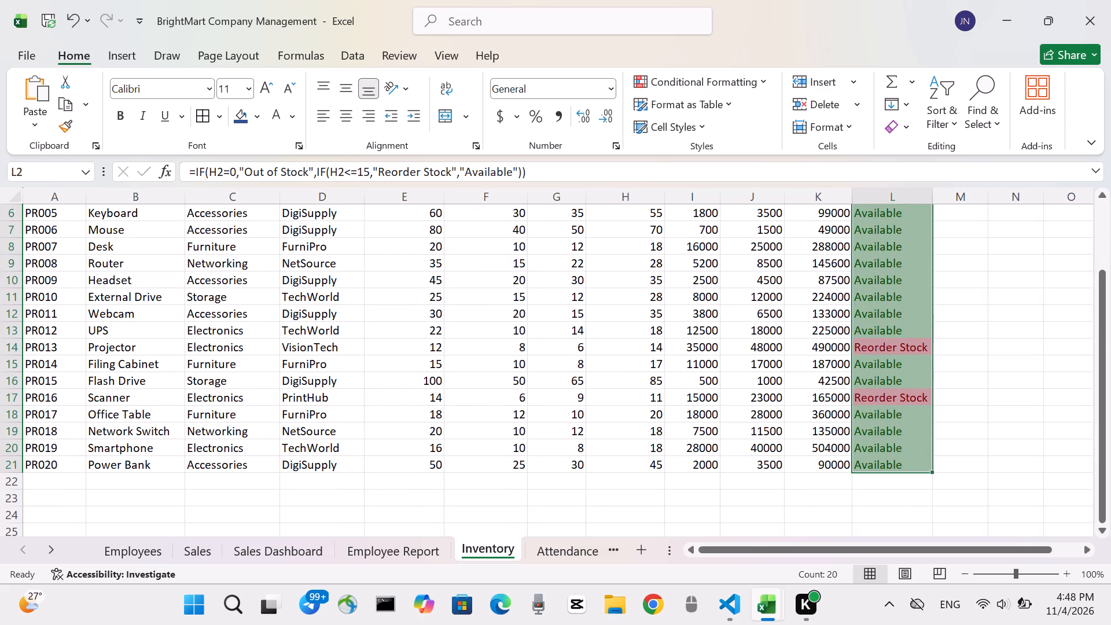
scroll(807, 399, "up", 1)
left_click(741, 364)
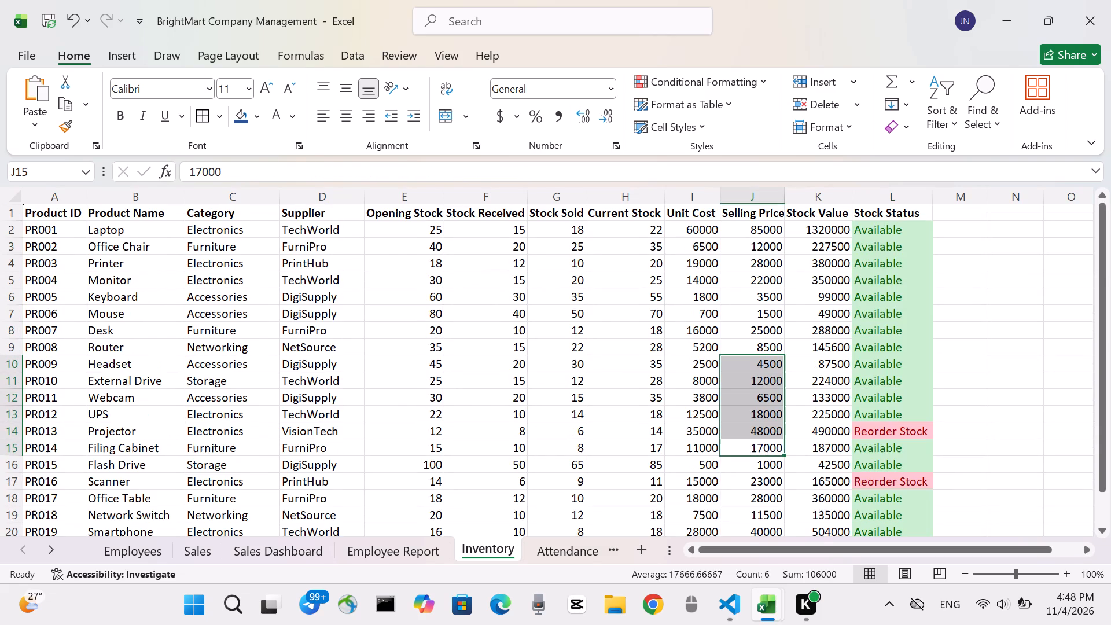
left_click(761, 327)
left_click(761, 362)
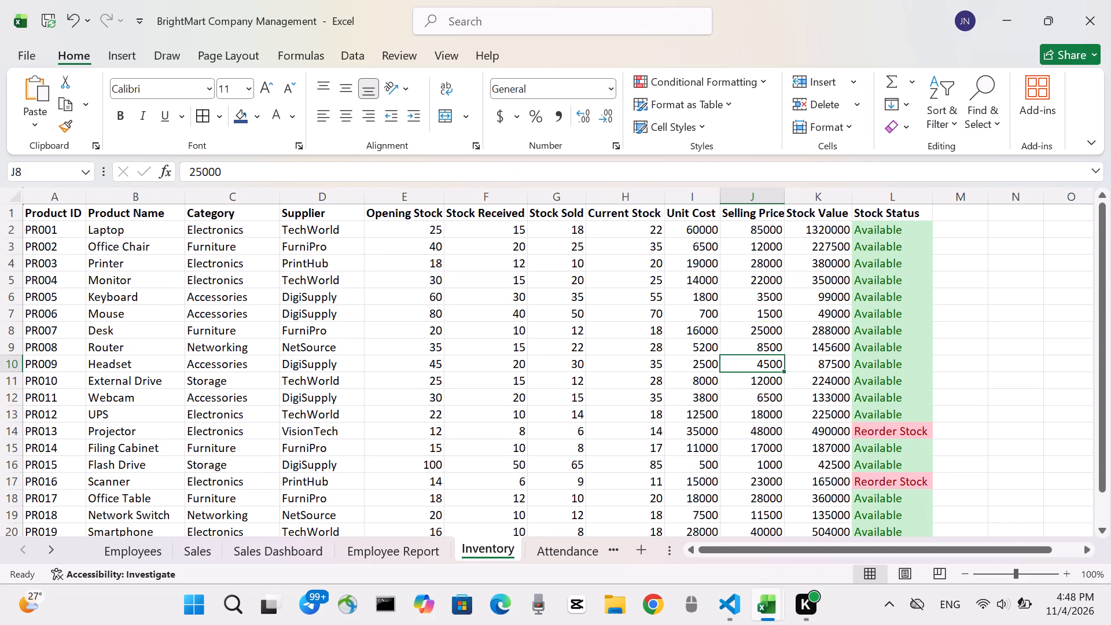
left_click(763, 333)
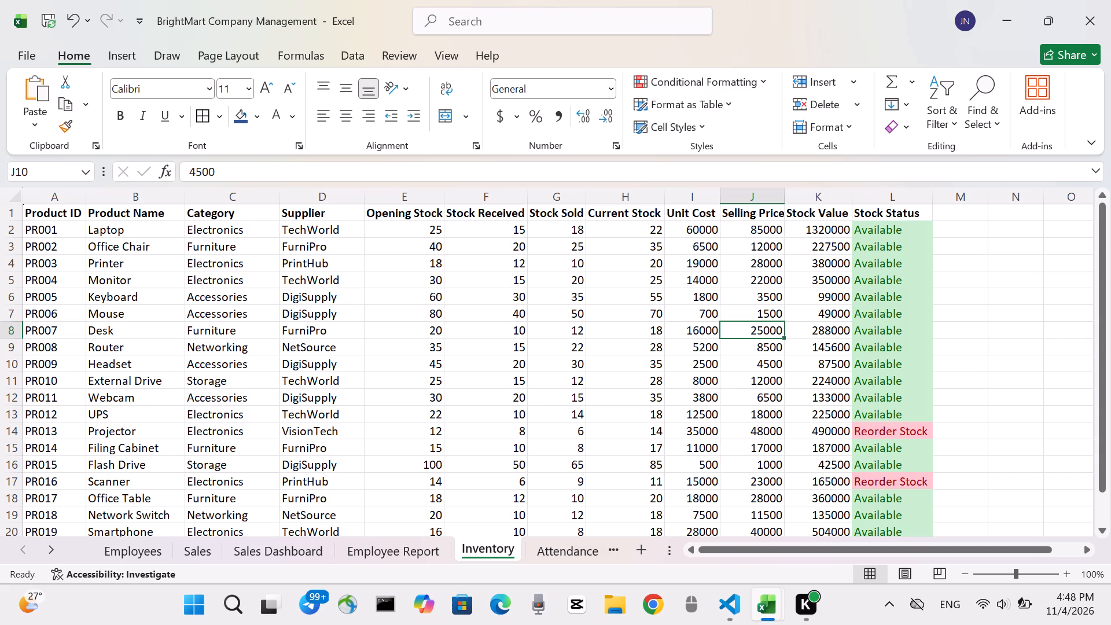
Start a Data Validation rule on the Category cells C2:C21 and set it to allow a List.
left_click_drag(186, 226, 263, 409)
scroll(263, 409, "down", 2)
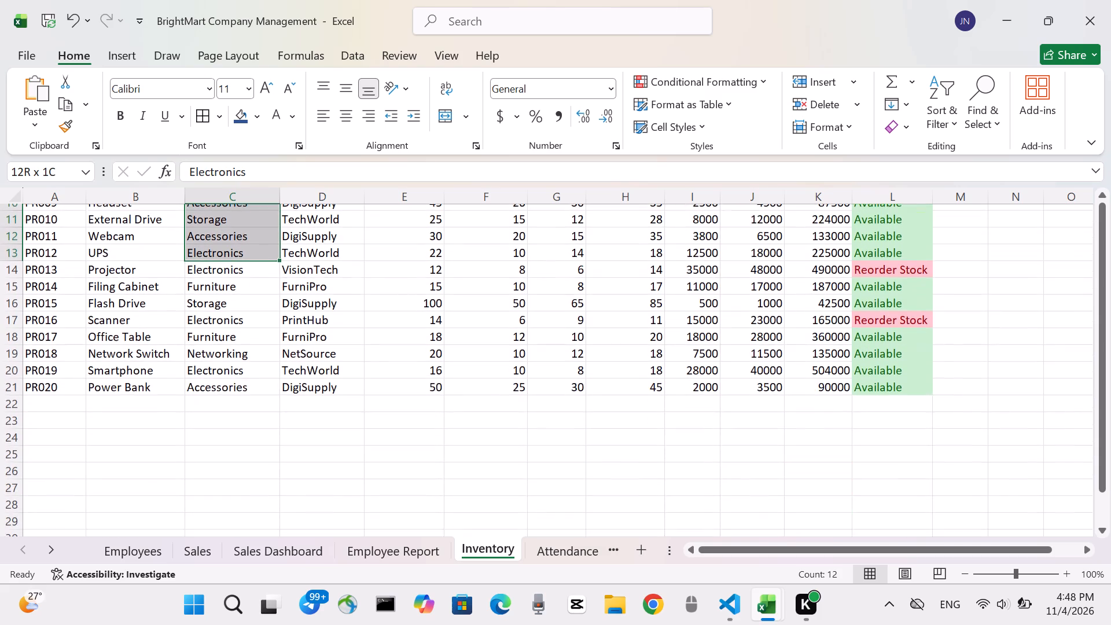
left_click_drag(263, 409, 256, 384)
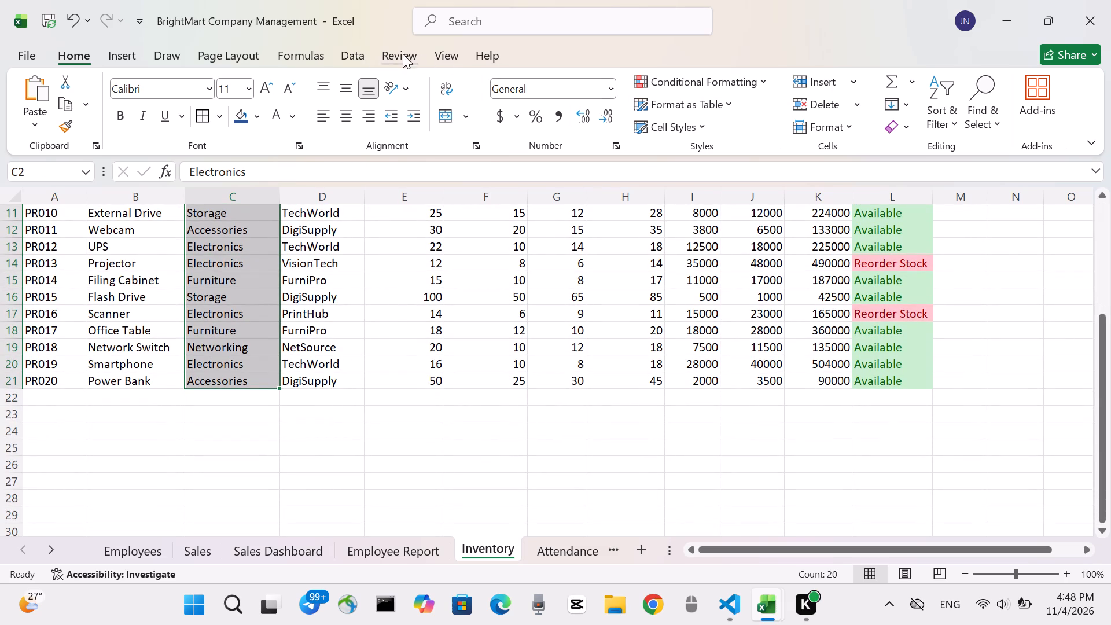
left_click(355, 53)
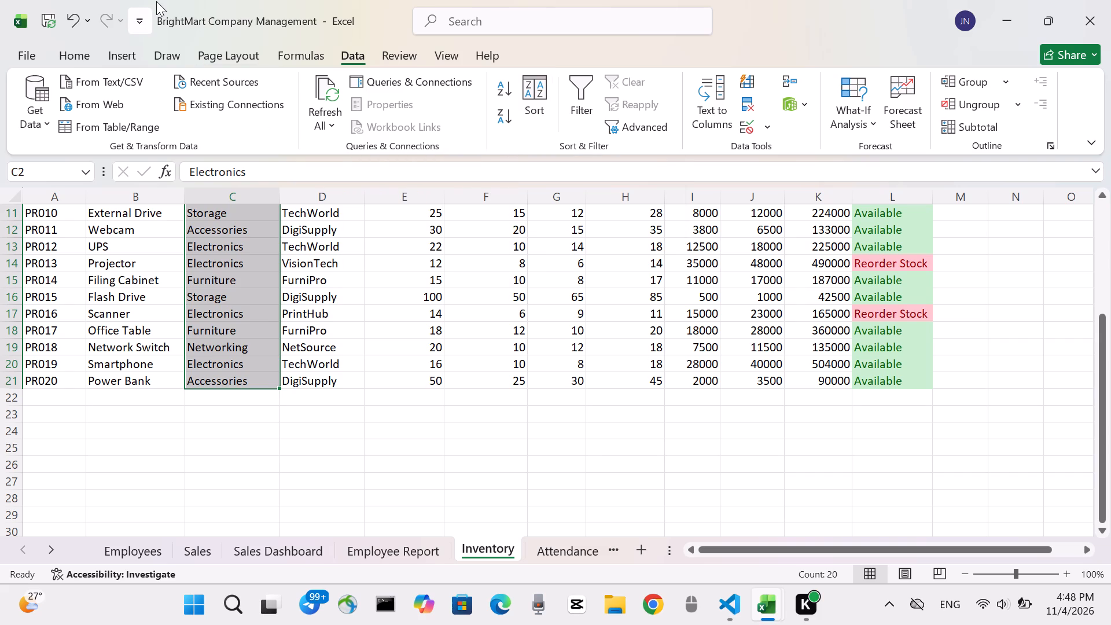
left_click(84, 55)
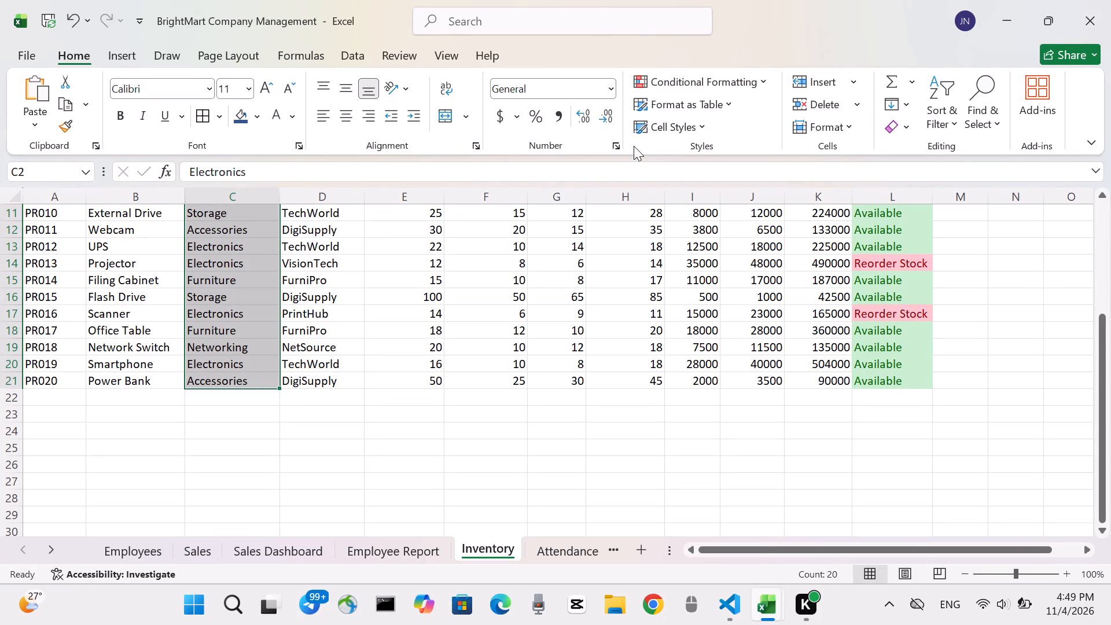
left_click(769, 75)
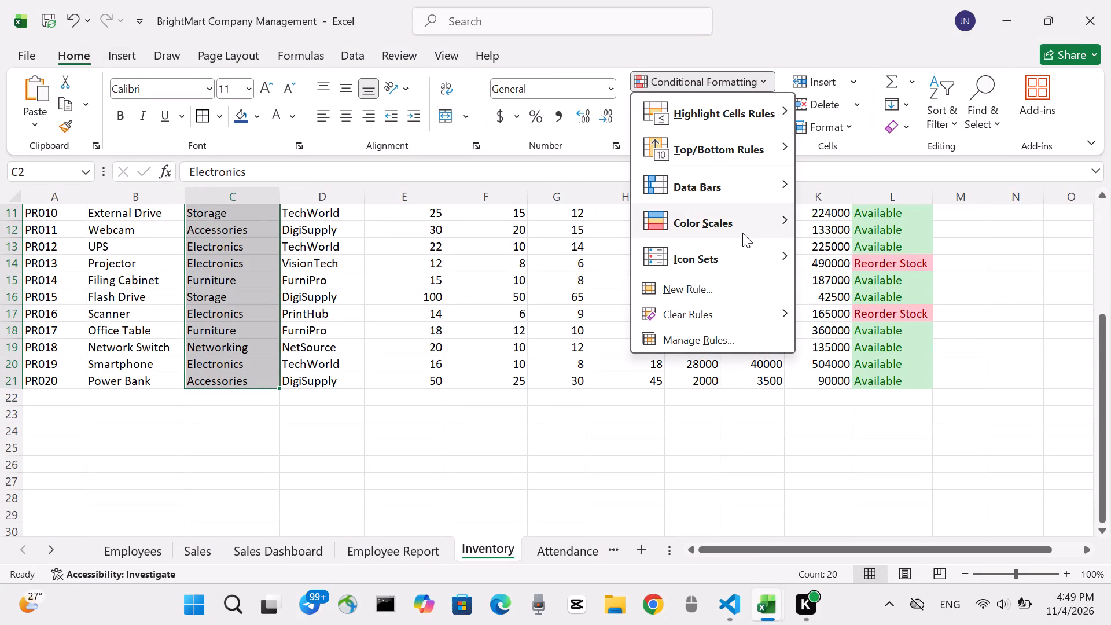
left_click(878, 172)
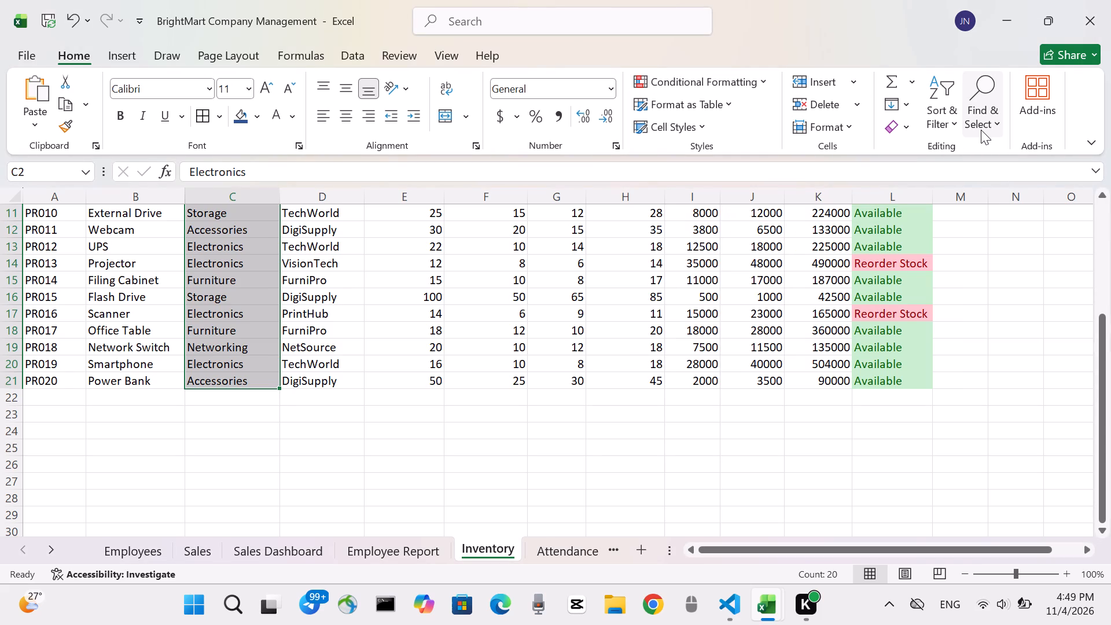
left_click(534, 15)
key("space")
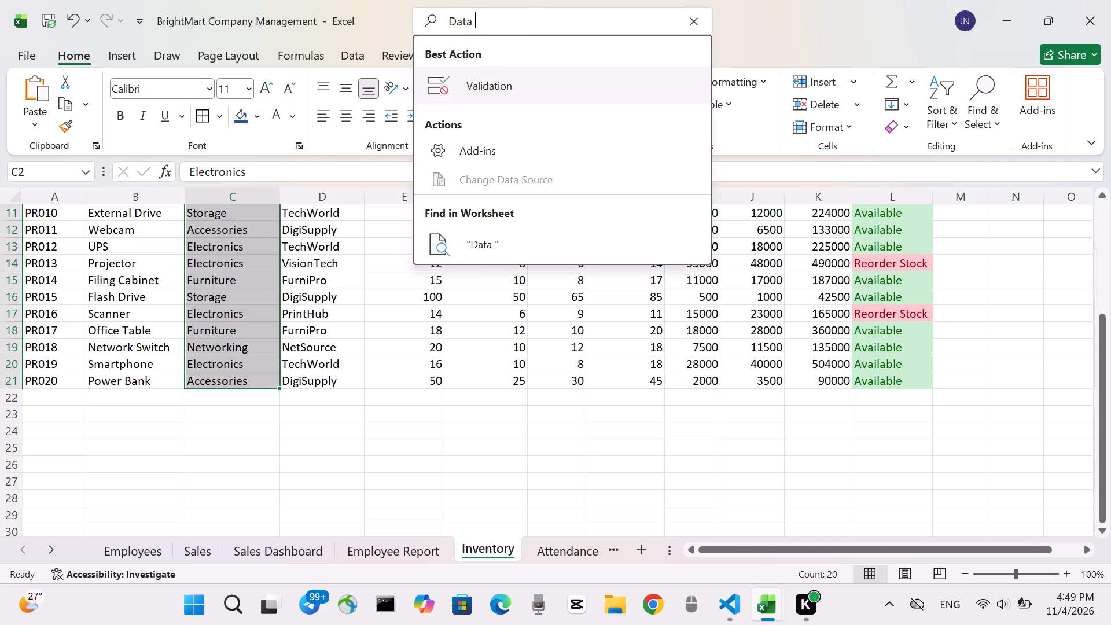
left_click(490, 86)
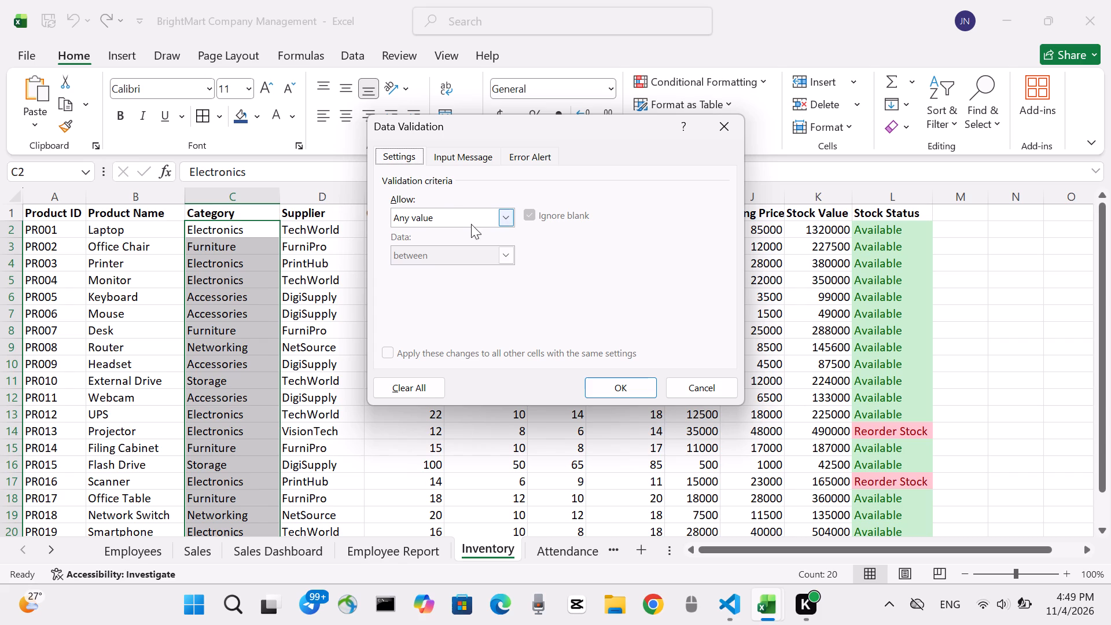
left_click(501, 218)
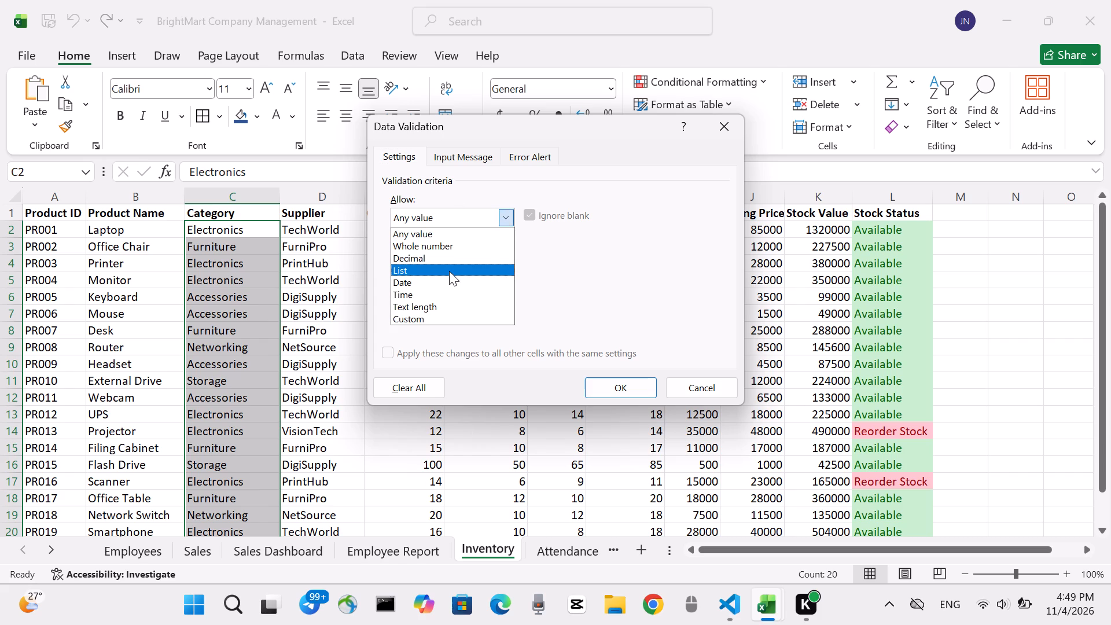
left_click(449, 271)
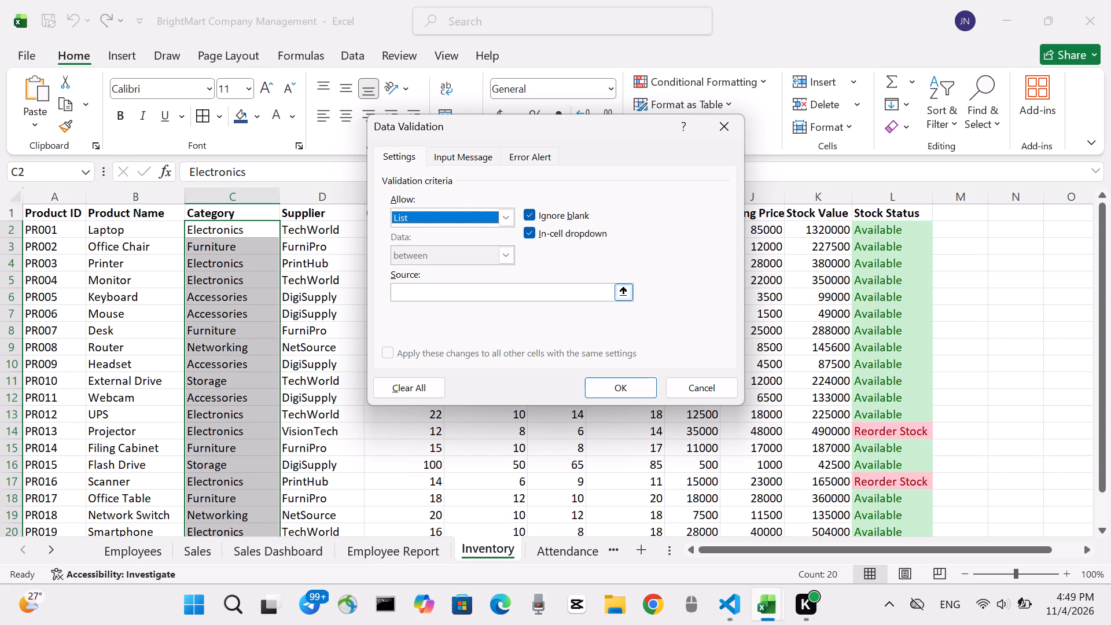
Set the list source to Electronics,Furniture,Accessories,Networking,Storage and apply the validation rule to the Category cells.
left_click(438, 293)
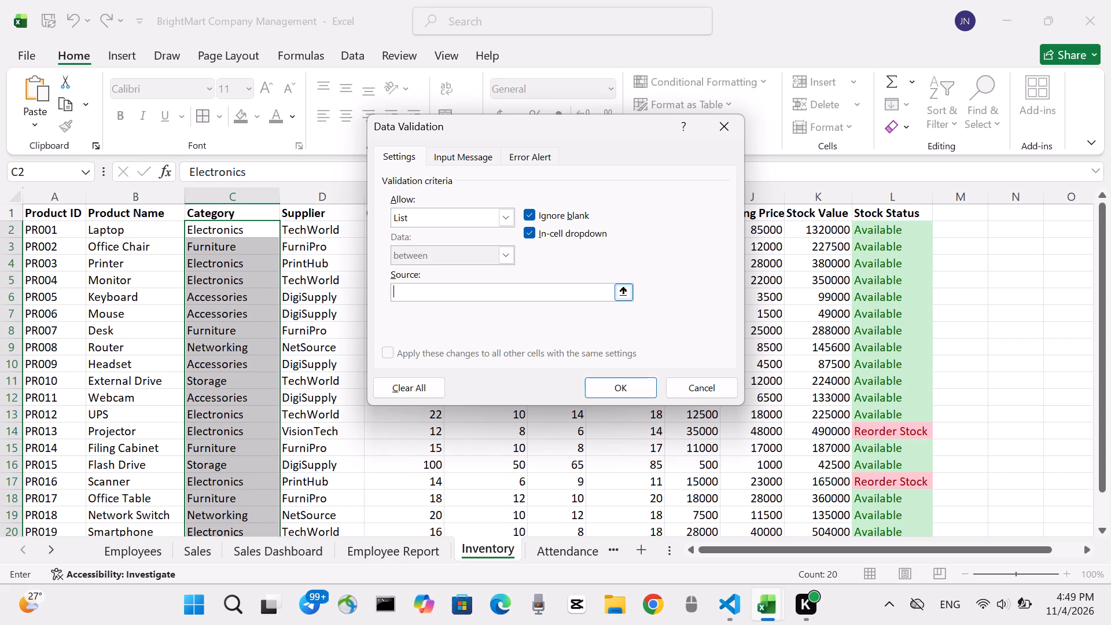
type("lectronis")
key("comma")
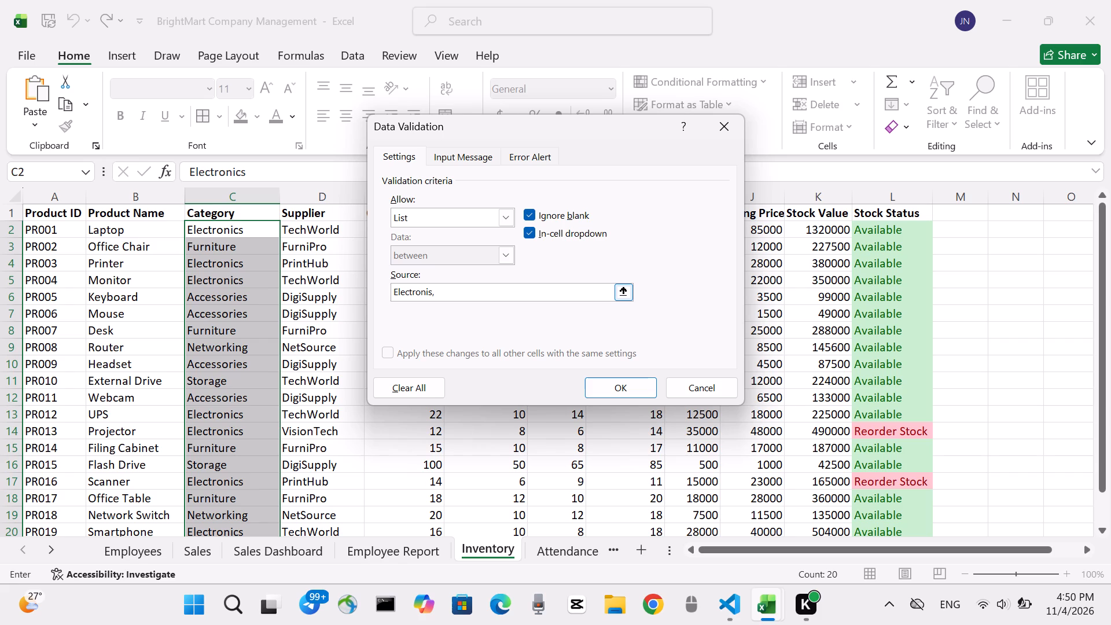
key("space")
key("BackSpace")
key("BackSpace")
key("BackSpace")
key("BackSpace")
type("cs,")
type("urniture")
type(",")
key("space")
key("BackSpace")
type("ccessories")
key("comma")
type("etworki")
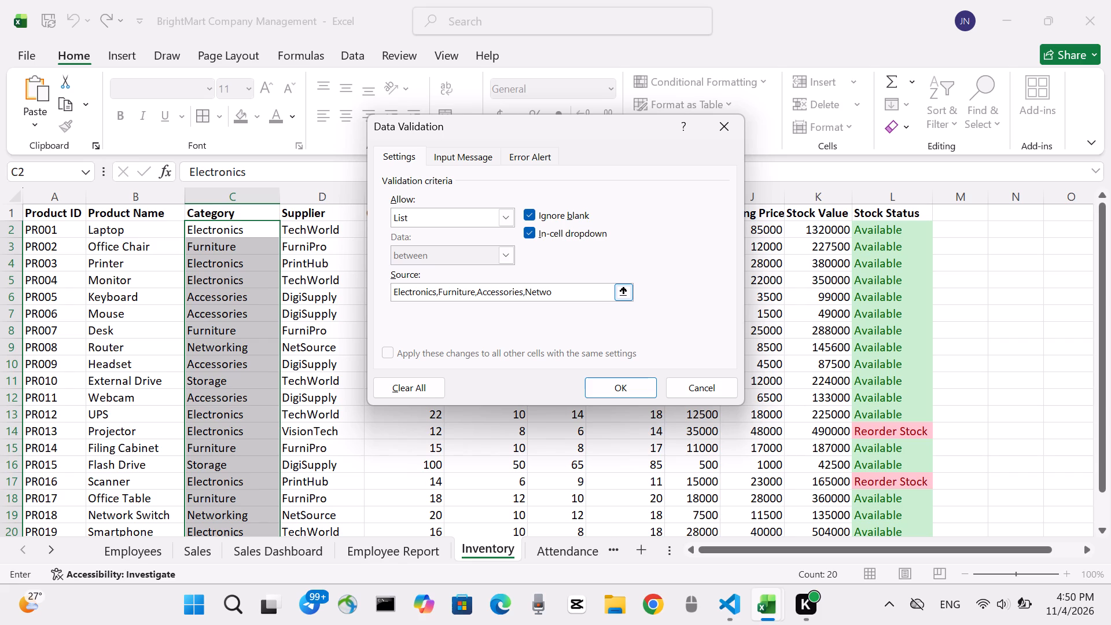
type("ng")
key("comma")
type("torage")
left_click(612, 382)
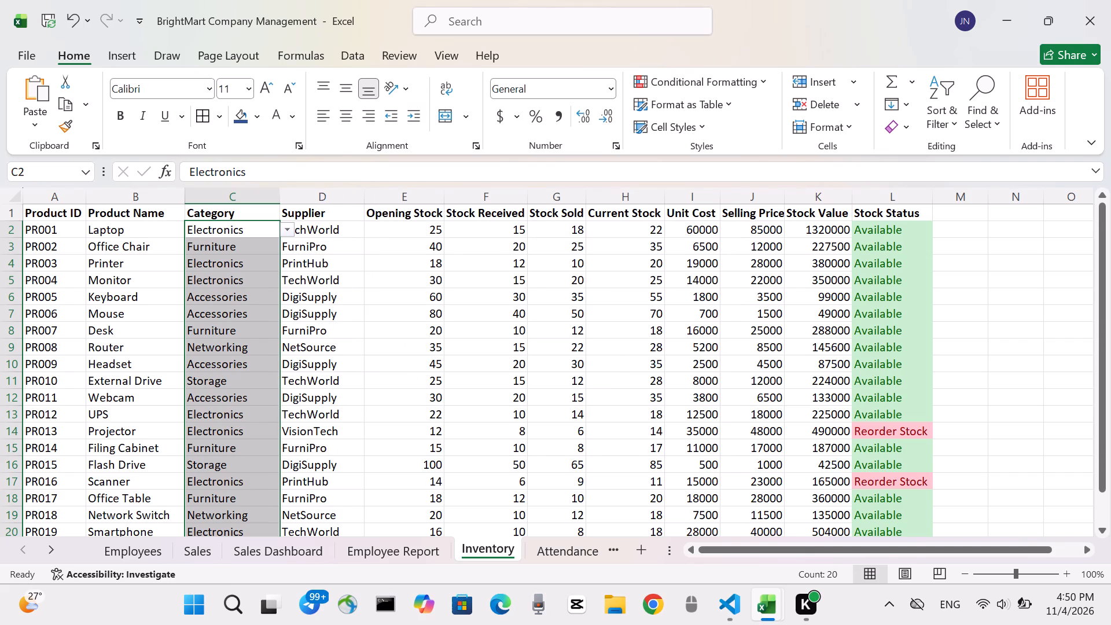
Check the Category cells for the new dropdown and examine the options it offers in C2.
scroll(261, 301, "down", 1)
scroll(266, 332, "up", 3)
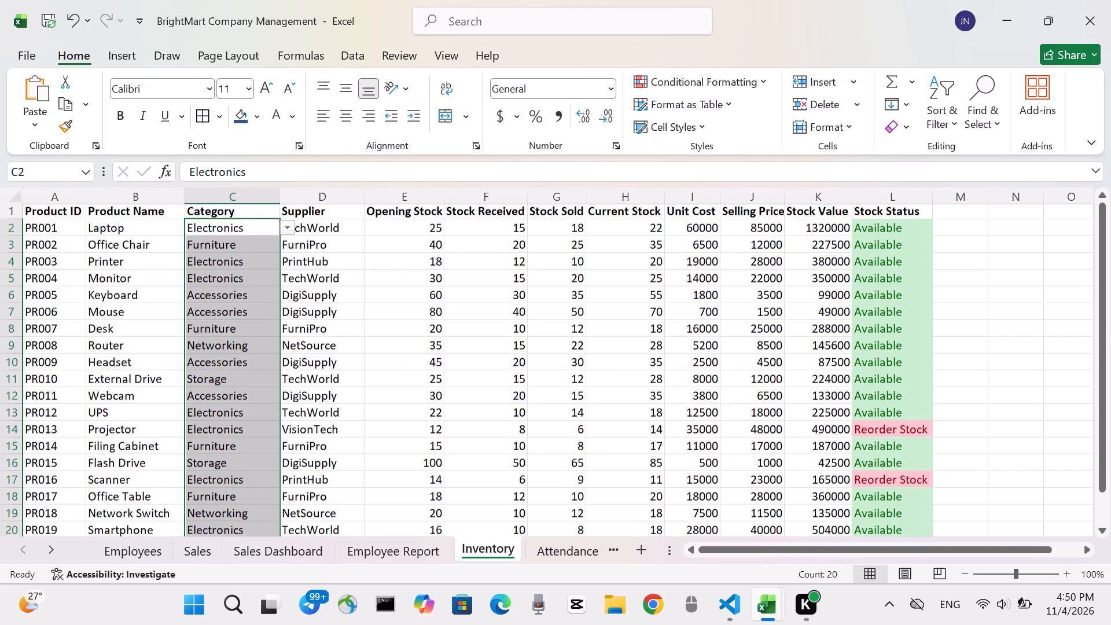
scroll(261, 301, "up", 1)
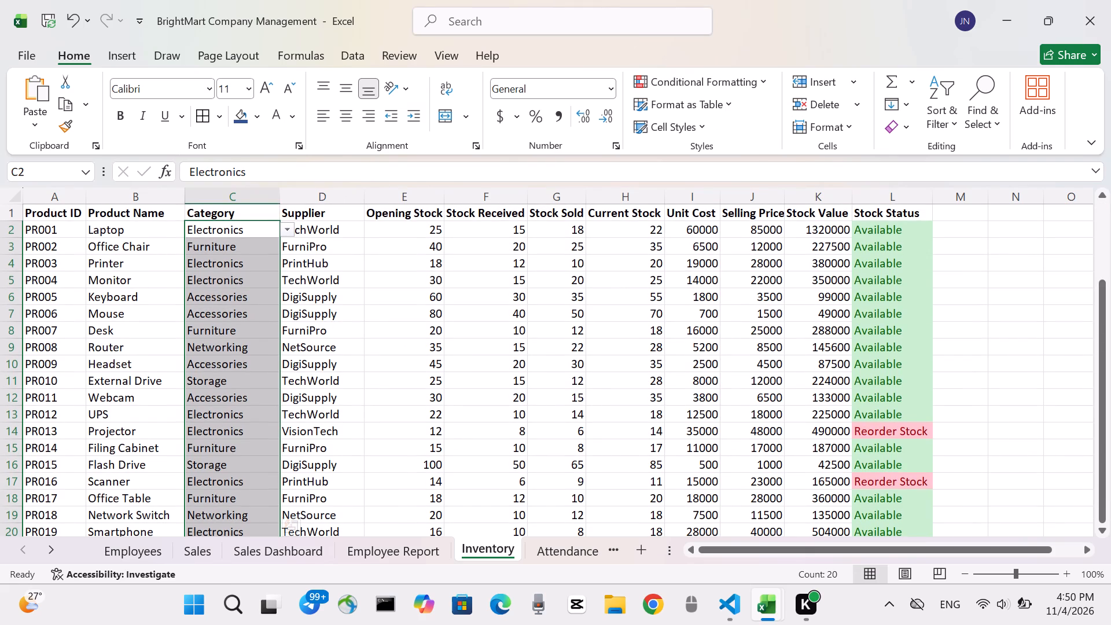
left_click(344, 238)
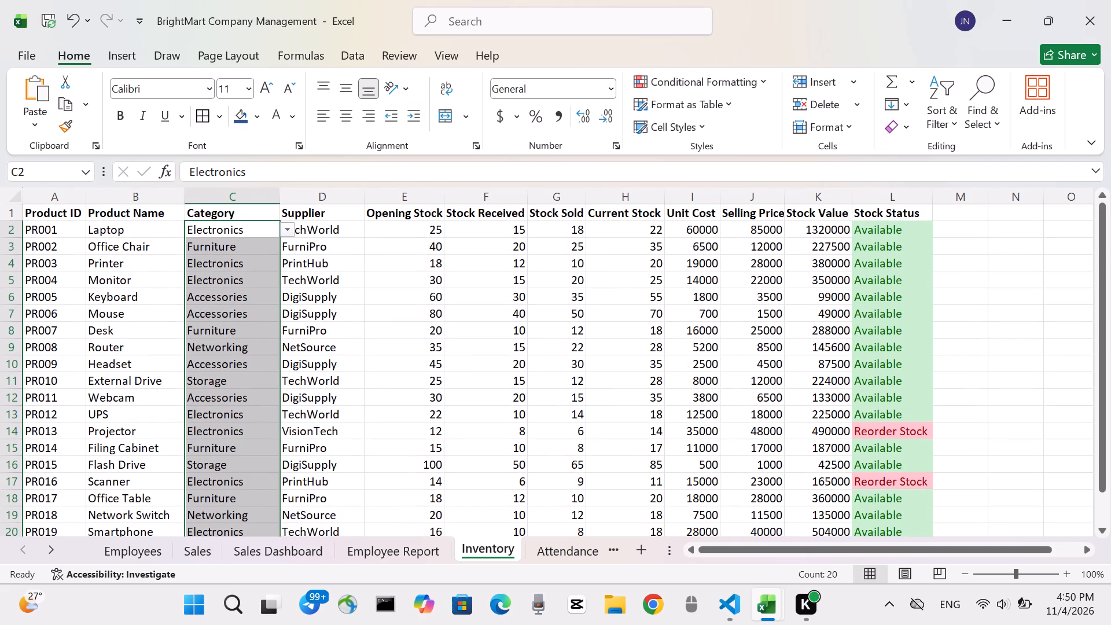
left_click(245, 236)
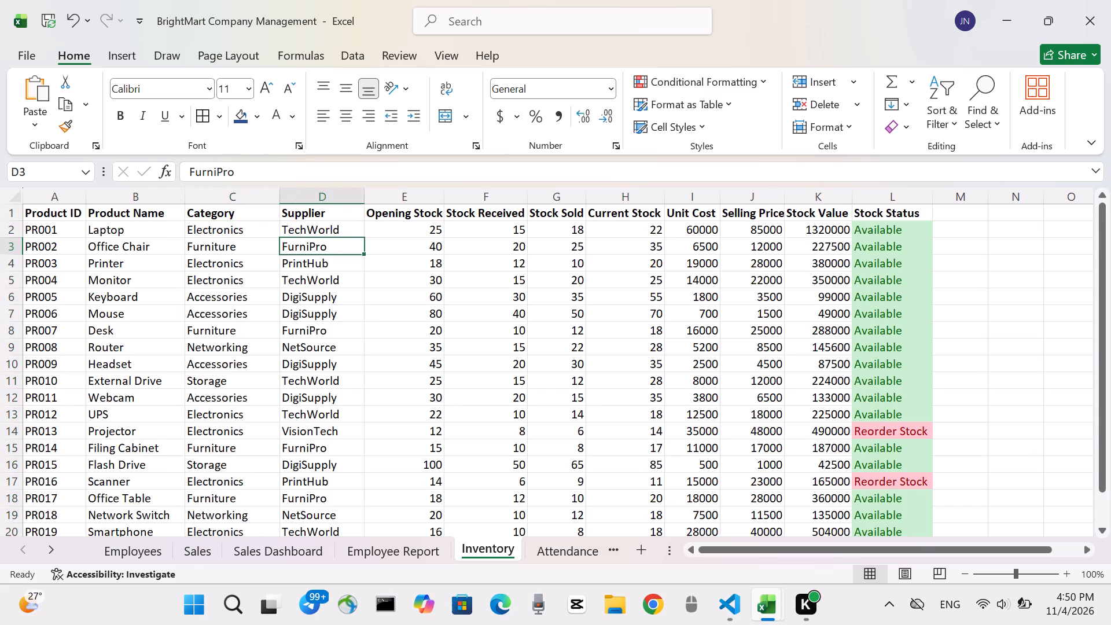
left_click(242, 249)
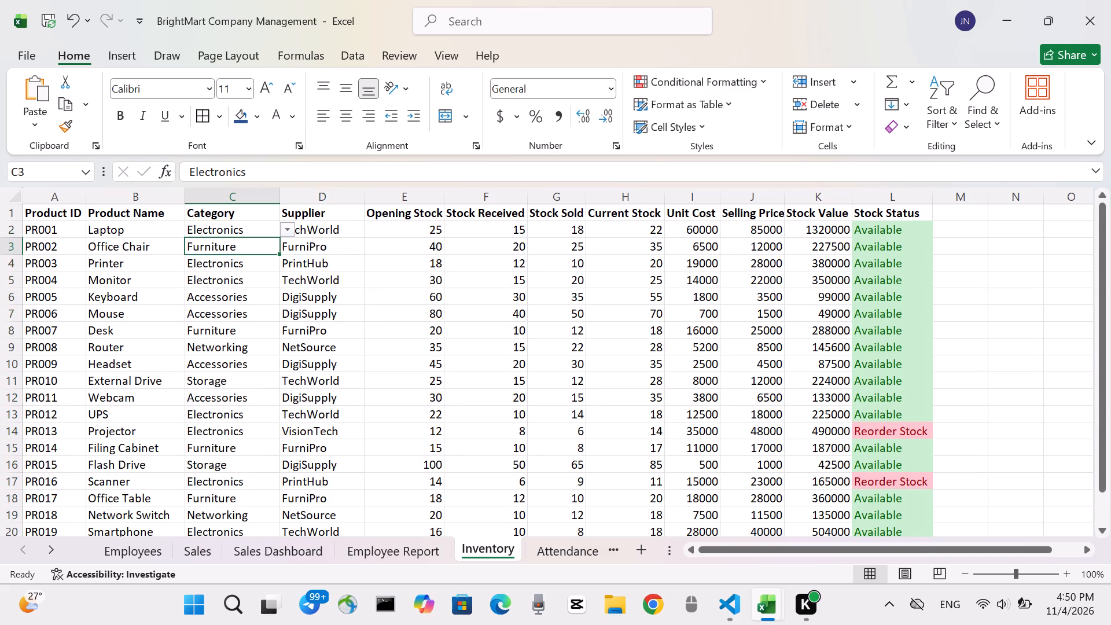
left_click(237, 273)
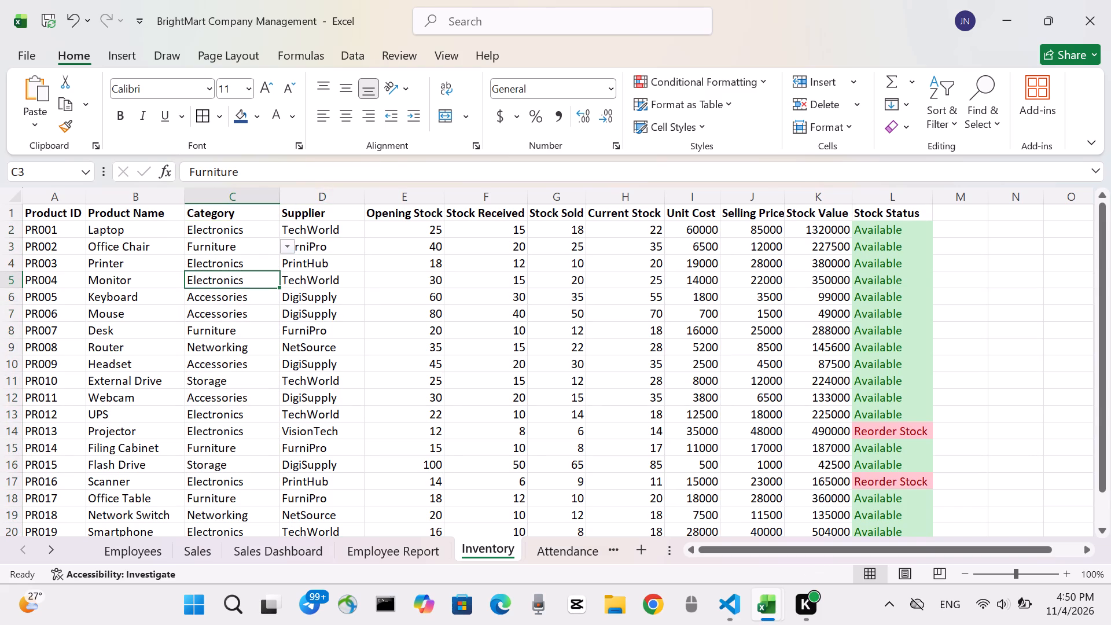
left_click(253, 231)
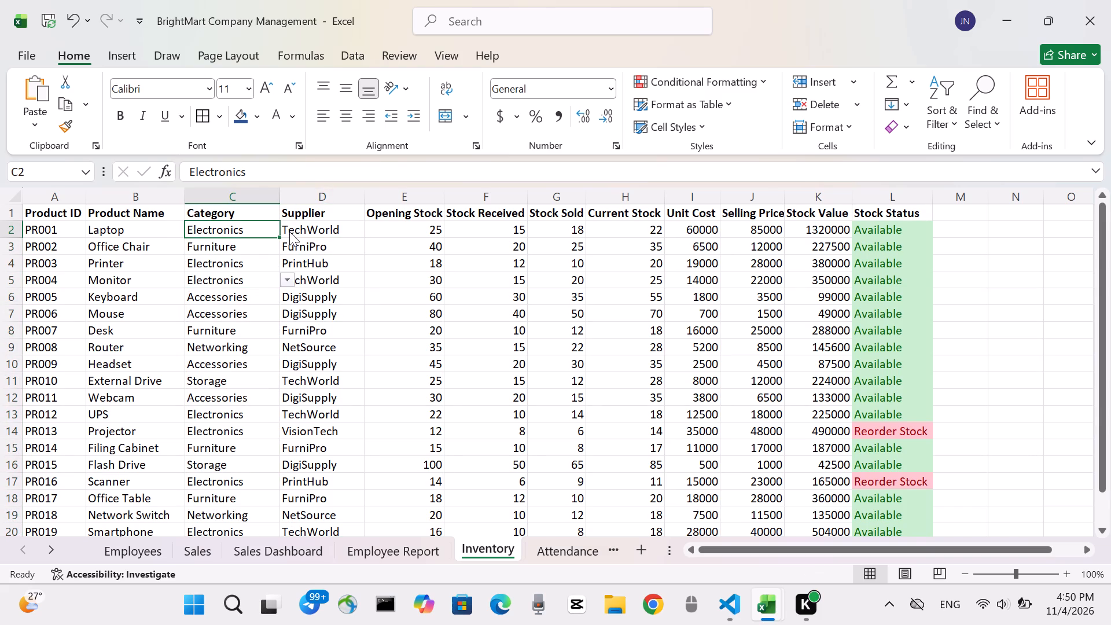
left_click(289, 231)
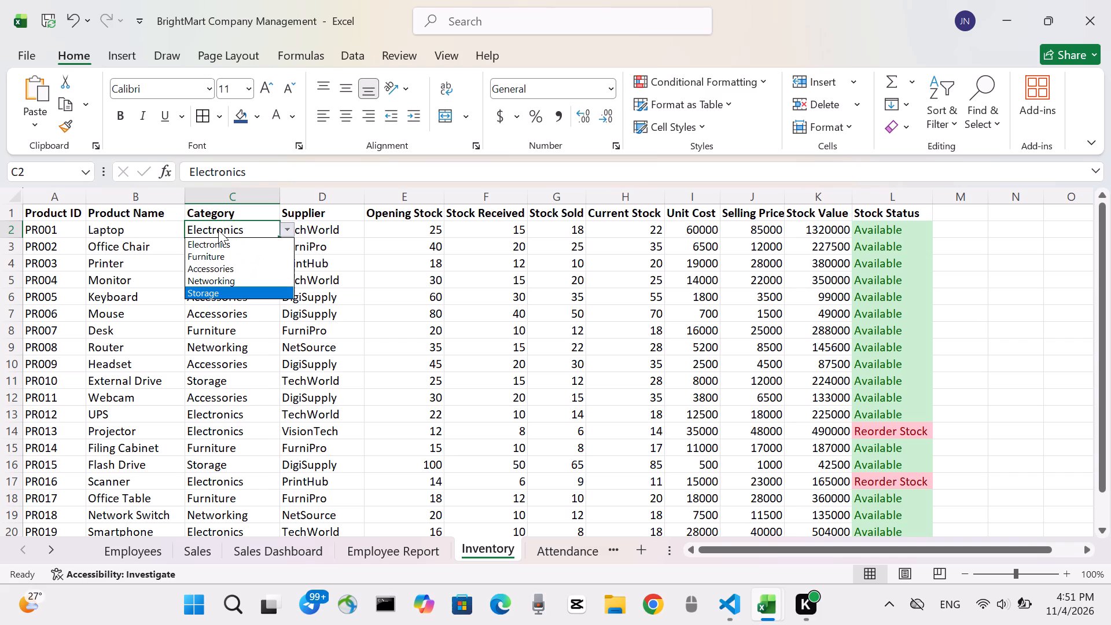
left_click(309, 187)
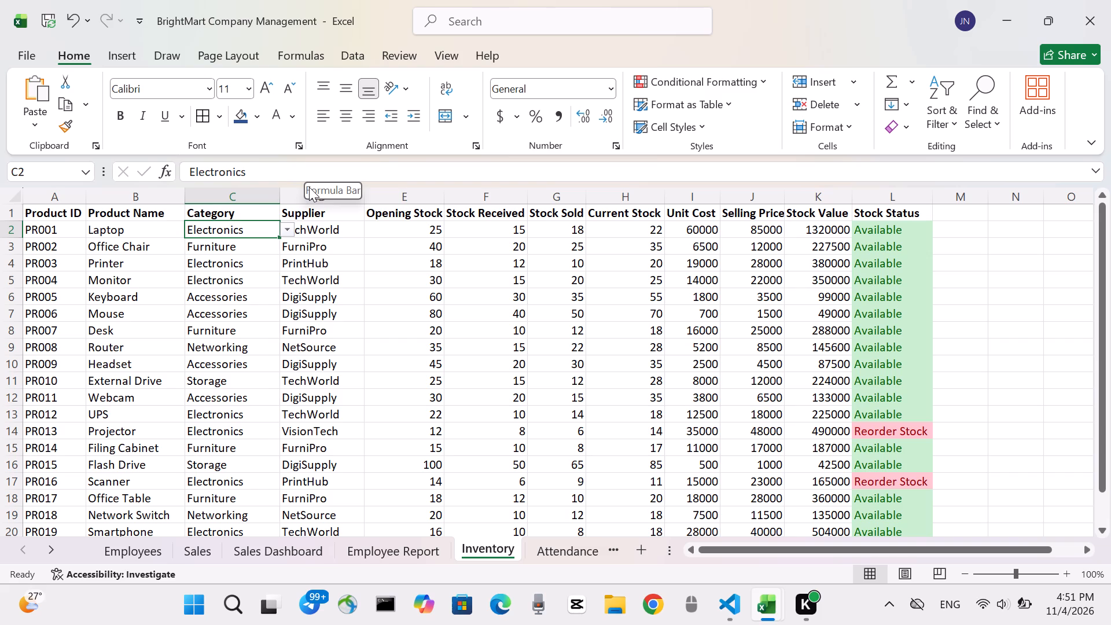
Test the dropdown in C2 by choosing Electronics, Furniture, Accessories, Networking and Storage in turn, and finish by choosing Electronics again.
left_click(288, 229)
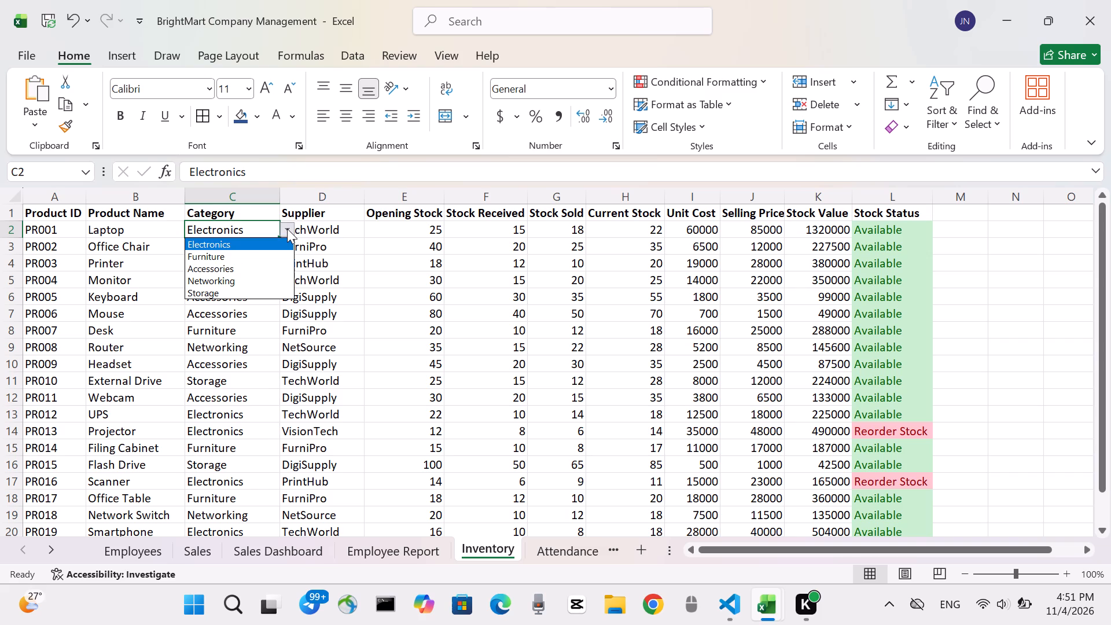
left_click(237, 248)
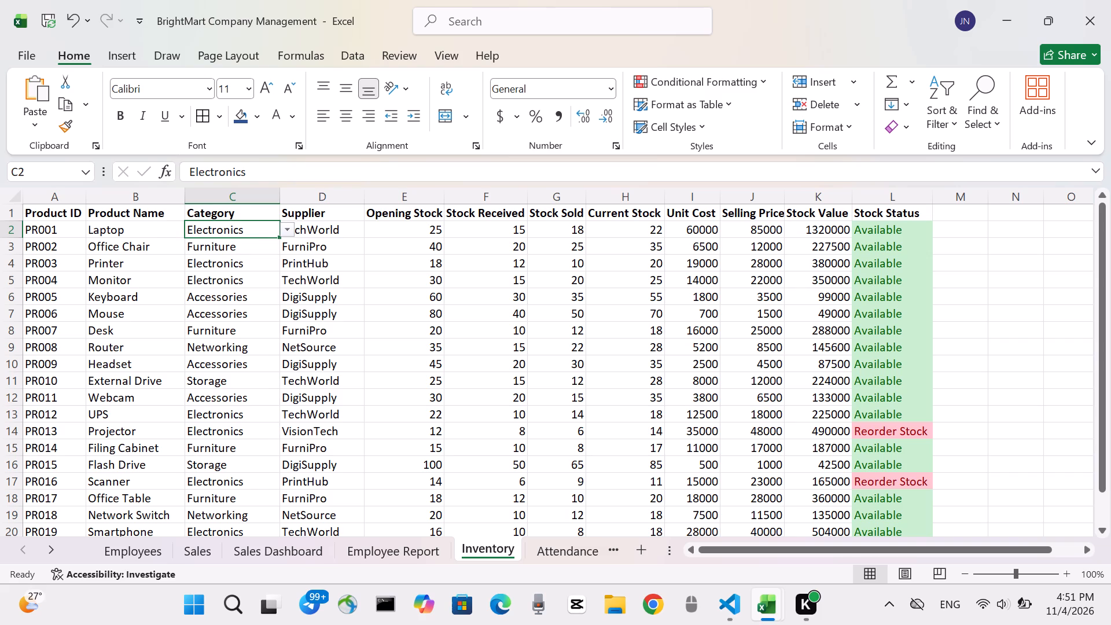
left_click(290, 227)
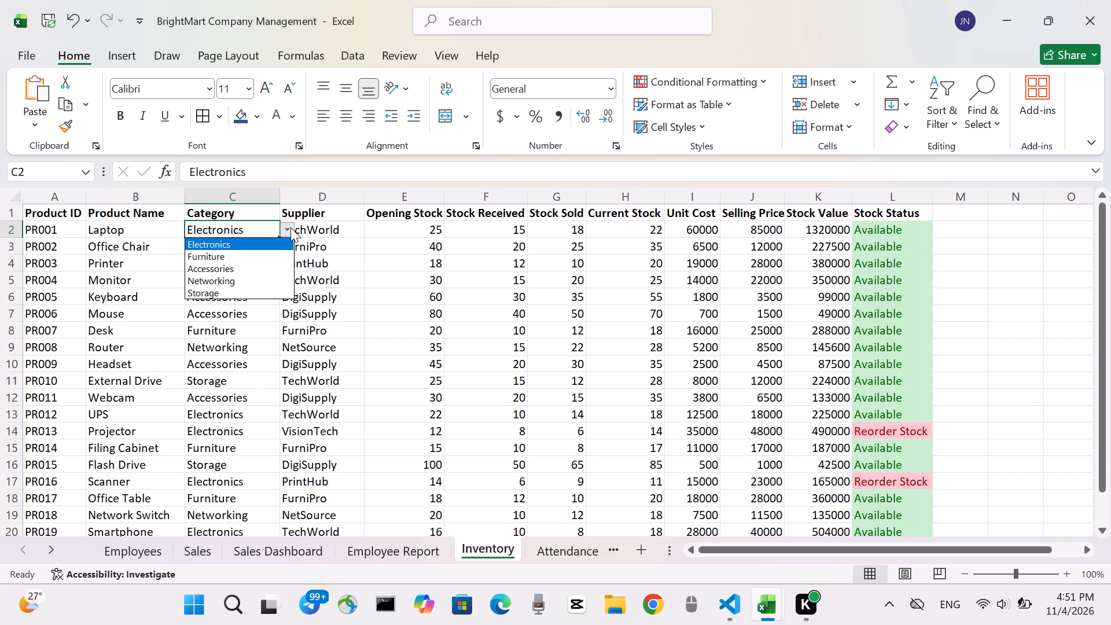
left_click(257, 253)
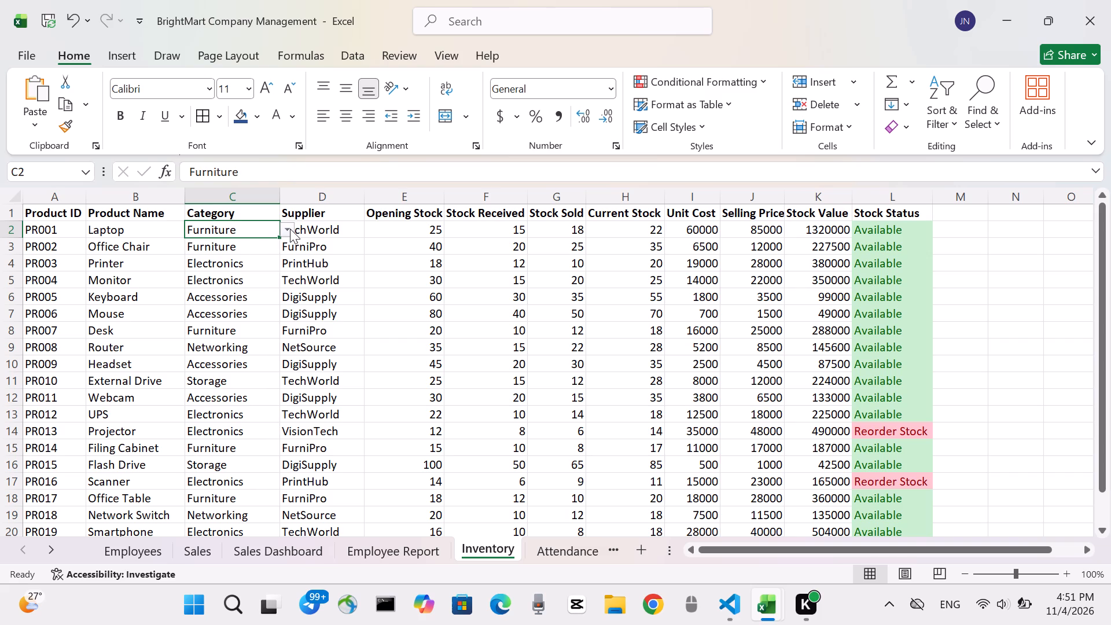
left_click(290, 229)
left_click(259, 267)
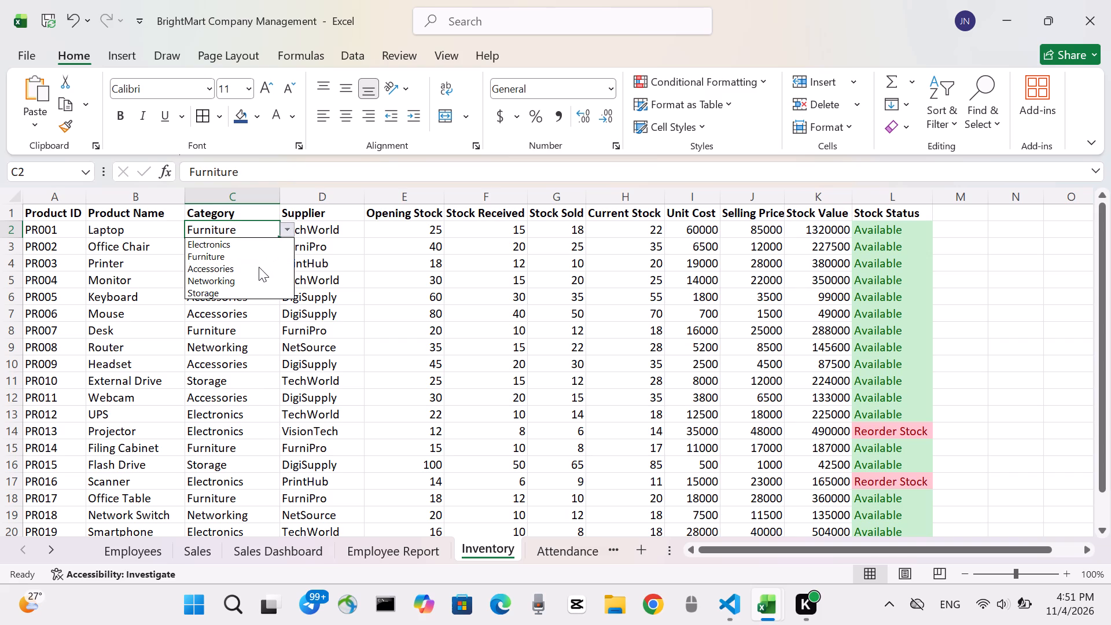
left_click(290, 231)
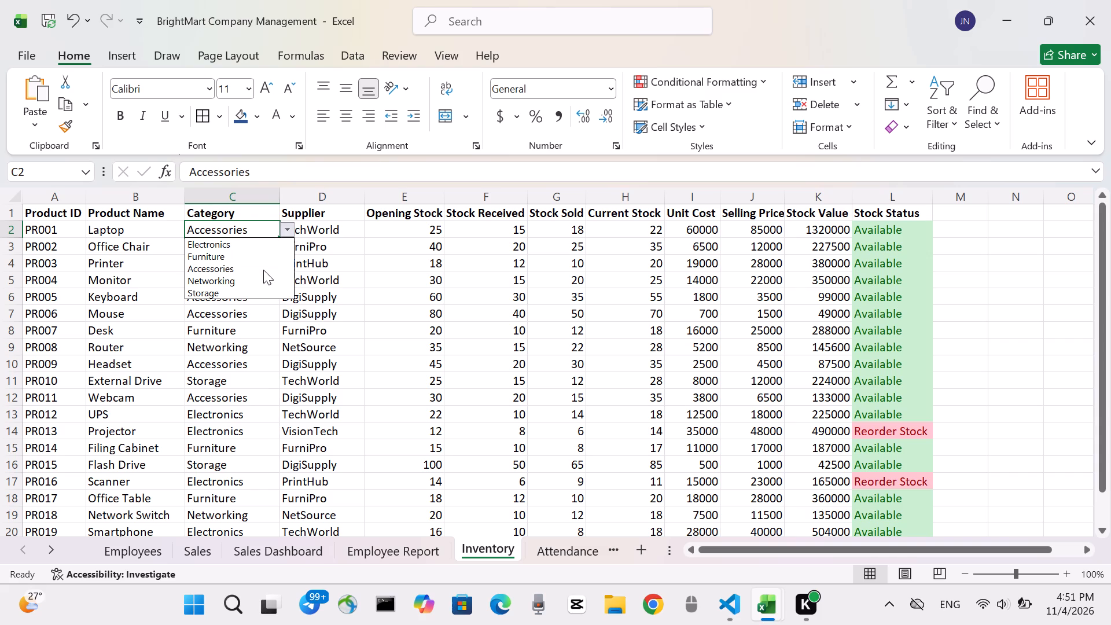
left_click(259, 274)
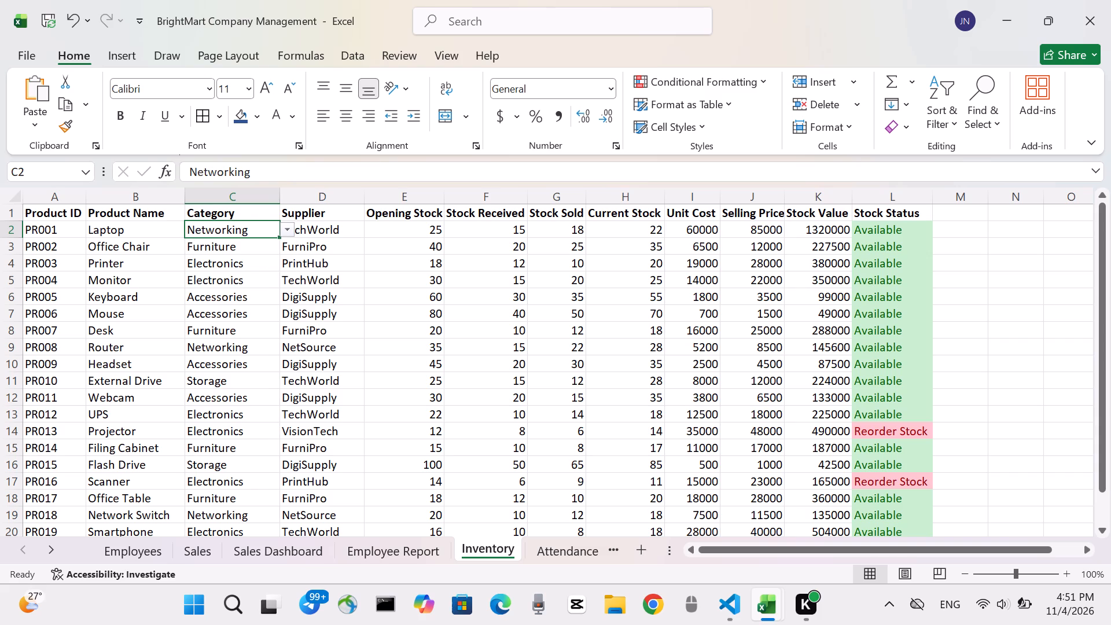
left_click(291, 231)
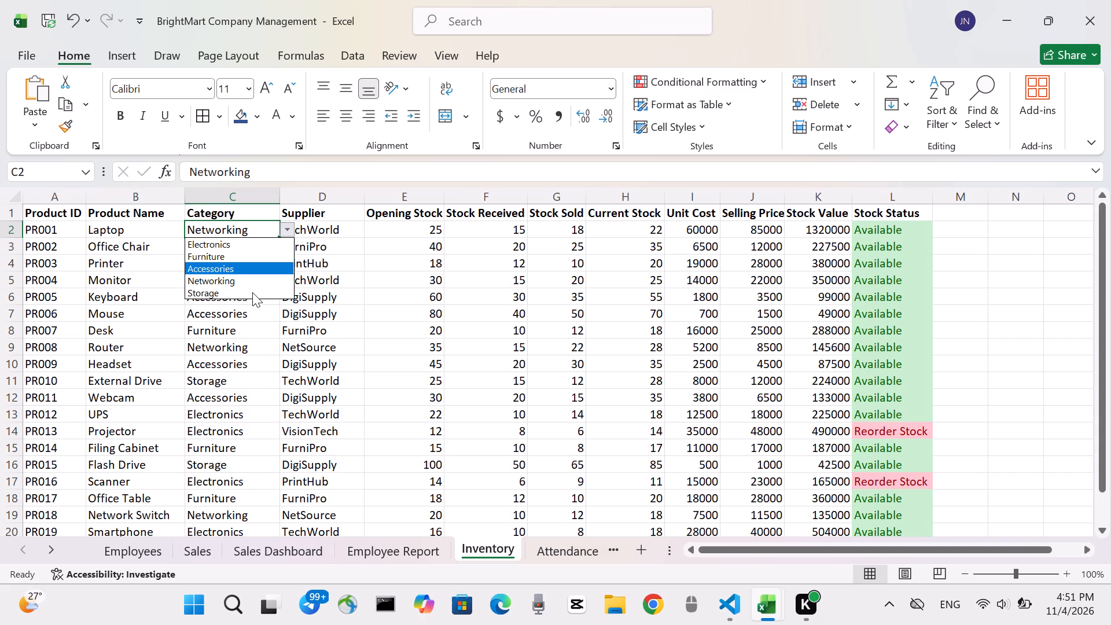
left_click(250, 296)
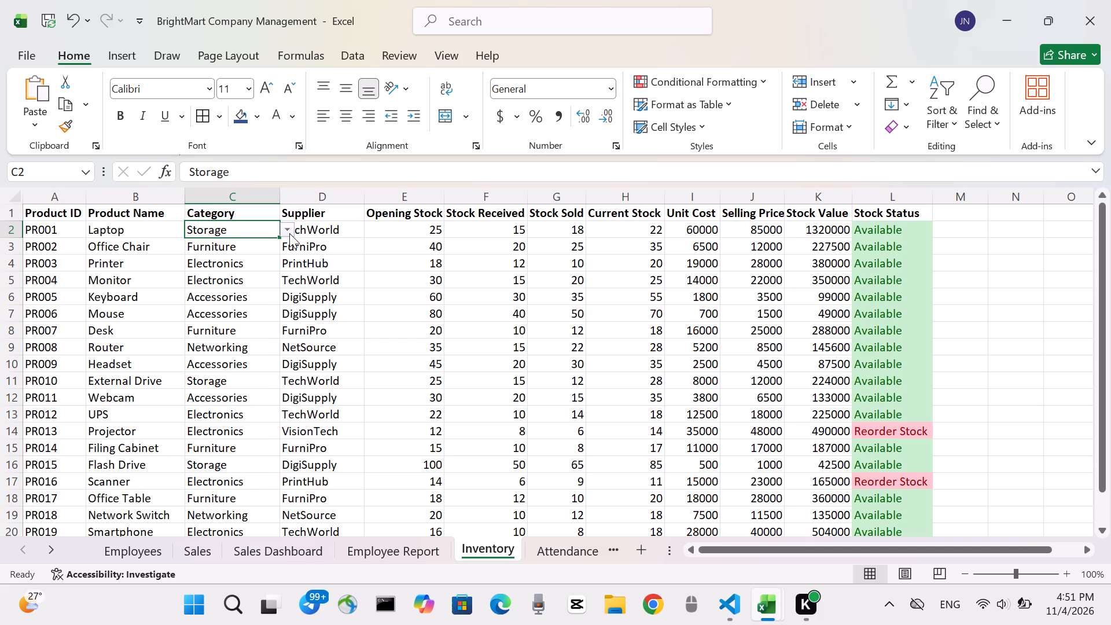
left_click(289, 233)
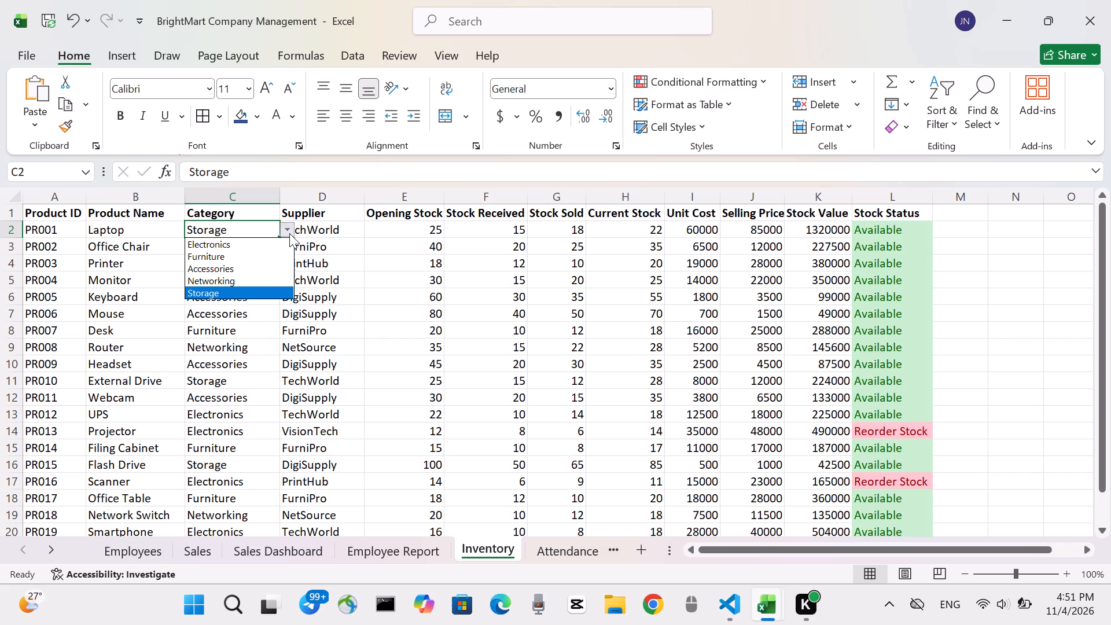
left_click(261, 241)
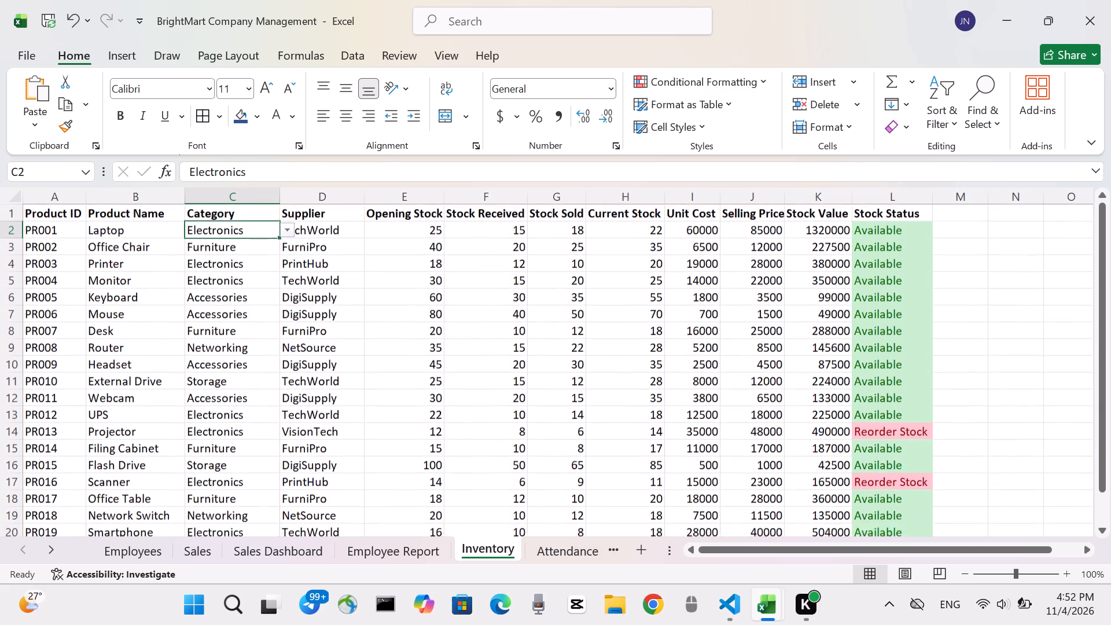
Enter the heading PRODUCT SEARCH in cell N1 of the Inventory sheet, beside the Stock Status data.
scroll(569, 380, "down", 1)
scroll(569, 380, "up", 1)
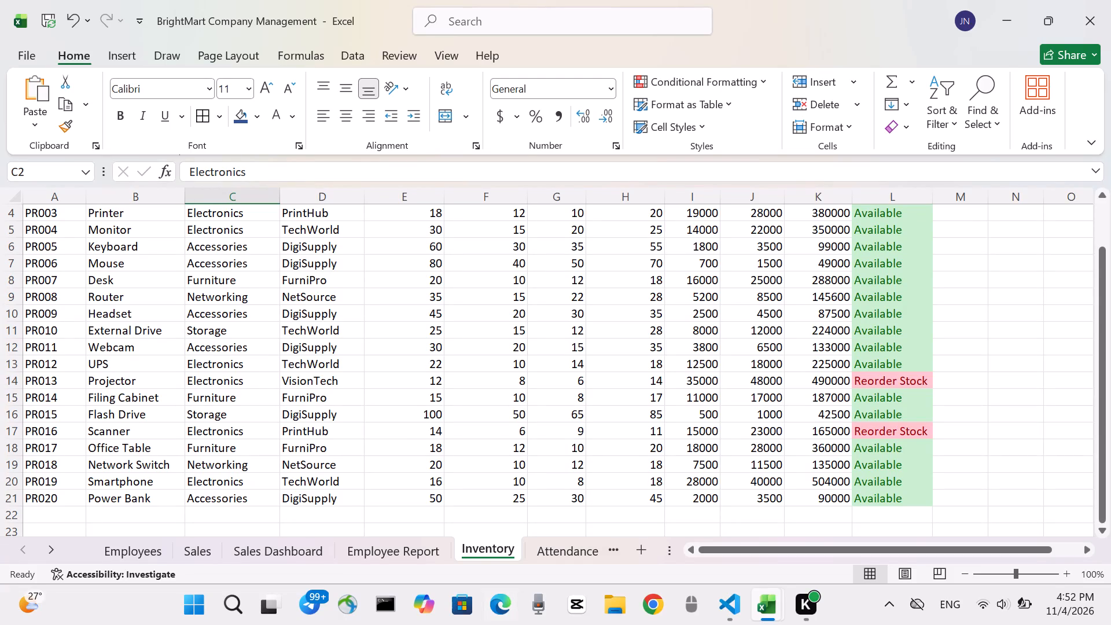
scroll(827, 403, "left", 2)
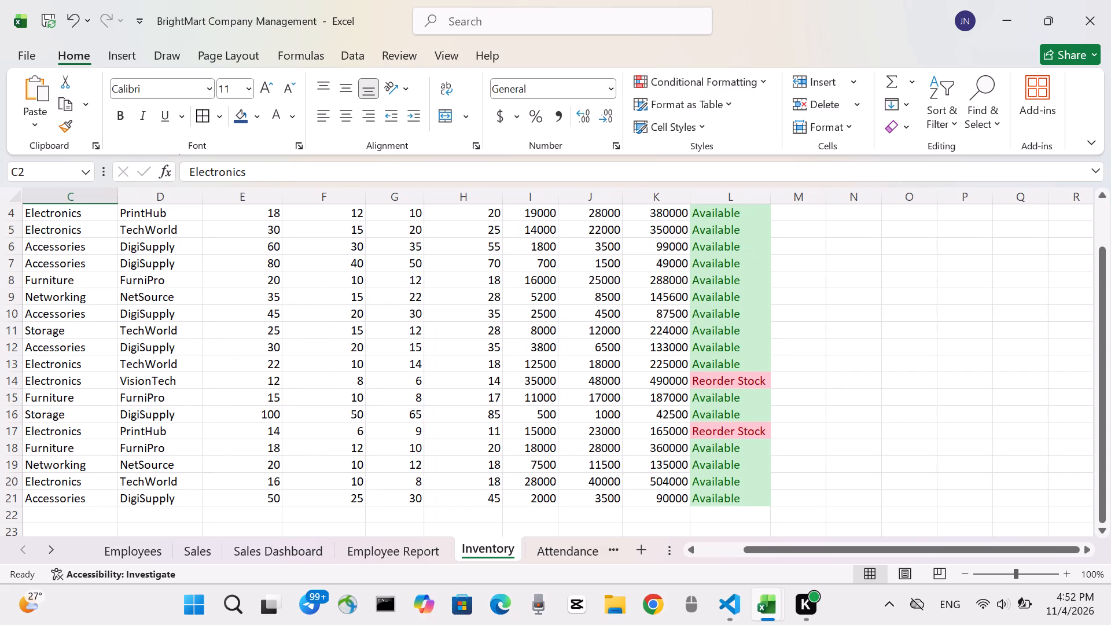
scroll(609, 353, "right", 1)
scroll(609, 353, "up", 3)
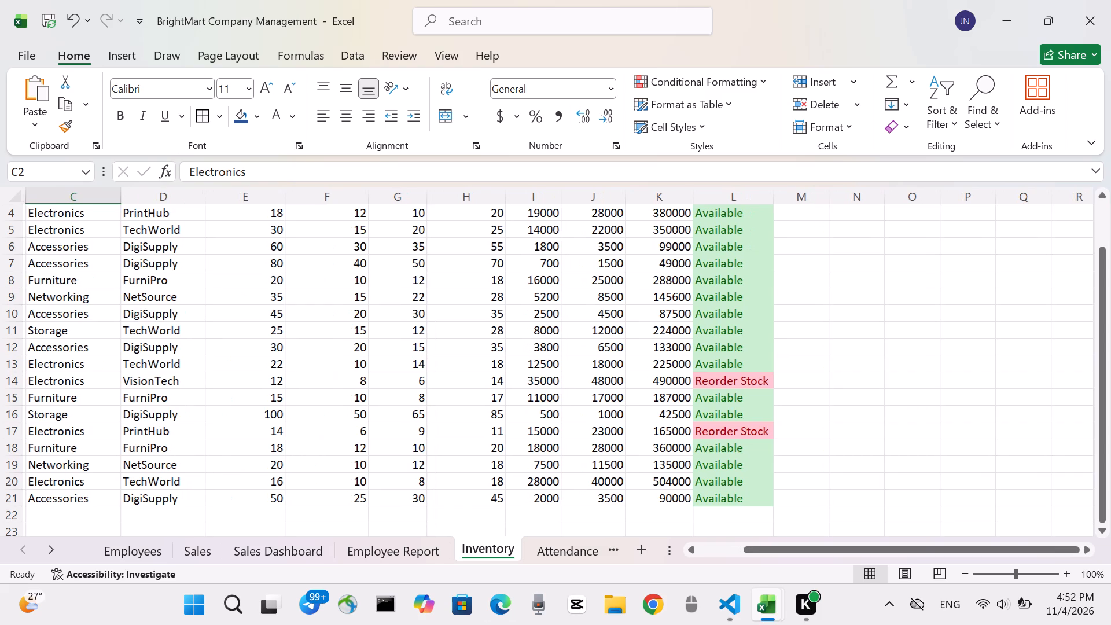
scroll(609, 353, "up", 1)
scroll(909, 231, "left", 1)
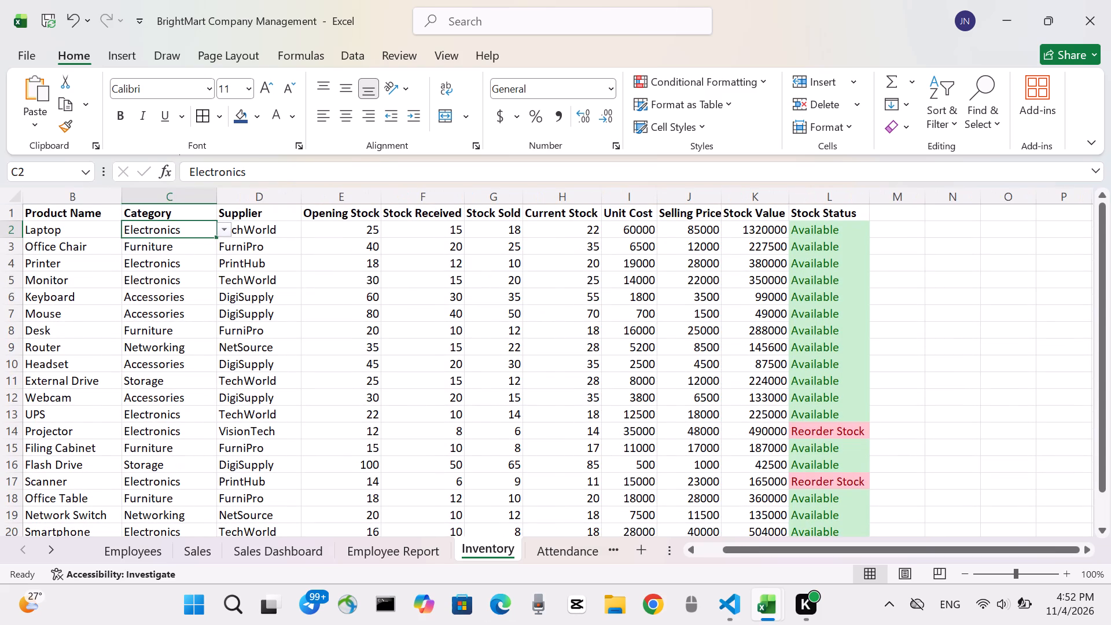
left_click(852, 216)
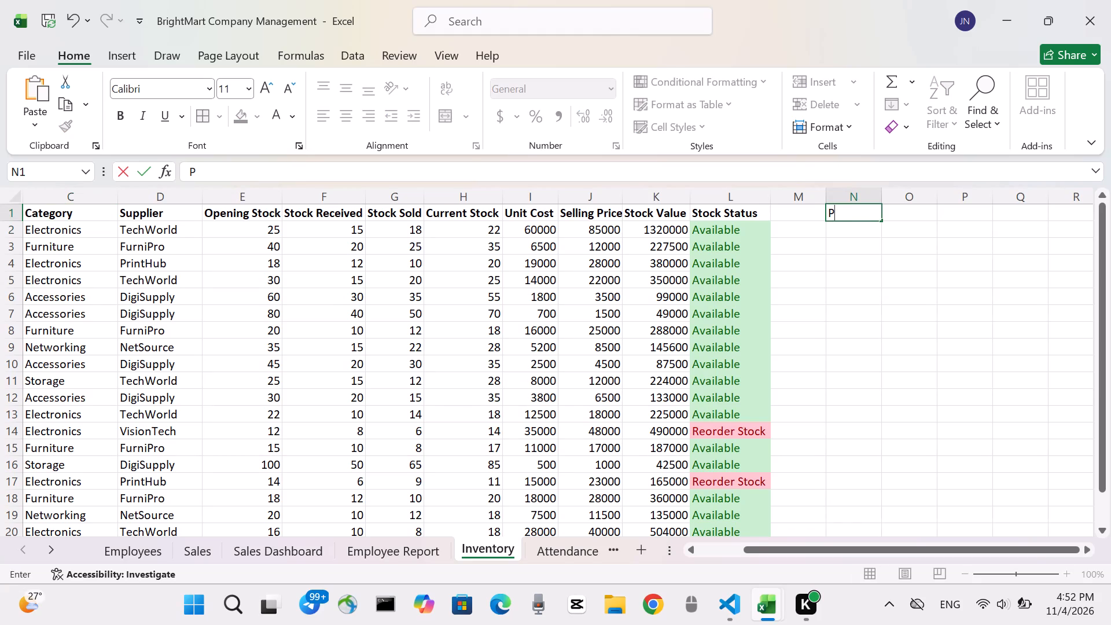
type("RODUCT")
key("space")
type("SEARCH")
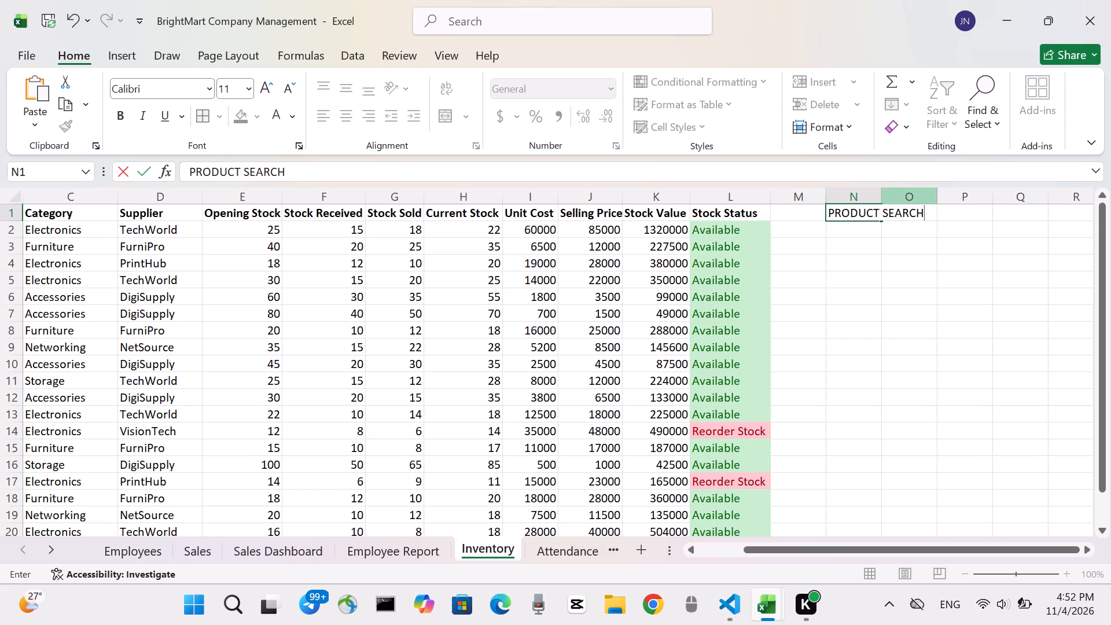
Widen column N so that the PRODUCT SEARCH heading fits within it.
left_click(880, 196)
left_click_drag(880, 196, 913, 199)
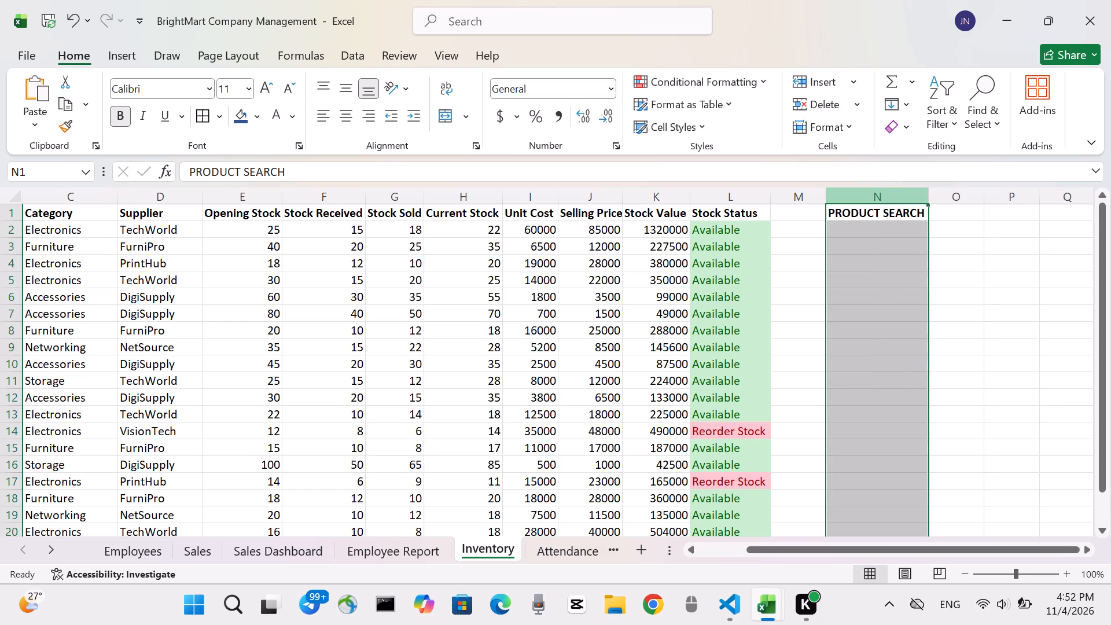
left_click_drag(913, 199, 914, 199)
left_click(919, 218)
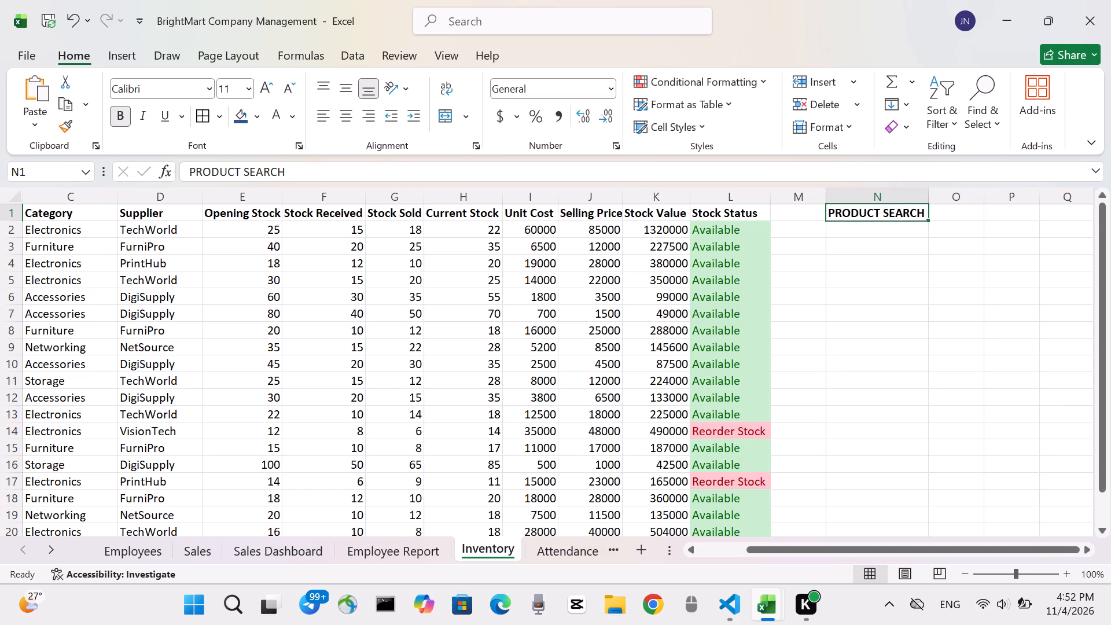
Add the label Enter Product ID in cell N2, directly under the PRODUCT SEARCH heading.
left_click(900, 238)
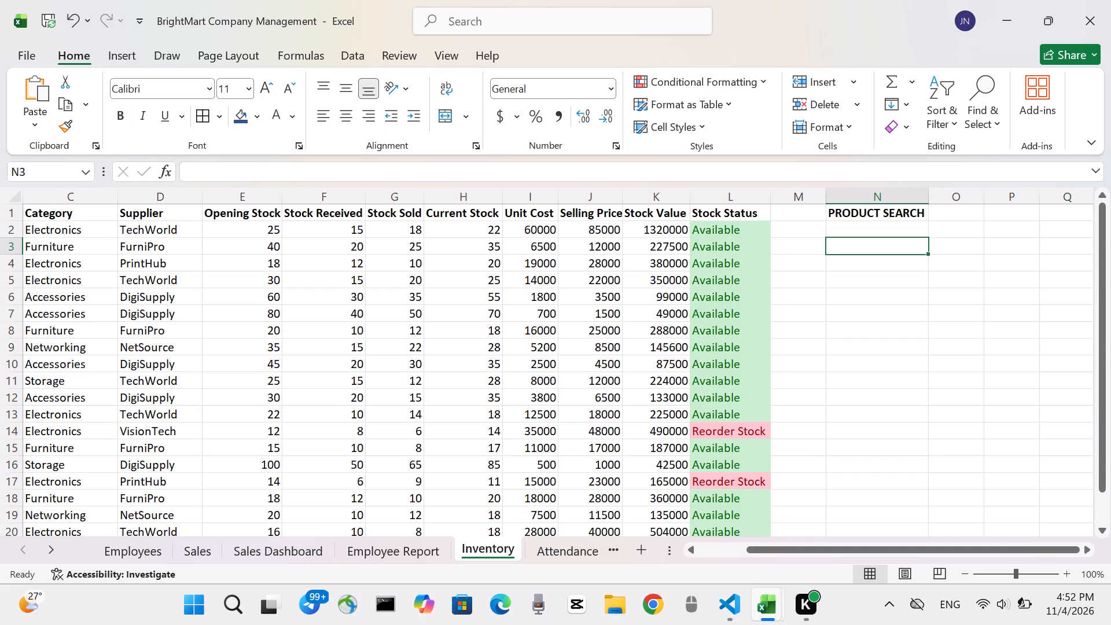
left_click(884, 229)
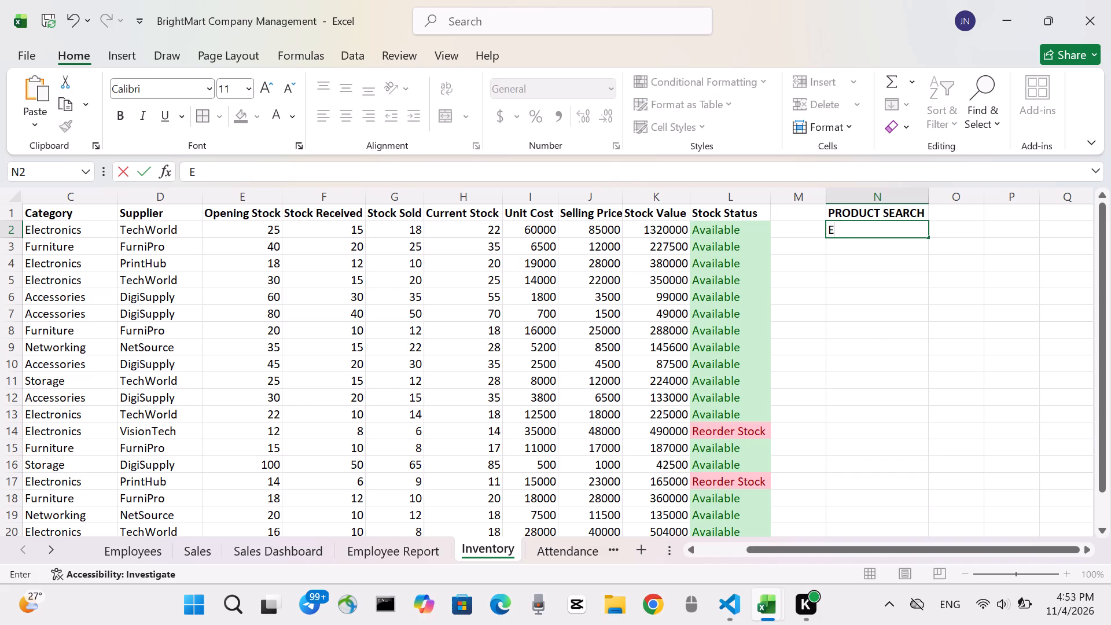
type("ny")
key("BackSpace")
type("ter")
key("space")
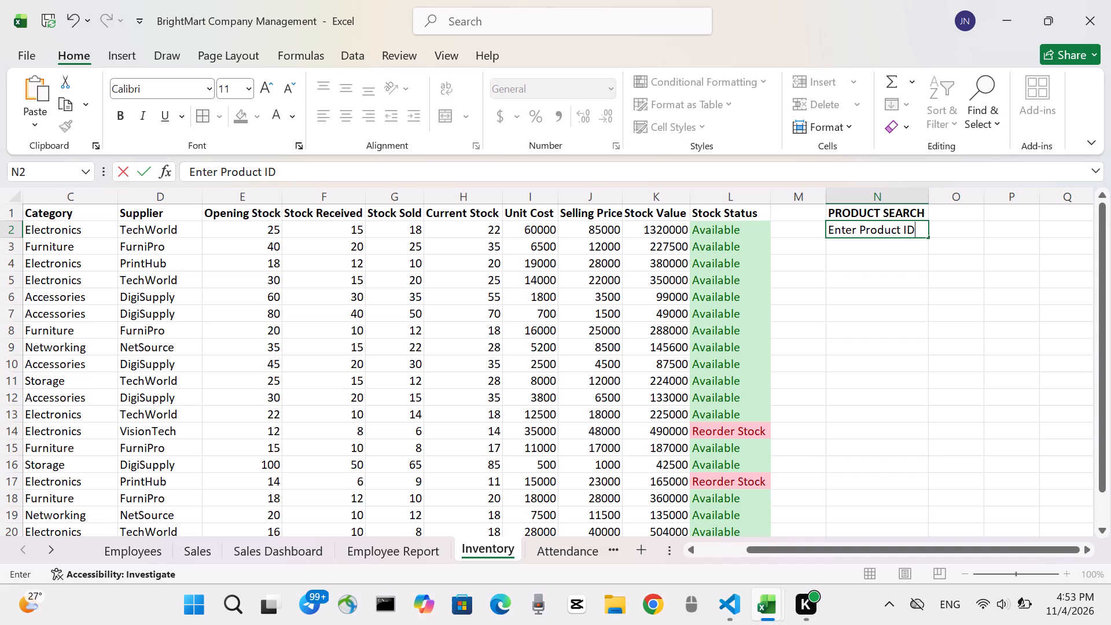
left_click(961, 219)
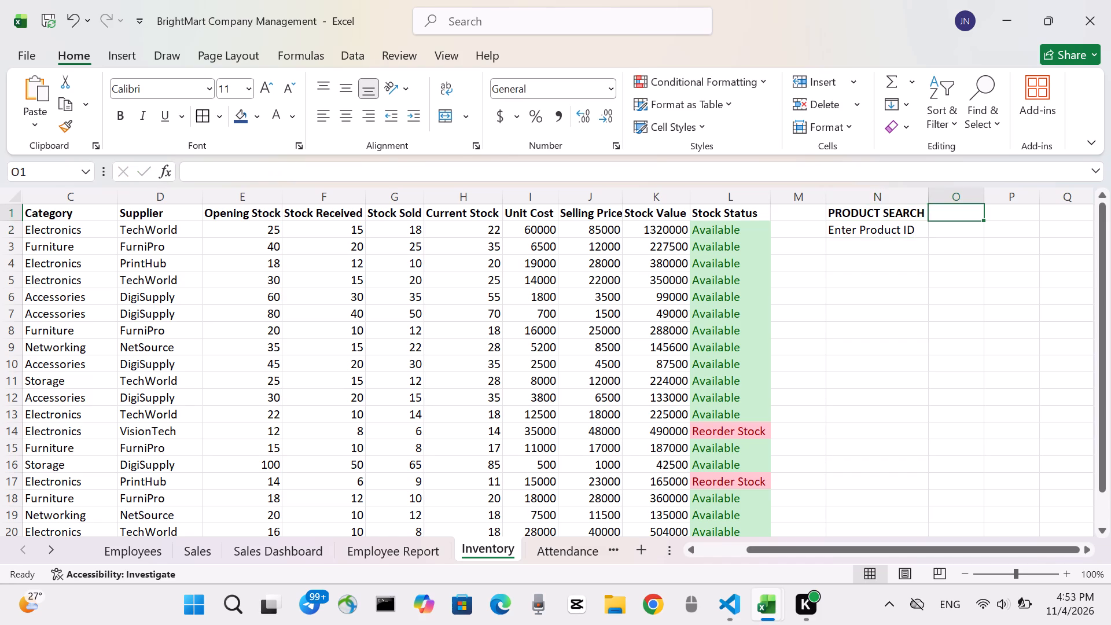
Add the labels Product Name in N3 and Category in N4 of the product search block.
left_click(866, 250)
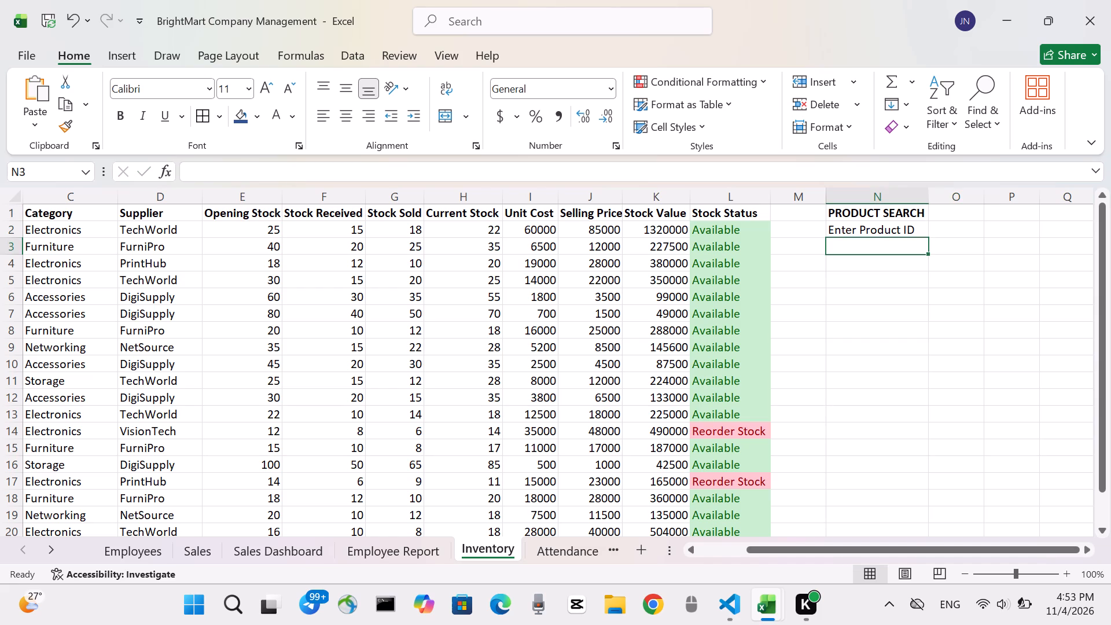
type("rod")
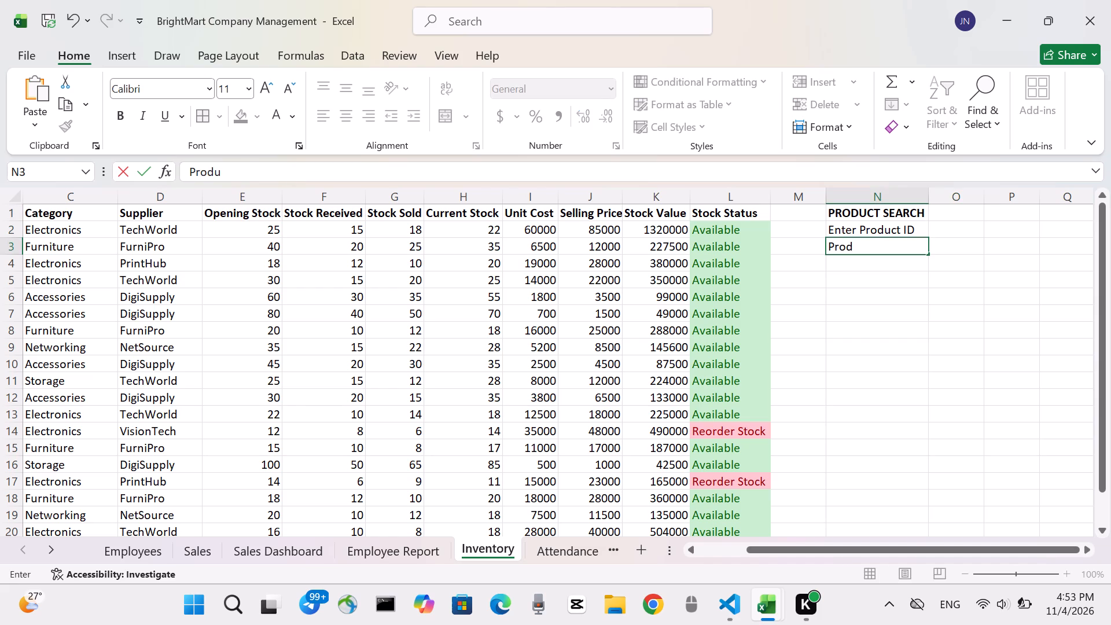
key("Down")
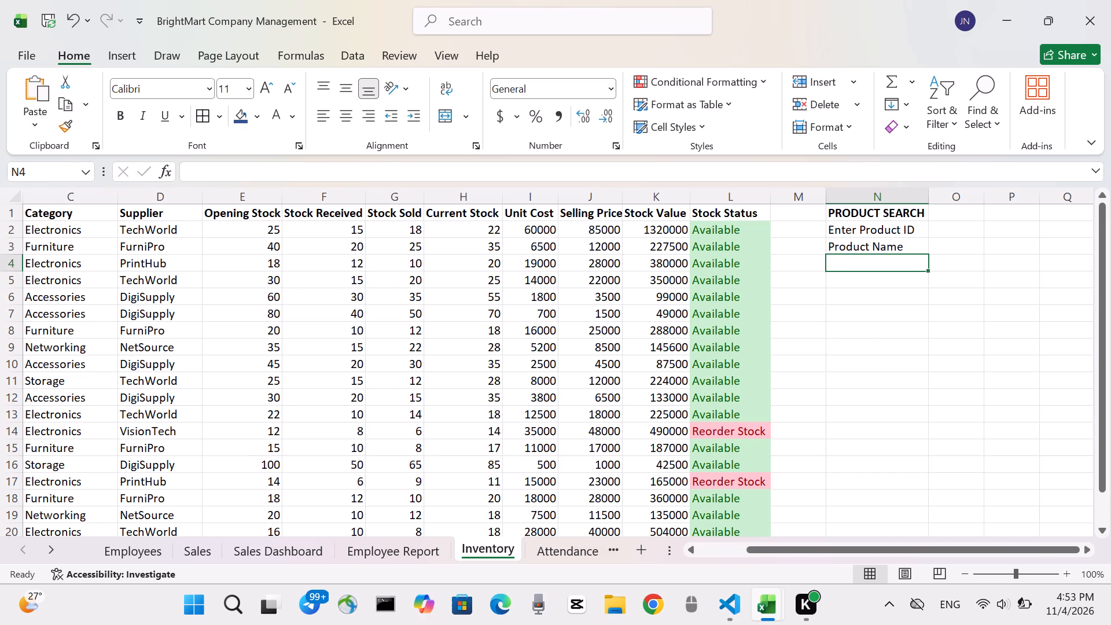
key("BackSpace")
type("gory")
key("Left")
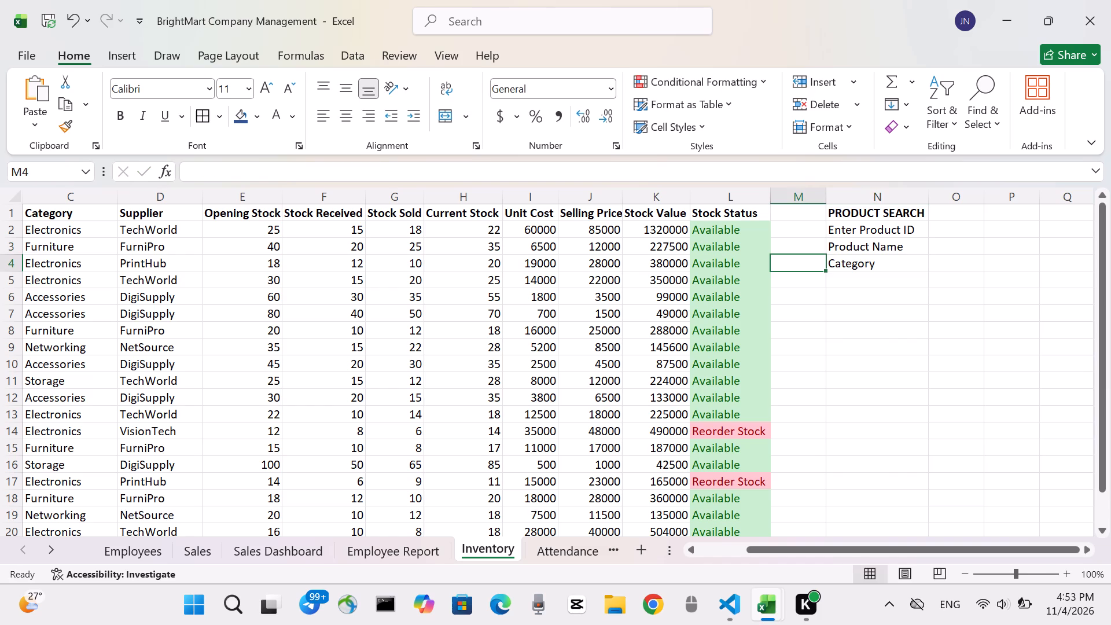
key("Right")
key("Down")
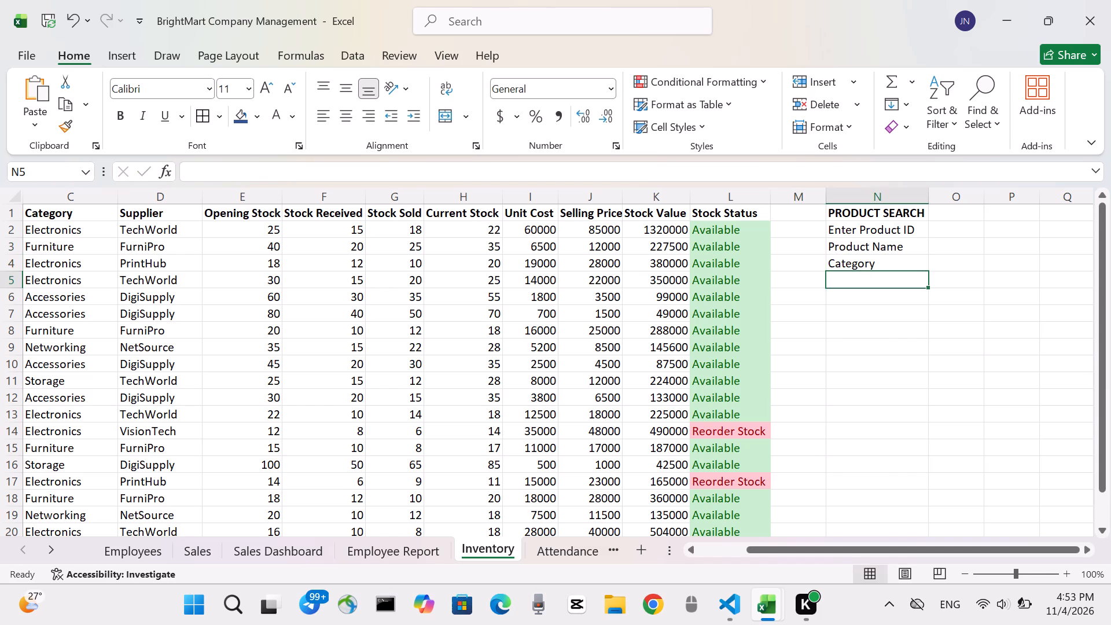
Add the labels Supplier in N5 and Current Stock in N6 of the product search block.
type("upplier")
key("Down")
key("Down")
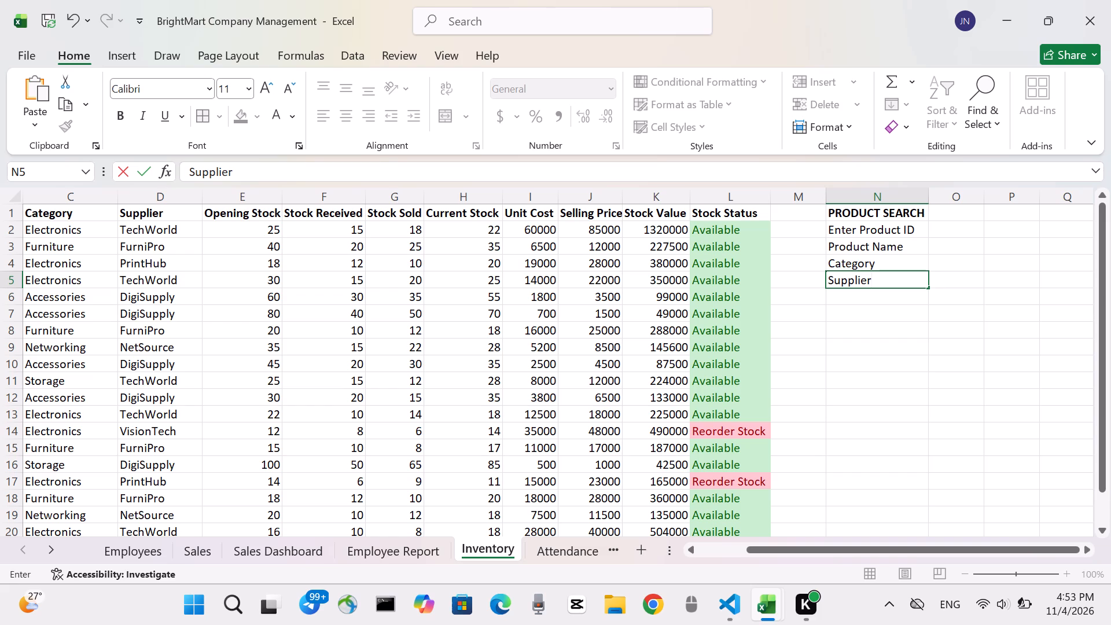
left_click(873, 302)
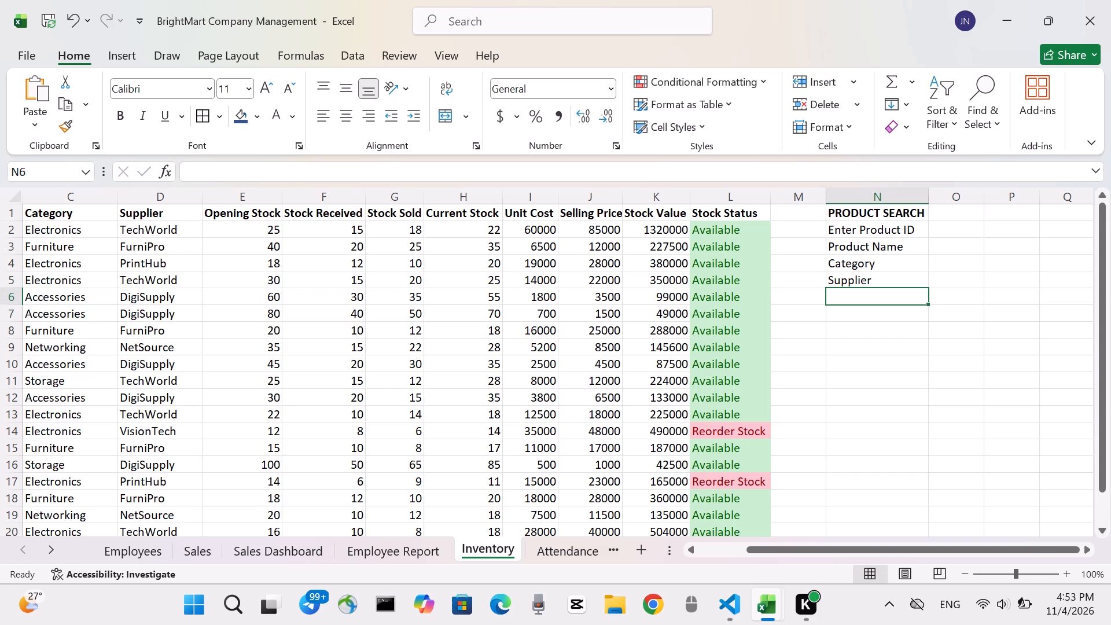
type("urrent")
key("space")
type("to")
type("ck")
key("Down")
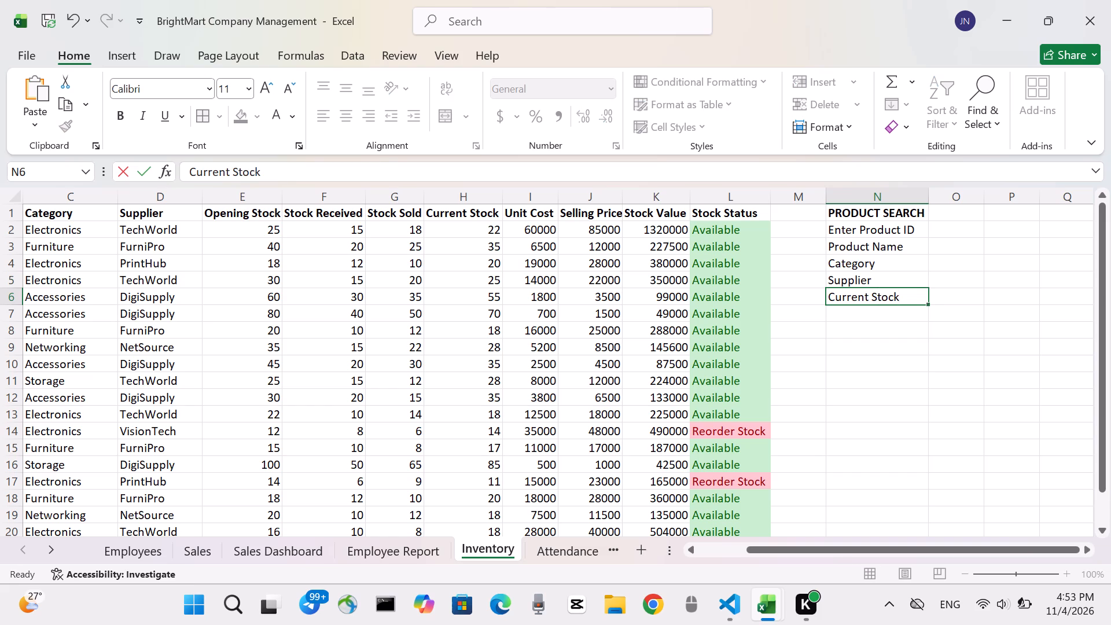
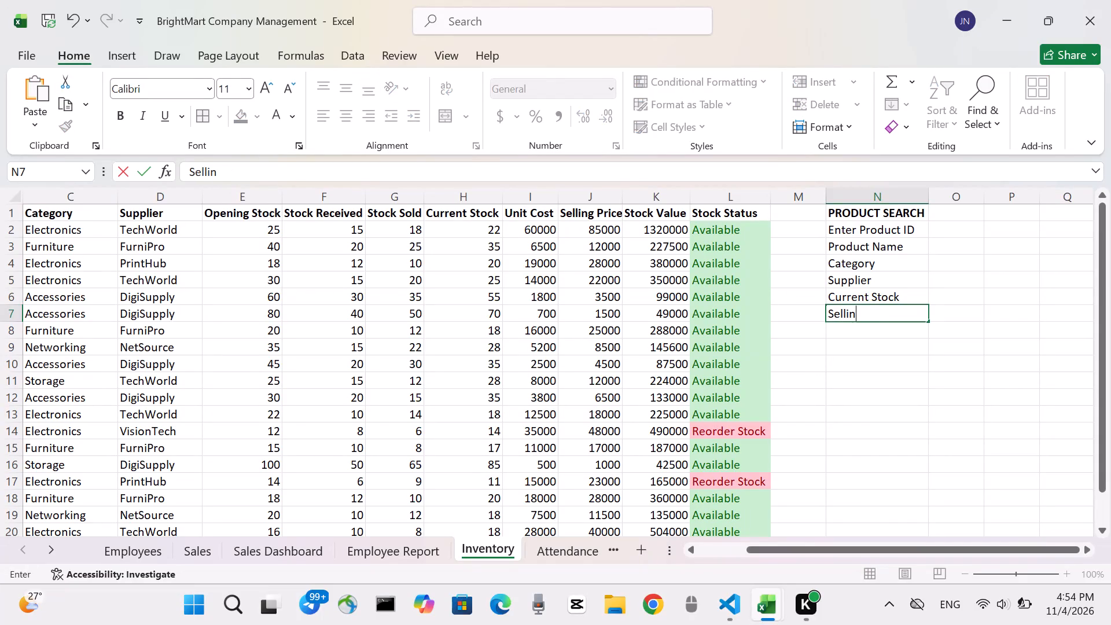
Complete the label Selling Price in N7 and add Stock Status in N8 of the product search block.
type("rice")
key("space")
key("Down")
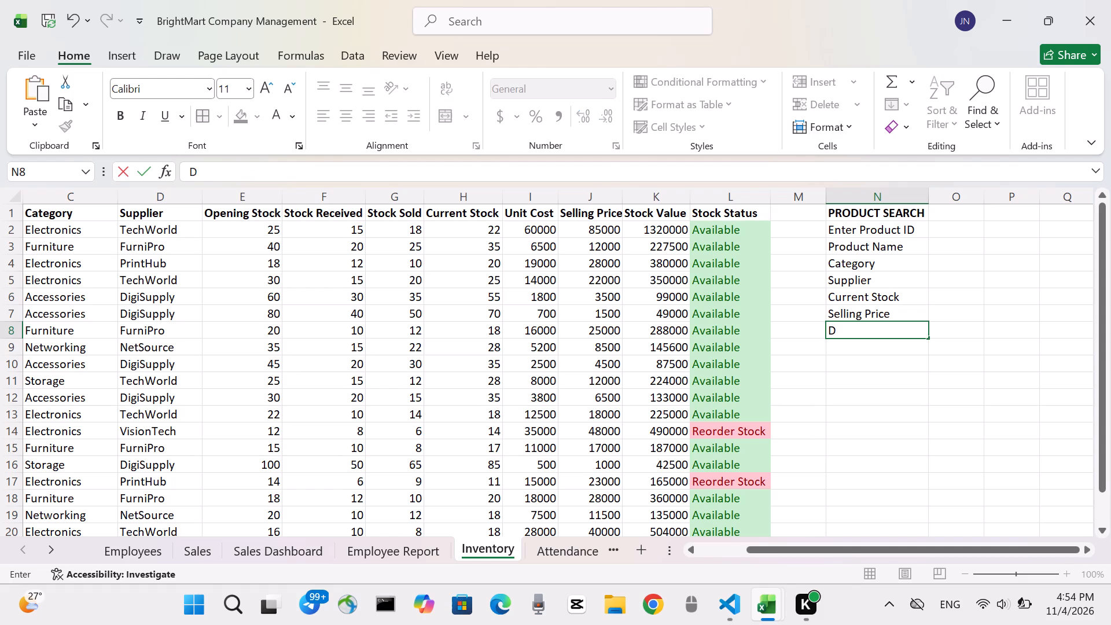
key("BackSpace")
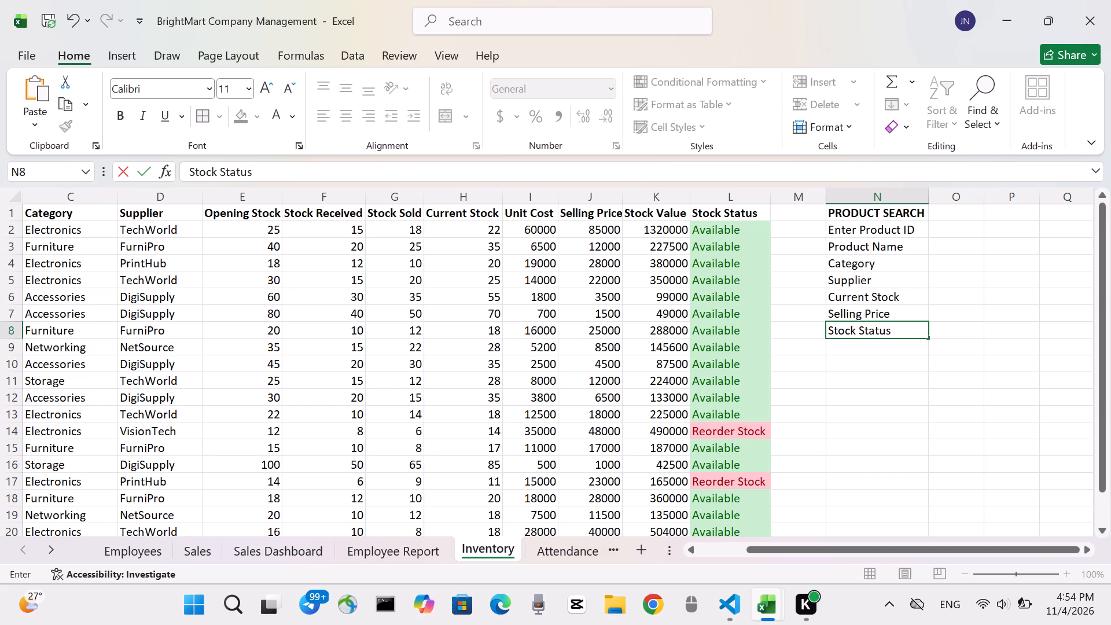
left_click(955, 226)
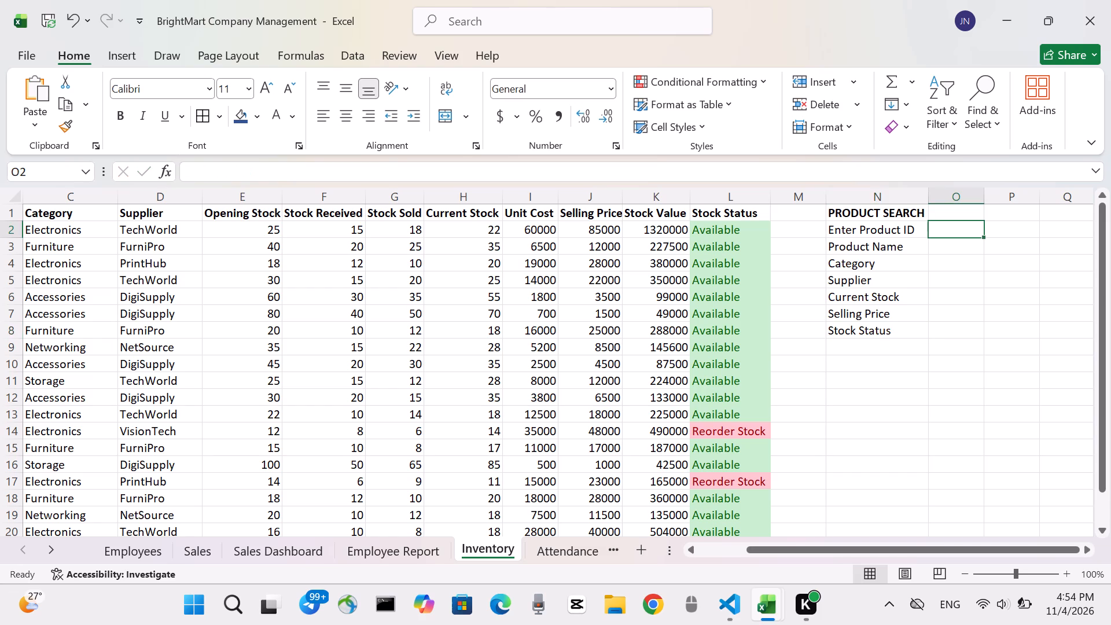
Enter an XLOOKUP formula in O3 that finds O2 in A2:A21 and returns B2:B21, with "Product Not Found" as the fallback text.
left_click(950, 251)
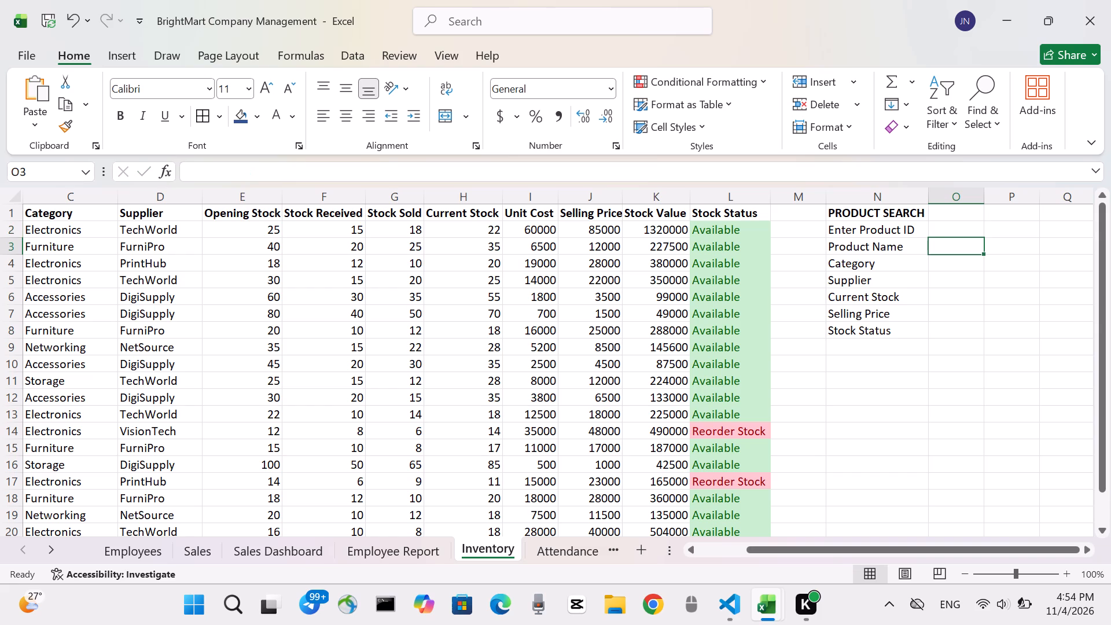
key("equal")
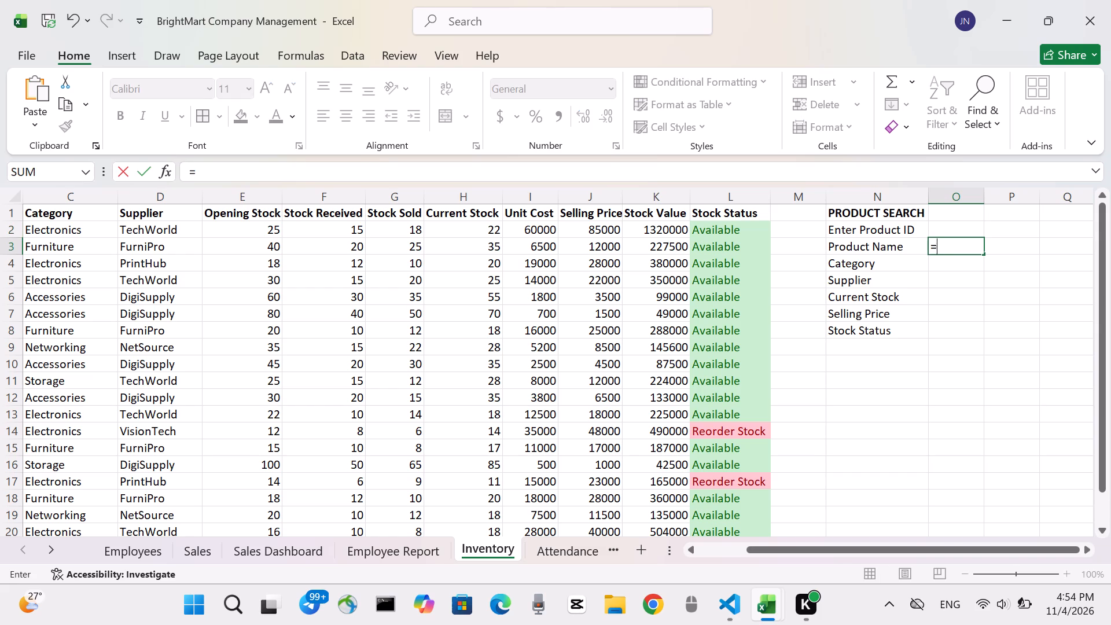
type("XLOO")
key("k")
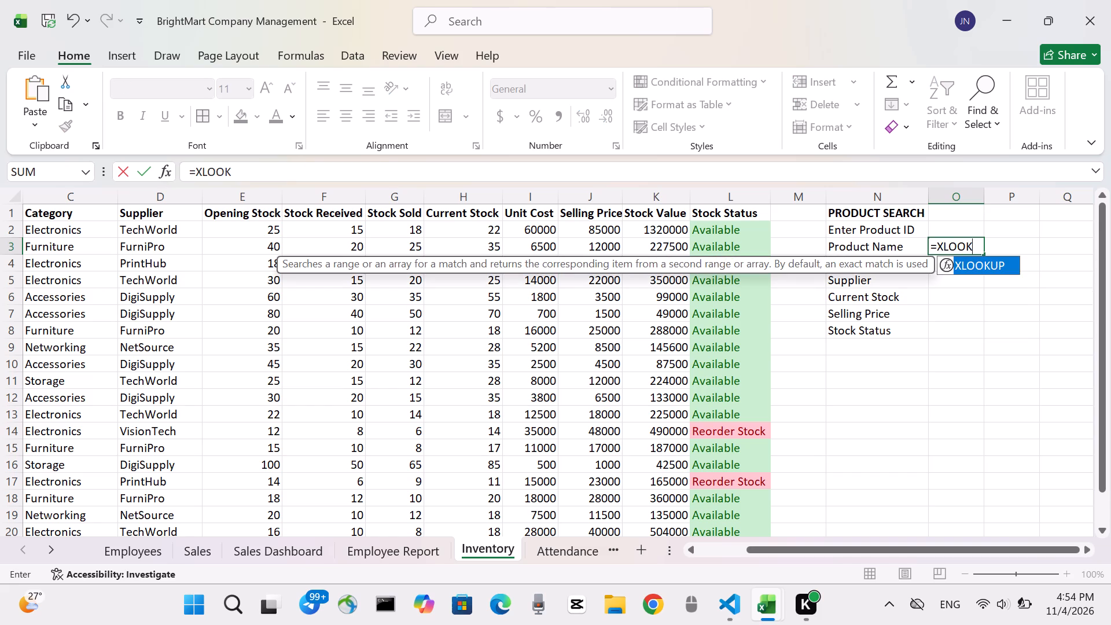
type("UP")
key("shift+parenleft")
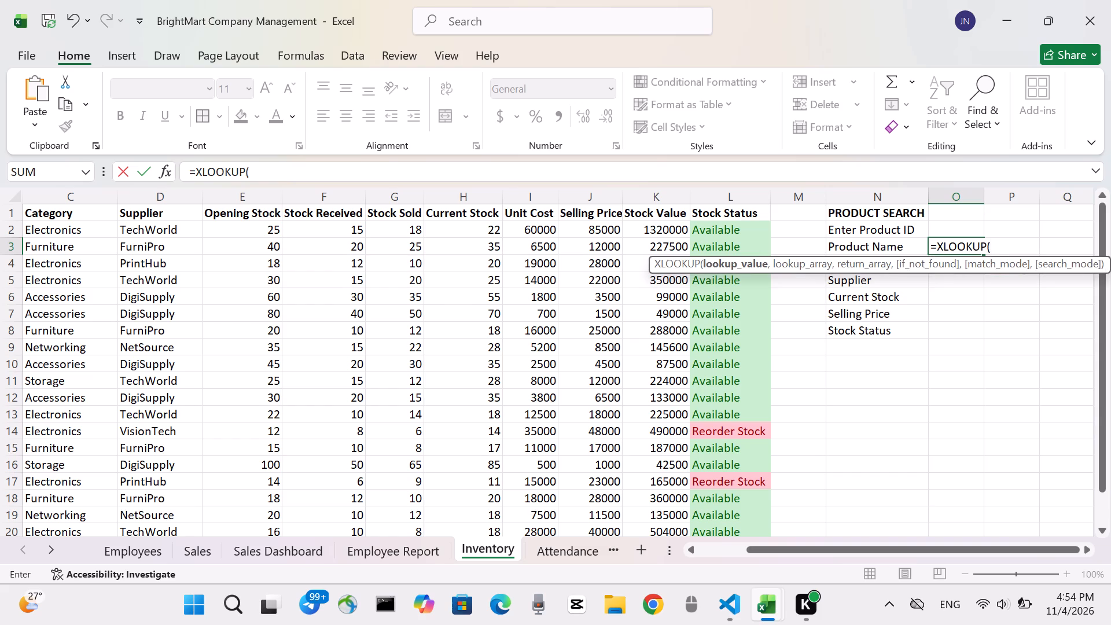
key("o")
key("2")
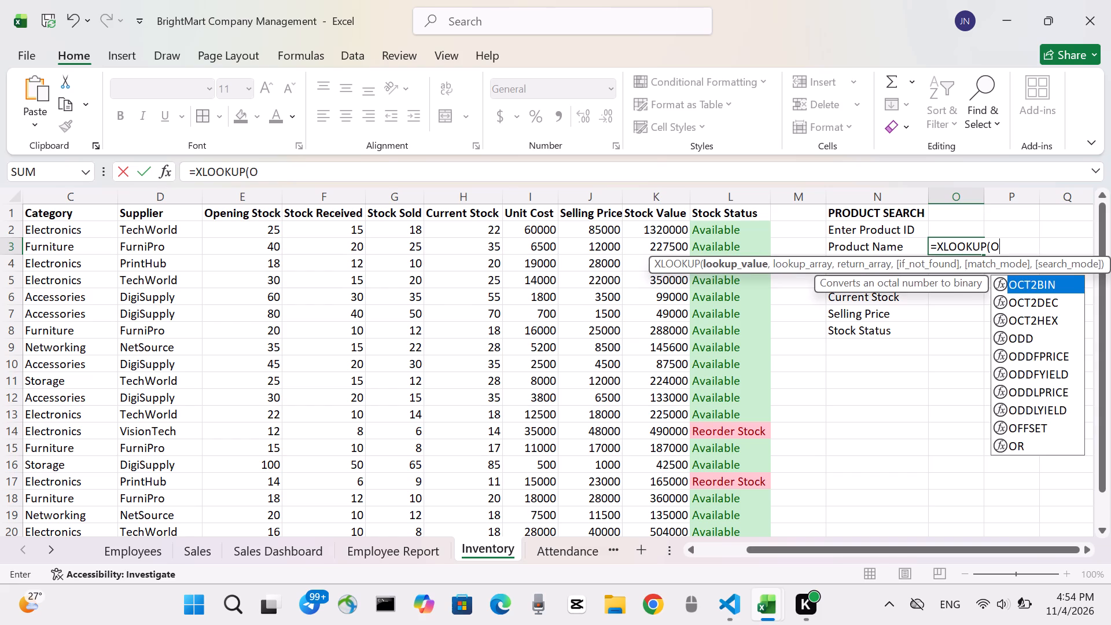
key("comma")
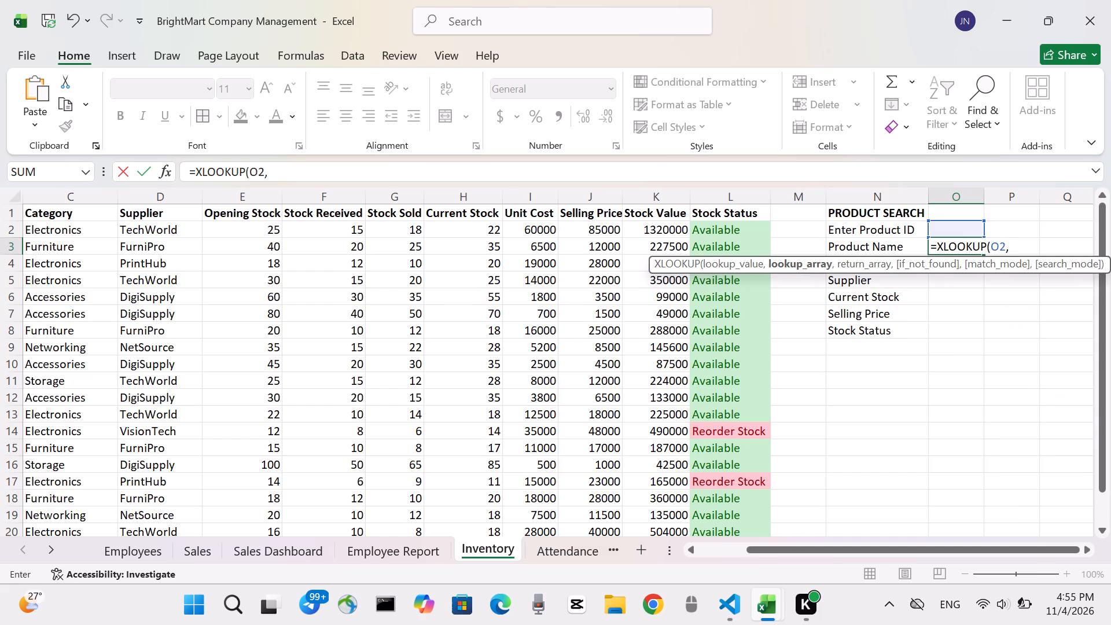
type("A2")
key("shift+colon")
type("A21")
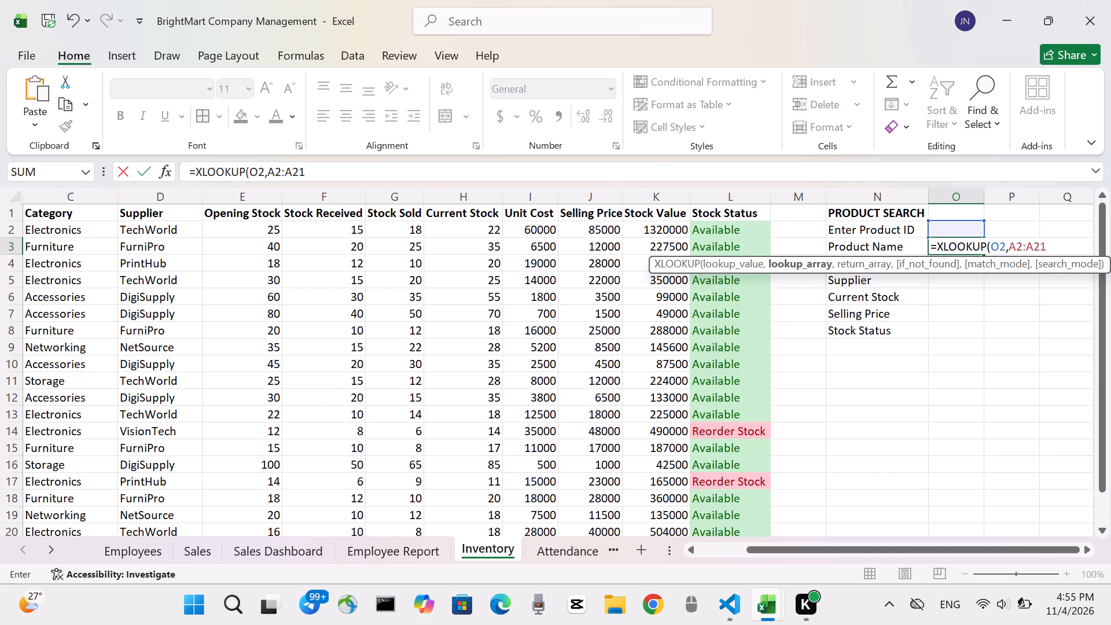
key("comma")
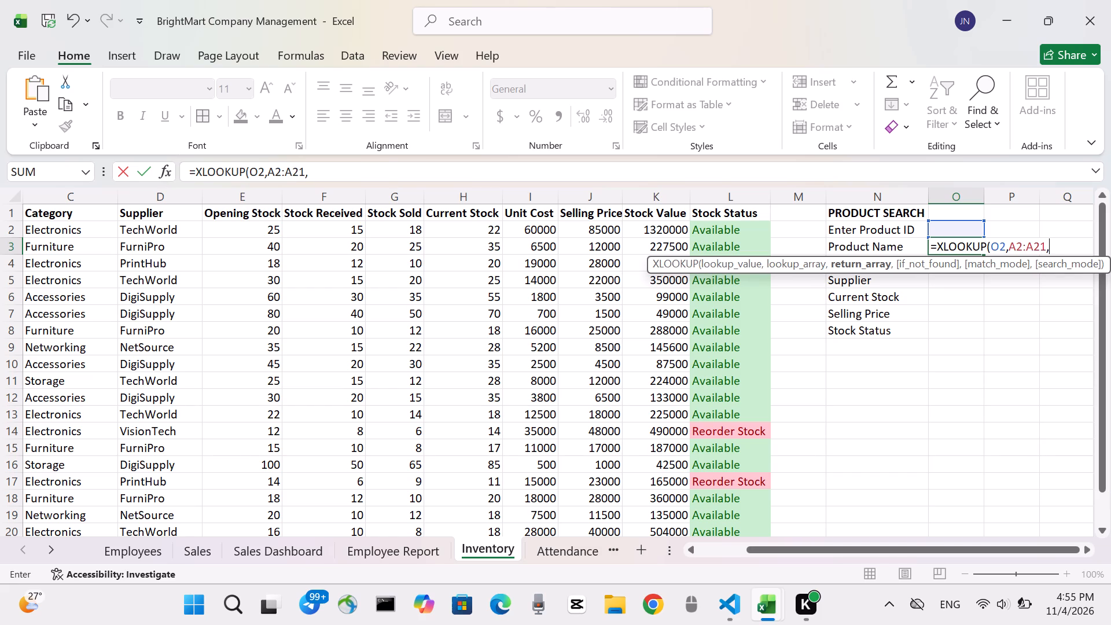
type("B2")
key("shift+colon")
key("b")
type("21")
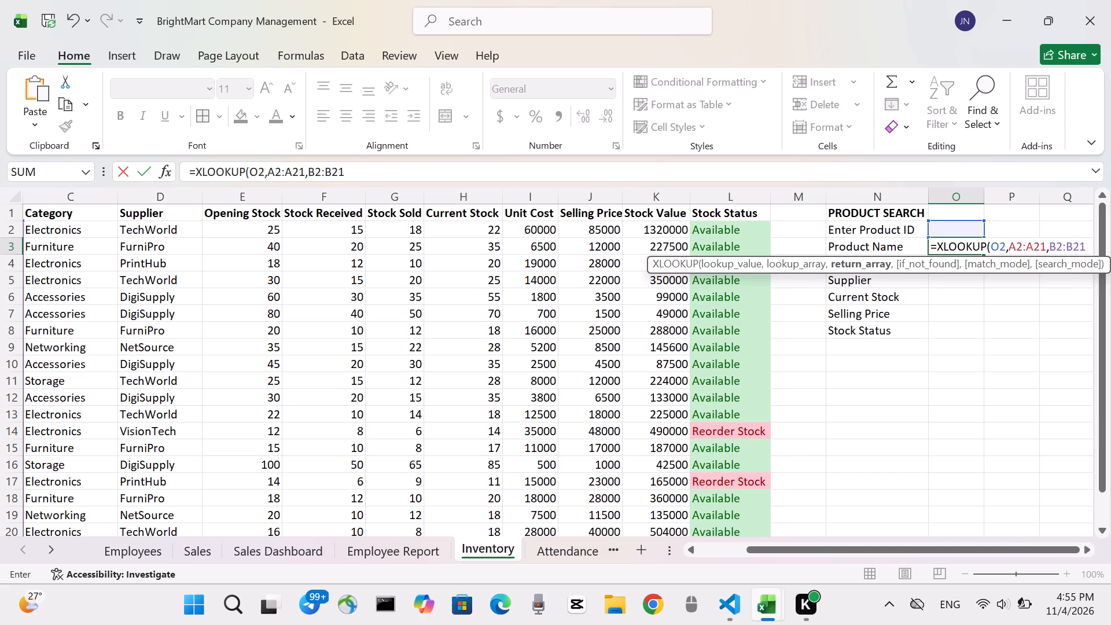
key("comma")
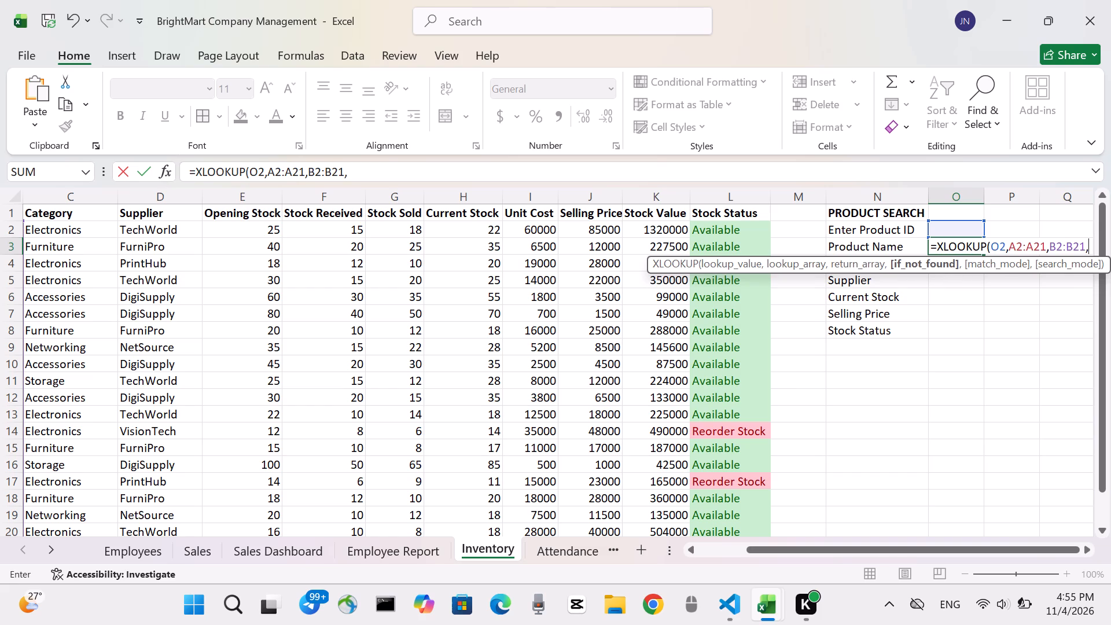
key("shift+quotedbl")
type("roduct")
key("space")
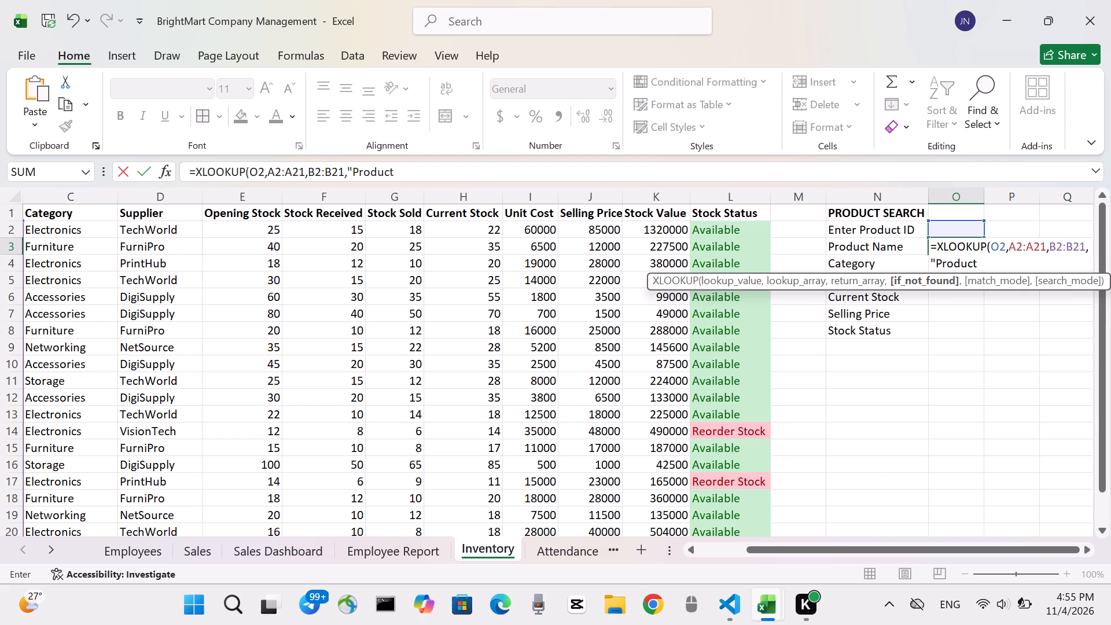
type("ound")
key("shift+quotedbl")
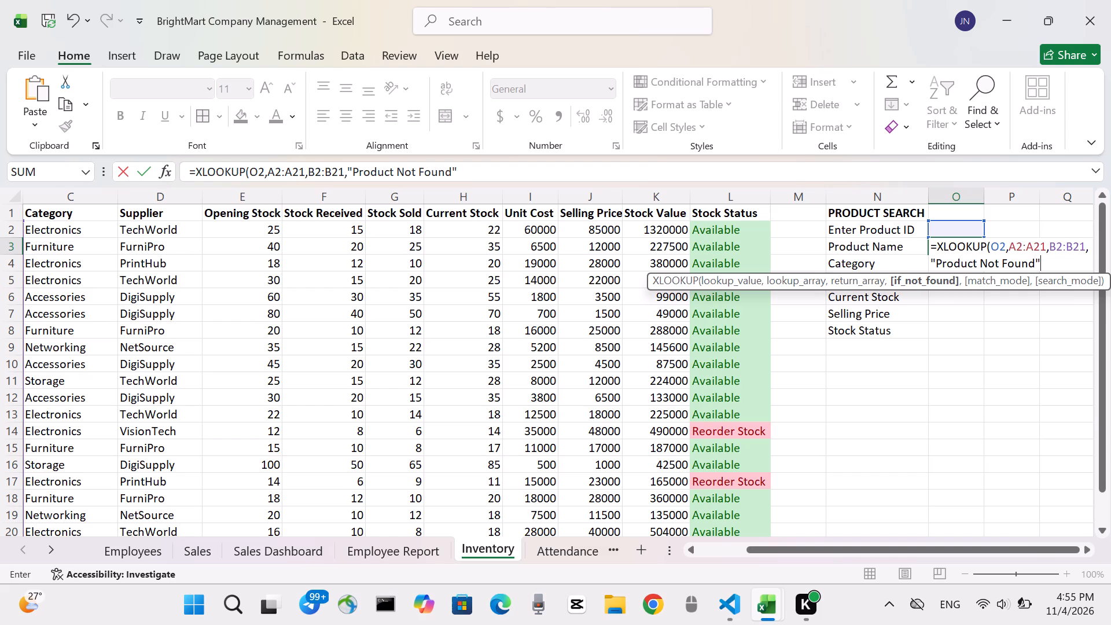
key("shift+parenright")
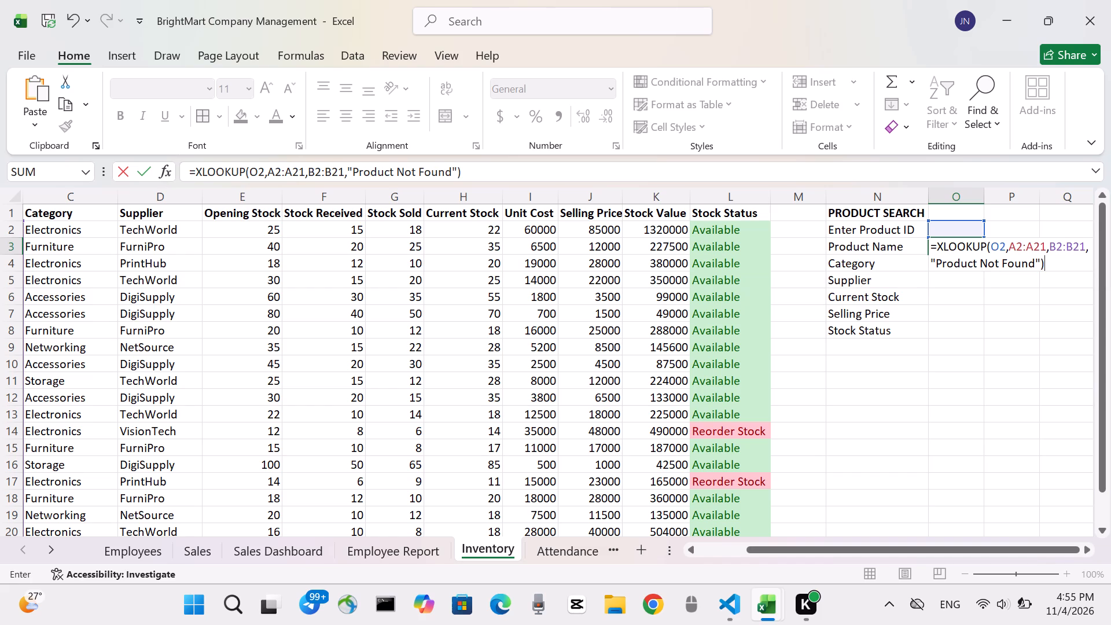
key("Return")
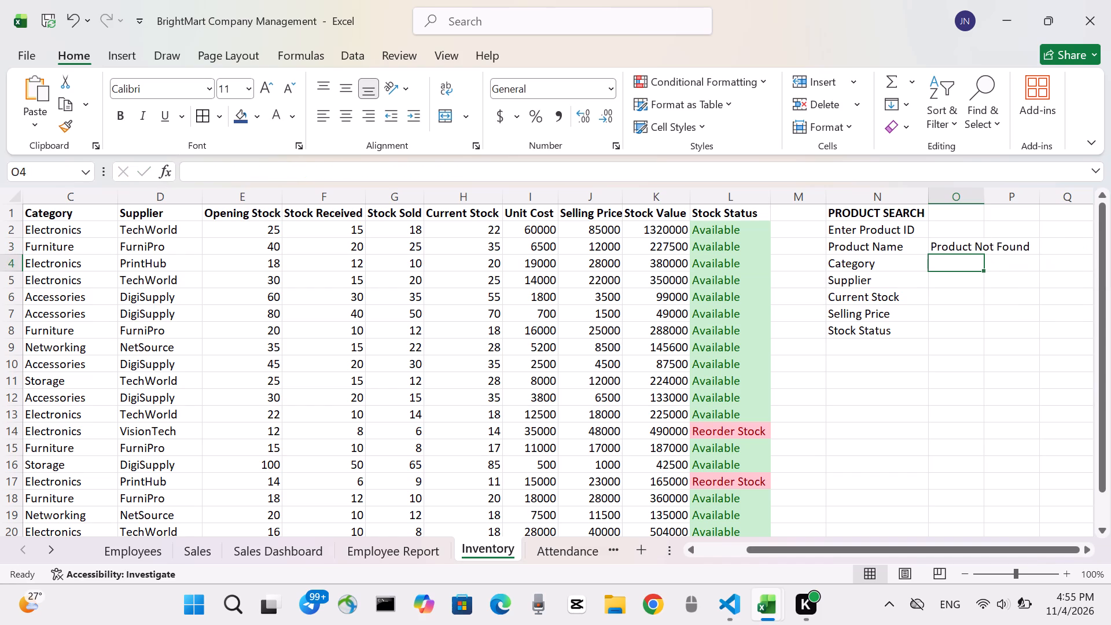
Widen column O so that the Product Name lookup result fits within it.
left_click_drag(986, 197, 1032, 200)
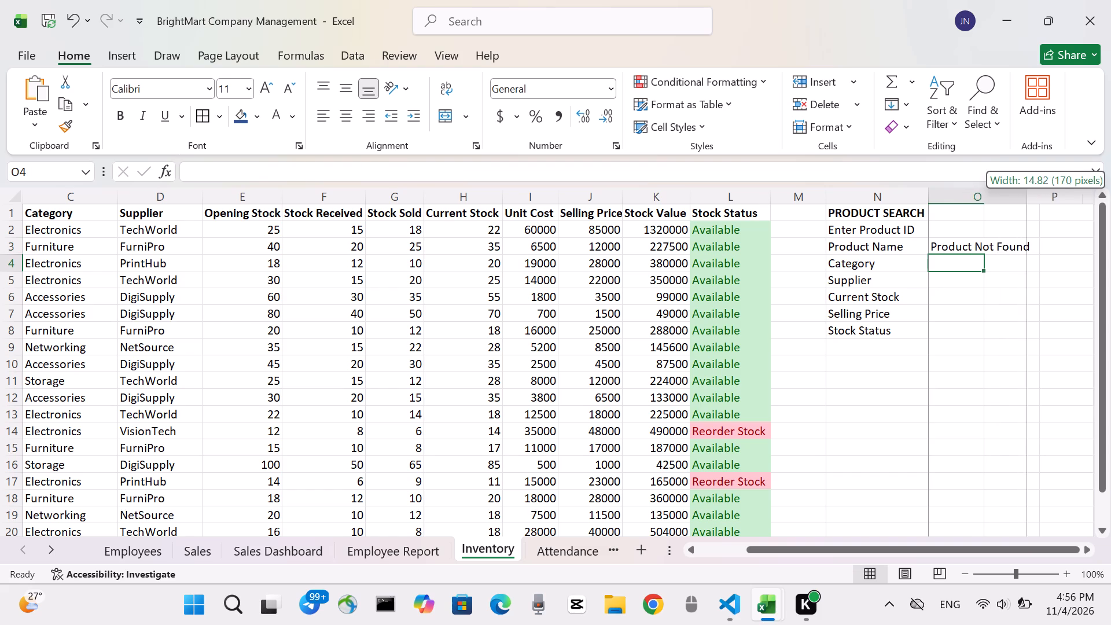
left_click_drag(1032, 200, 1041, 200)
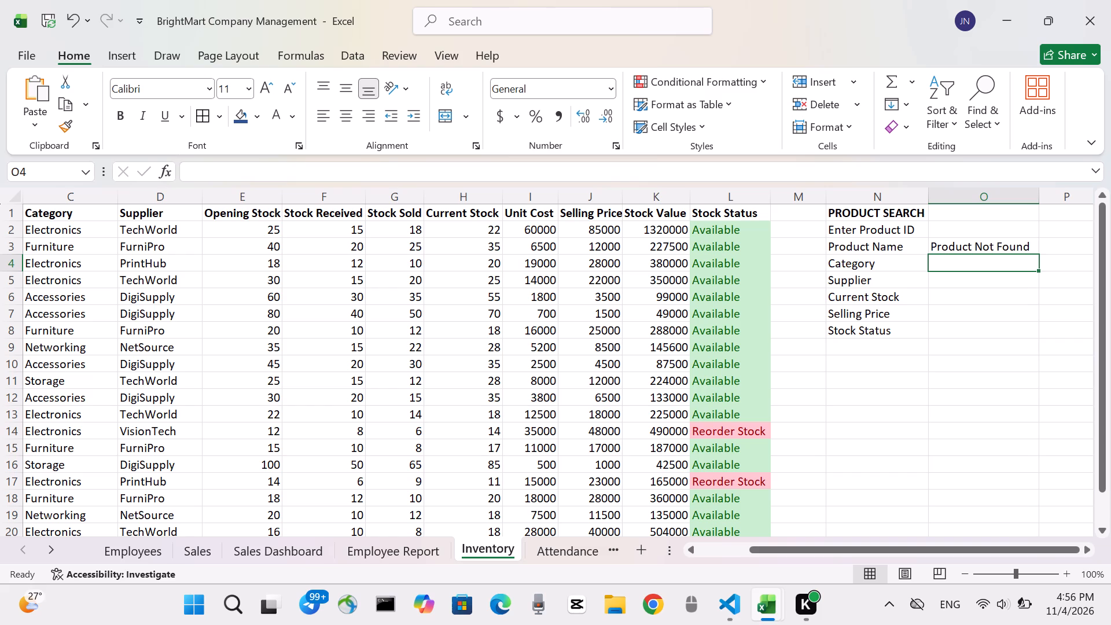
Enter an XLOOKUP formula in O4 that finds O2 in A2:A21 and returns C2:C21, with "Product Not Found" as the fallback text.
key("equal")
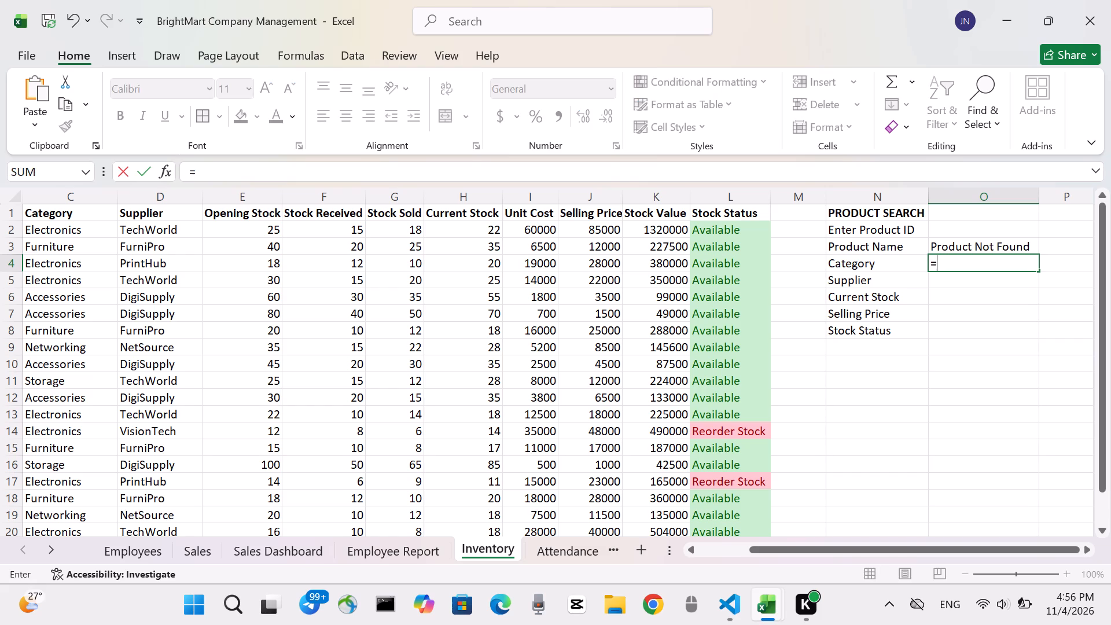
key("x")
type("XLOOK")
type("UP")
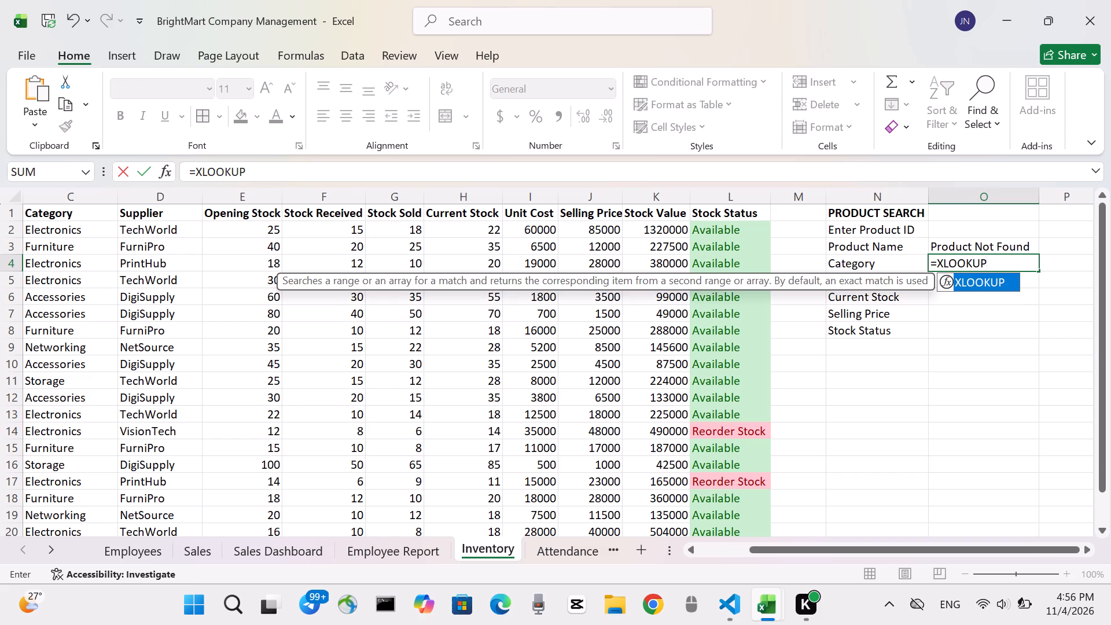
key("shift+parenleft")
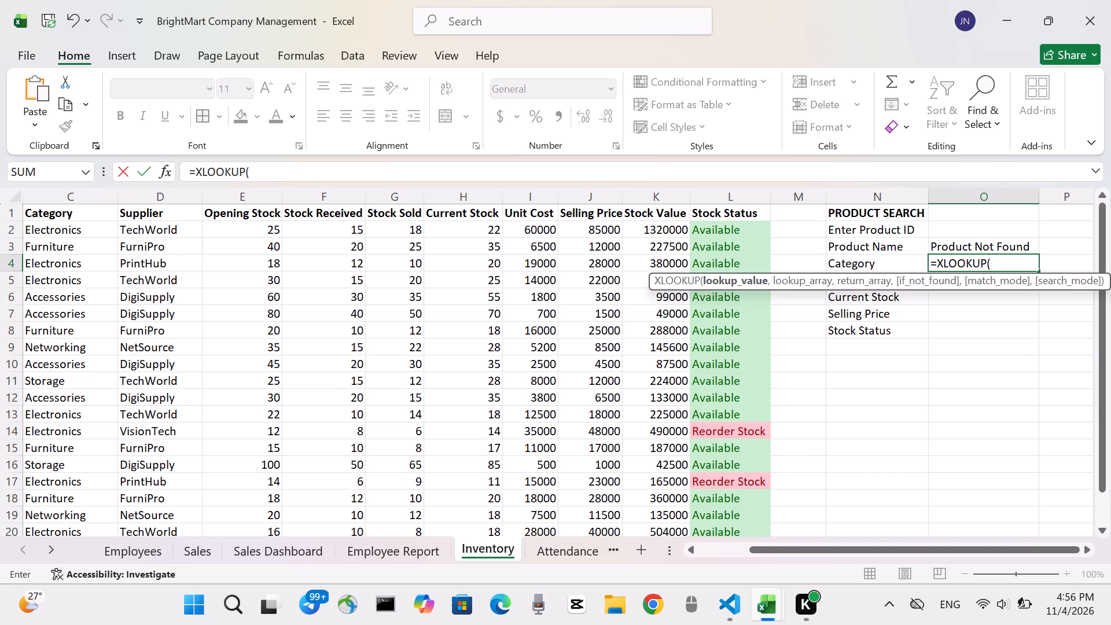
type("O2")
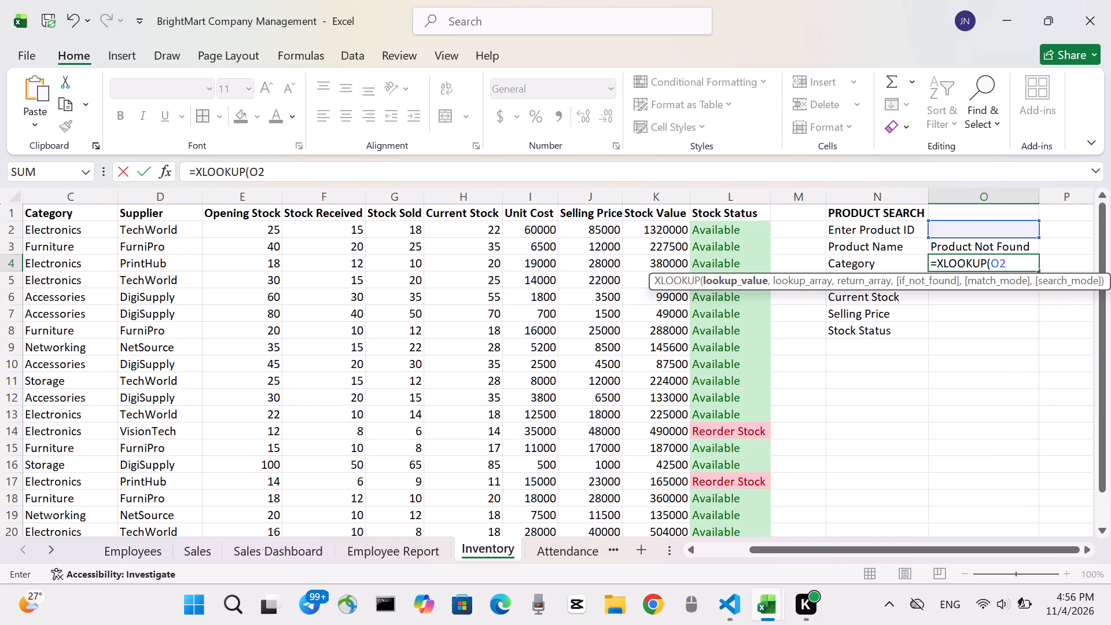
type(",A2")
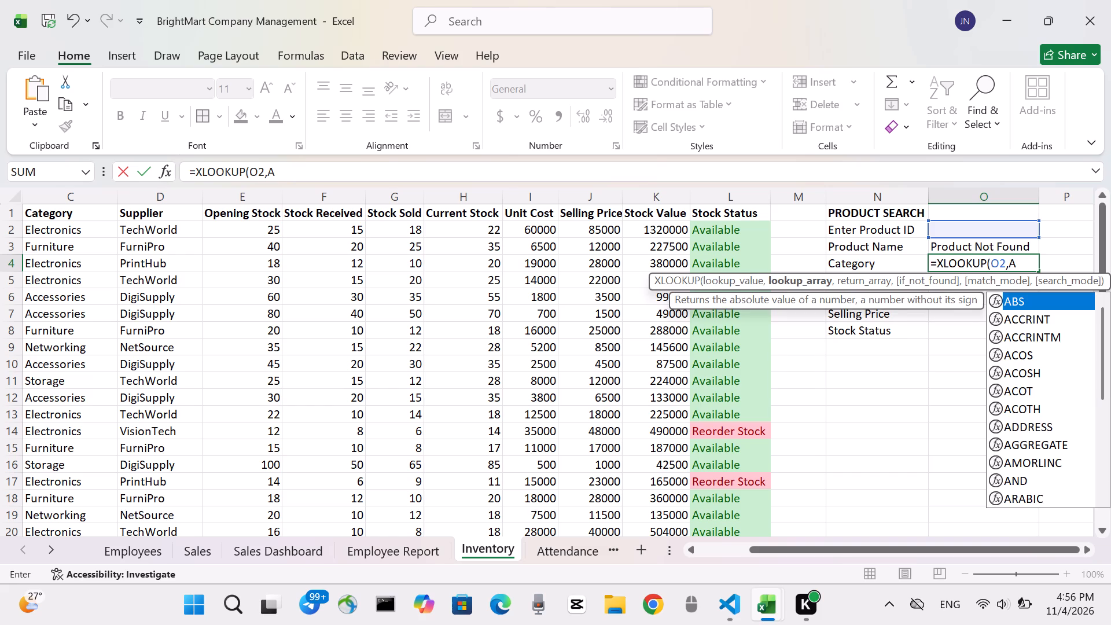
key("shift+colon")
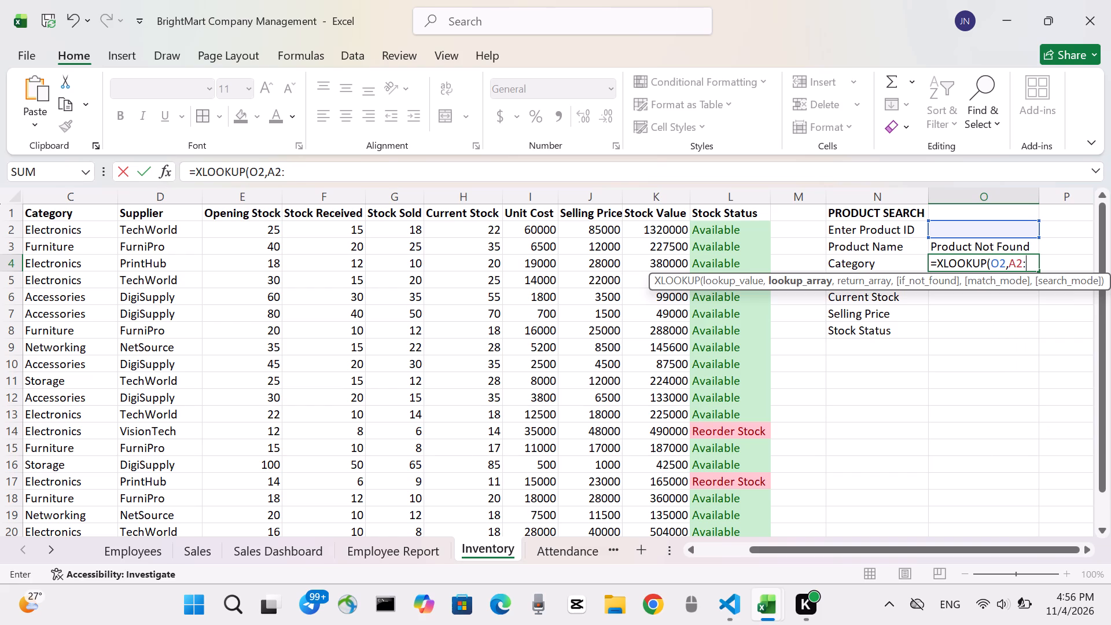
type("A21")
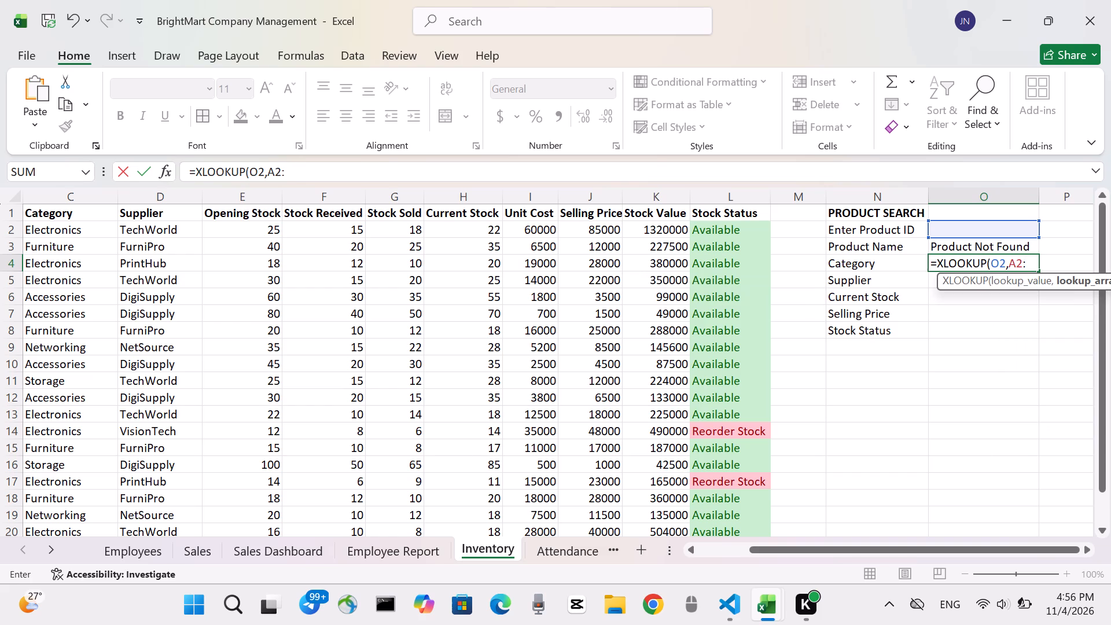
type(",C2")
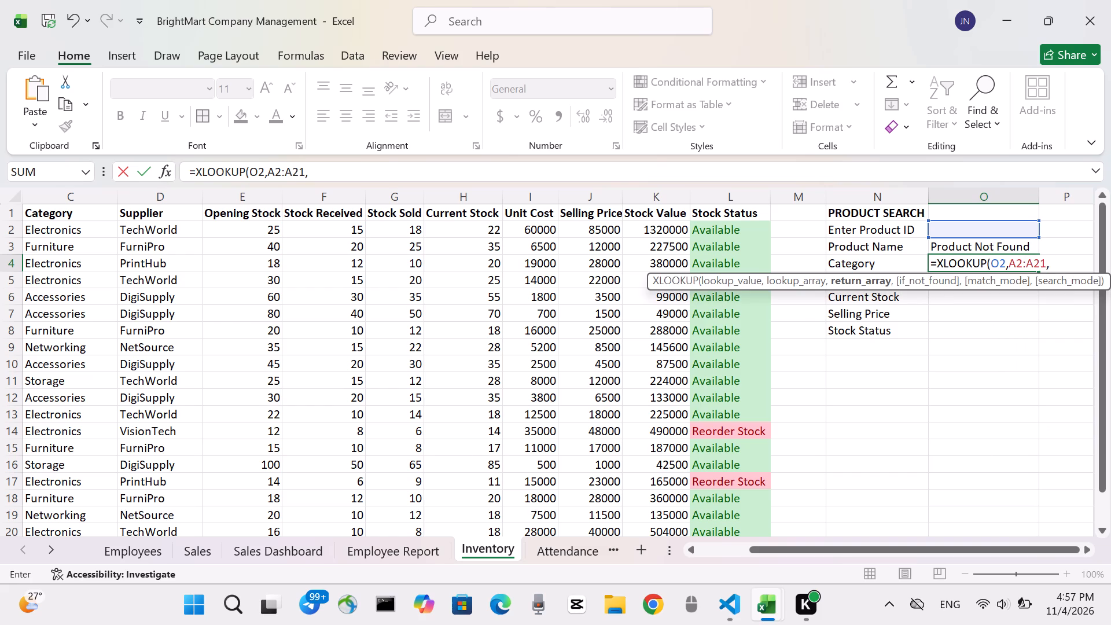
key("shift+colon")
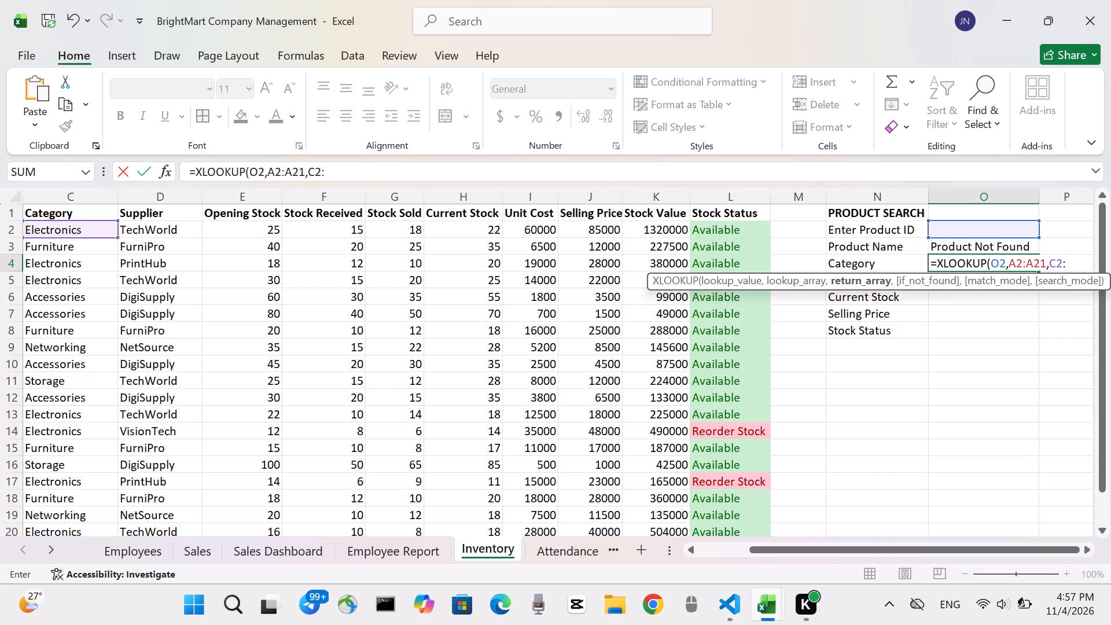
type("C21")
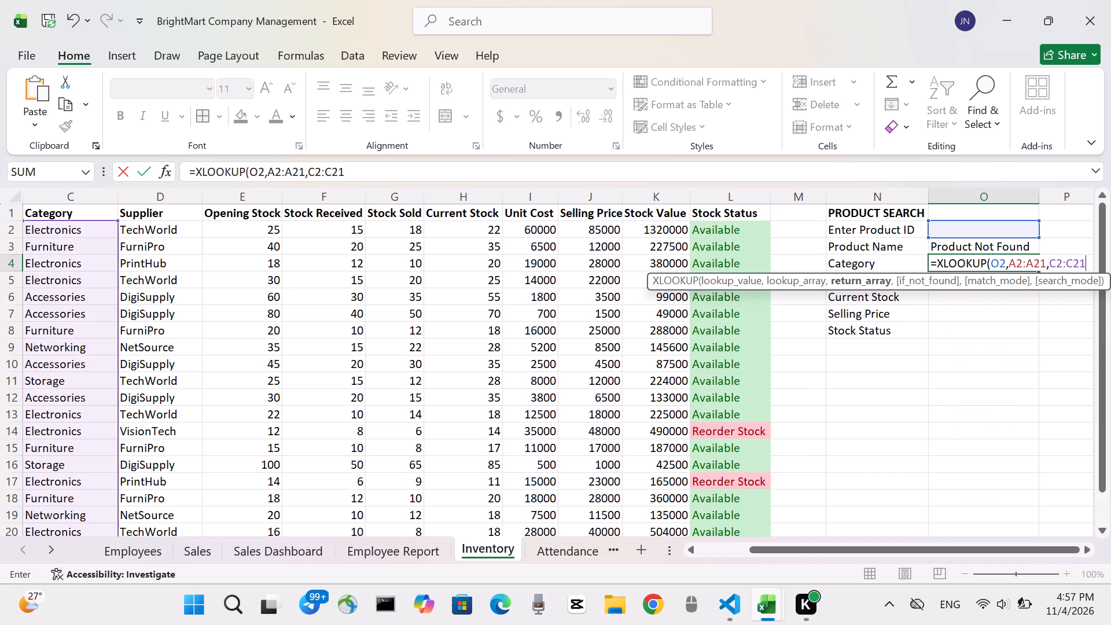
key("comma")
key("shift+quotedbl")
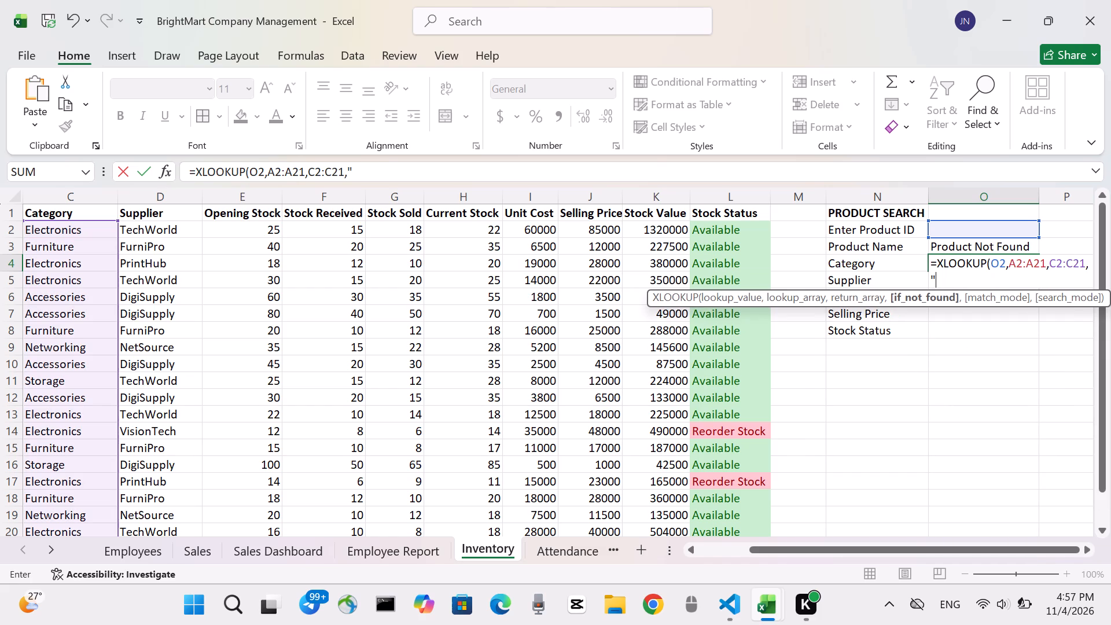
type("roduct")
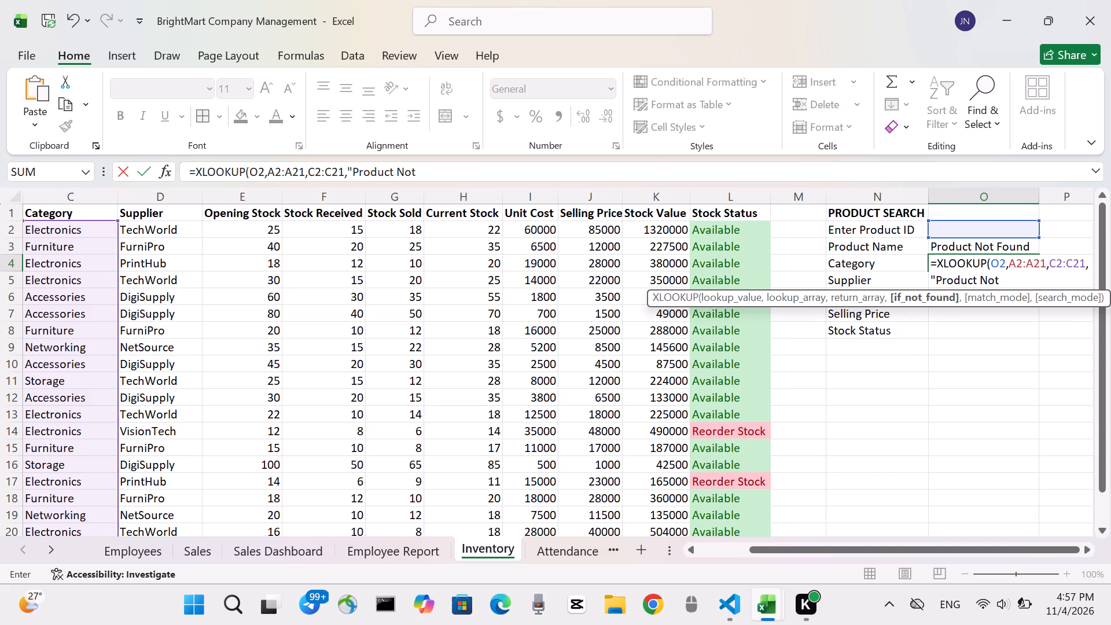
key("d")
key("shift+quotedbl")
key("shift+parenright")
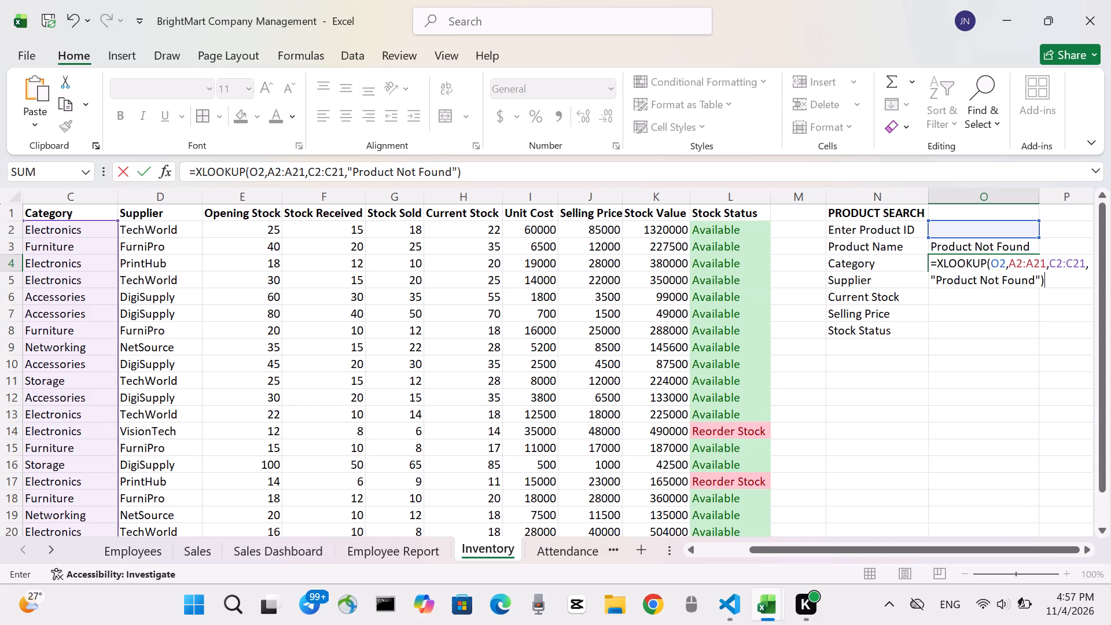
key("Return")
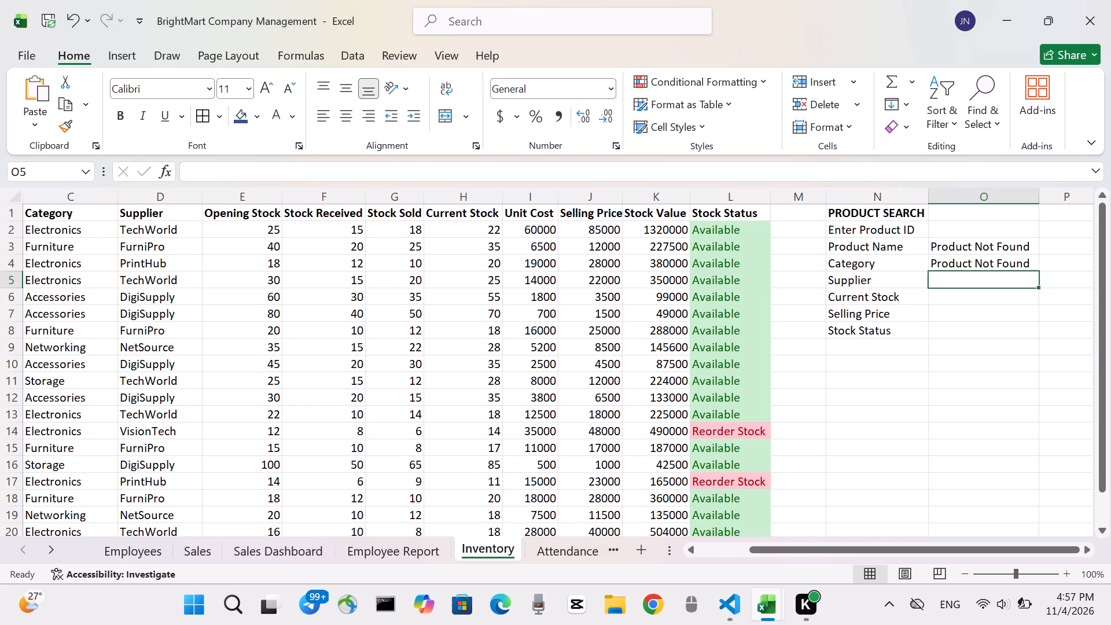
Enter an XLOOKUP formula in O5 that finds O2 in A2:A21 and returns D2:D21, with "Product Not Found" as the fallback text.
key("equal")
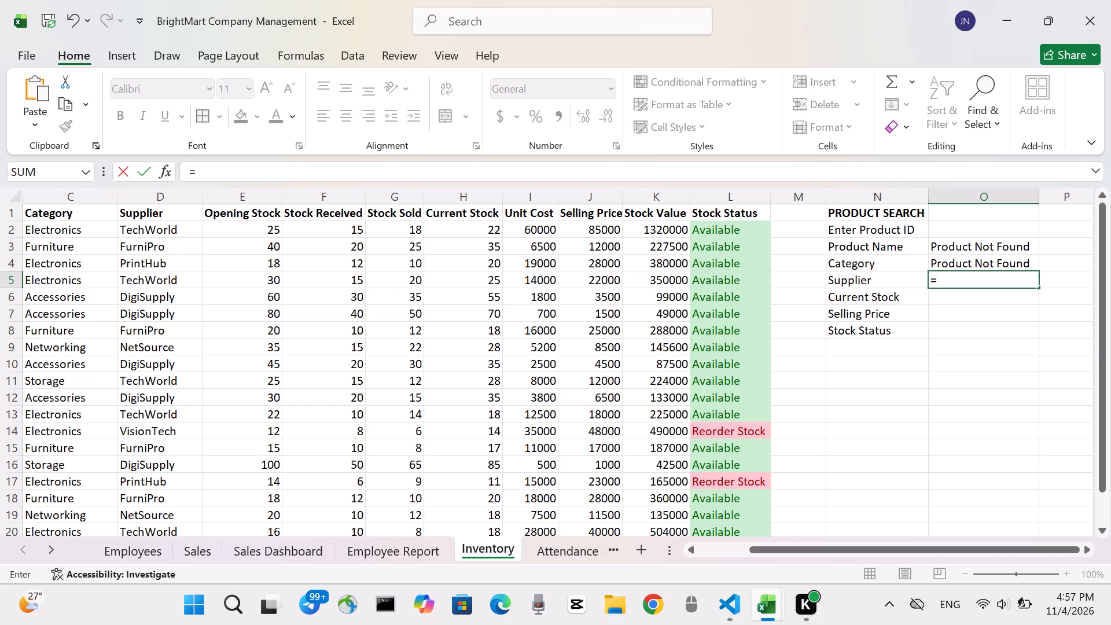
type("XLOOKUP")
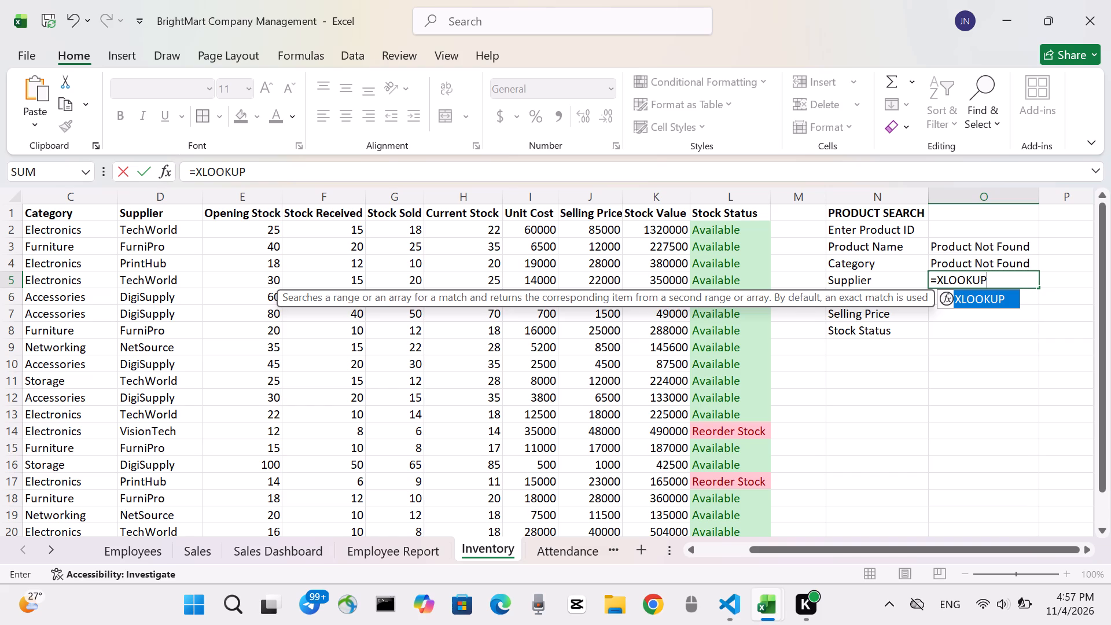
key("shift+parenleft")
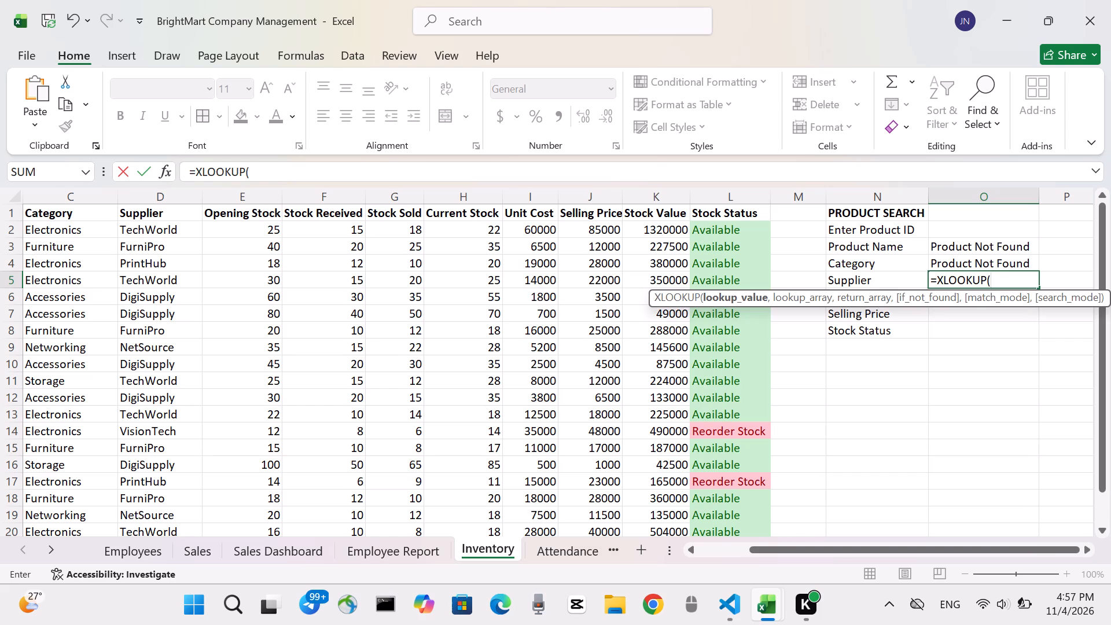
type("O2")
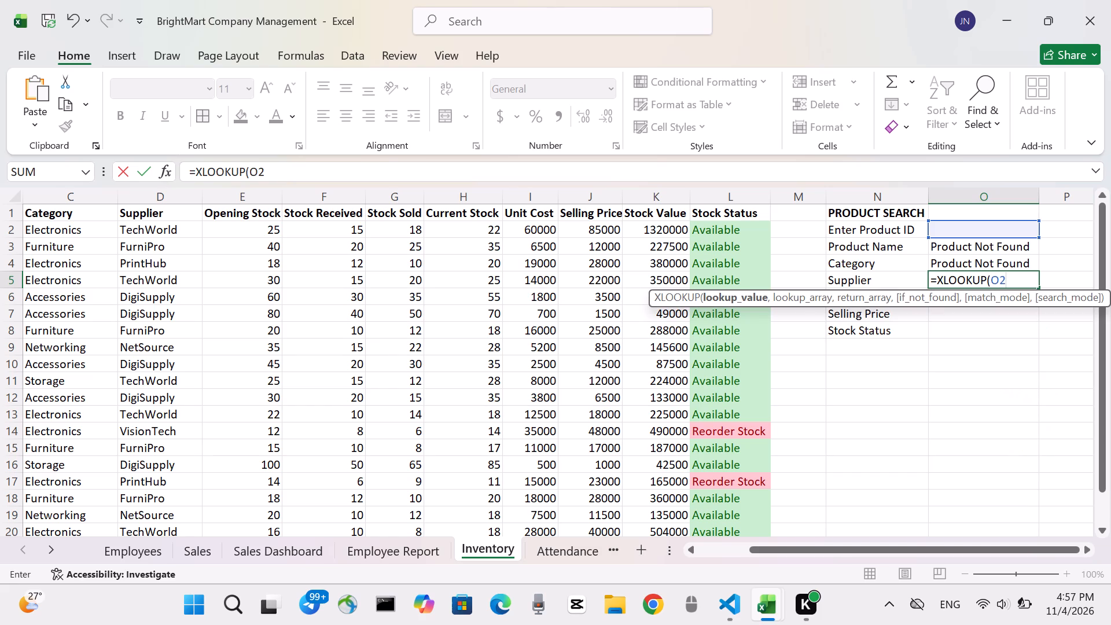
key("comma")
type("A2")
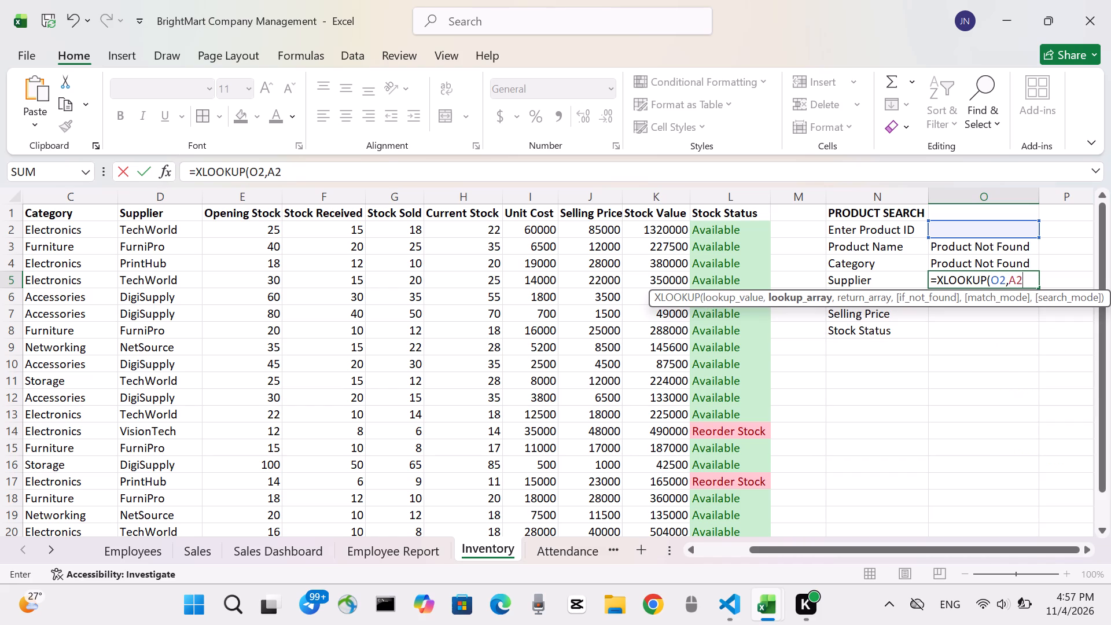
key("shift+colon")
type("A21")
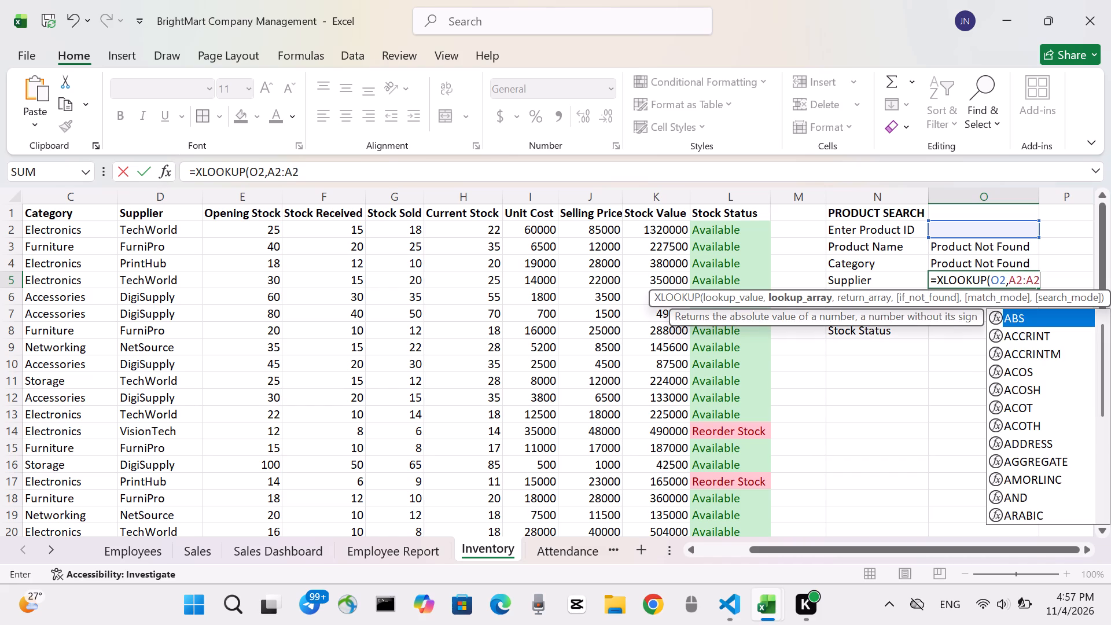
key("comma")
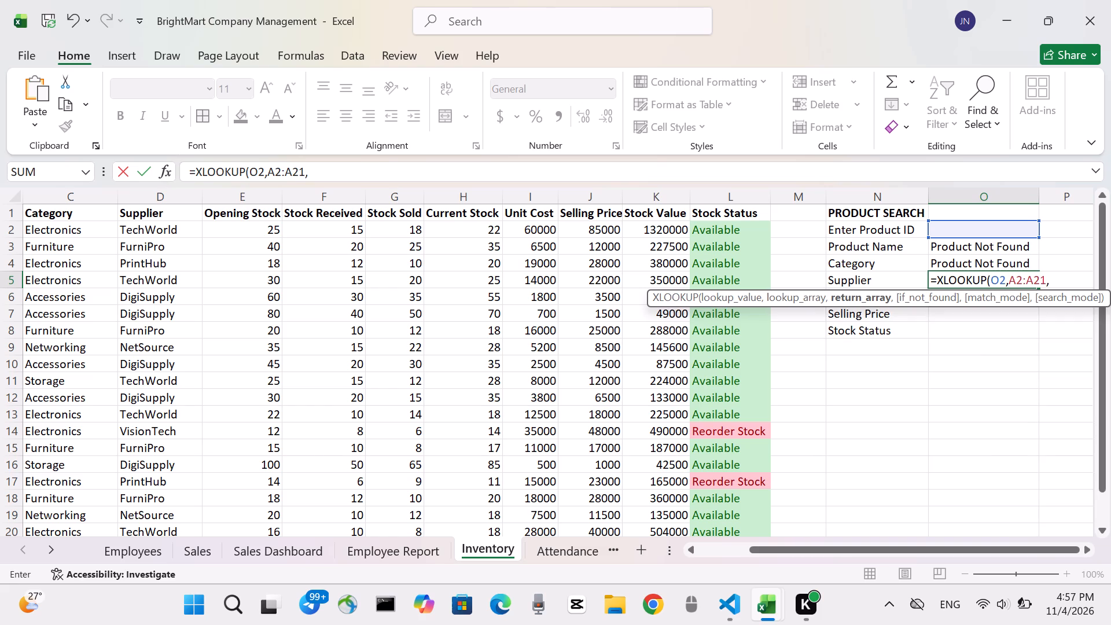
type("D2")
key("shift+colon")
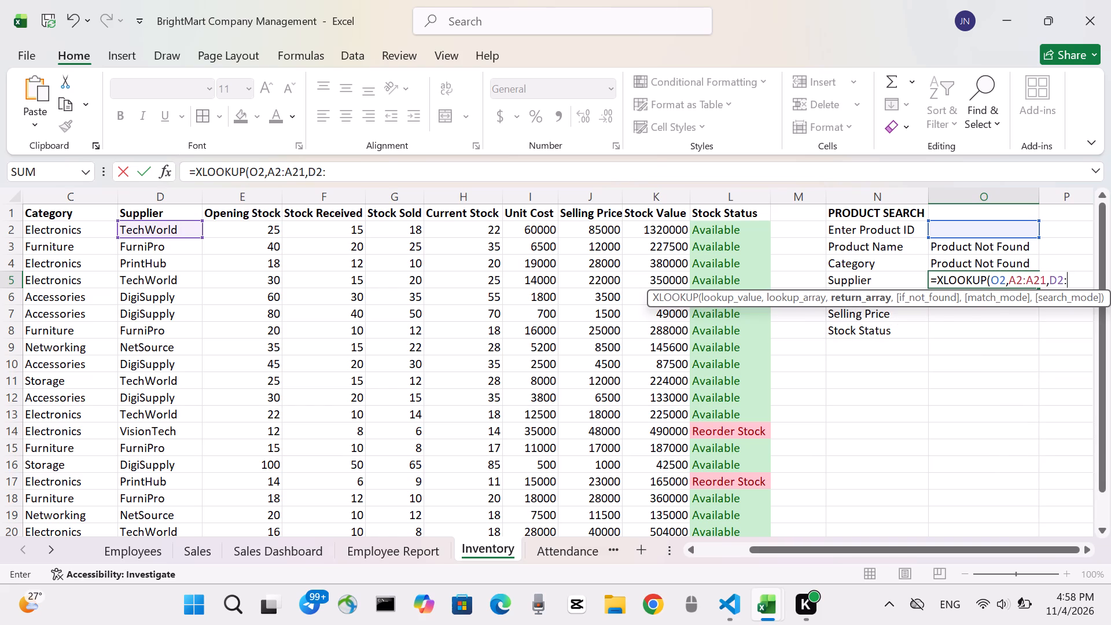
type("D31")
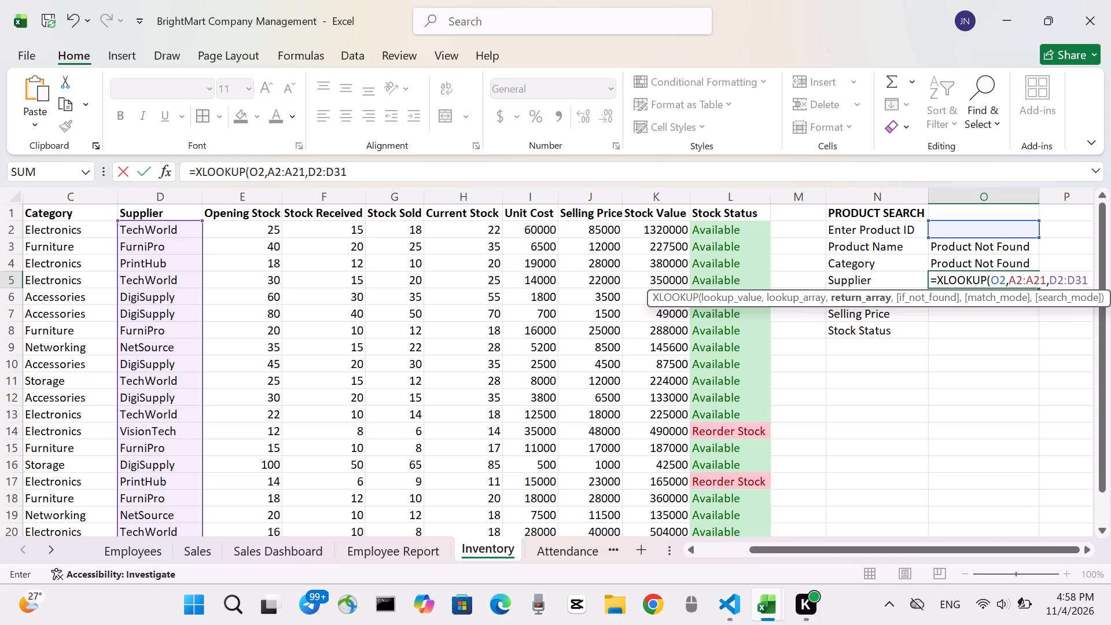
key("BackSpace")
key("BackSpace")
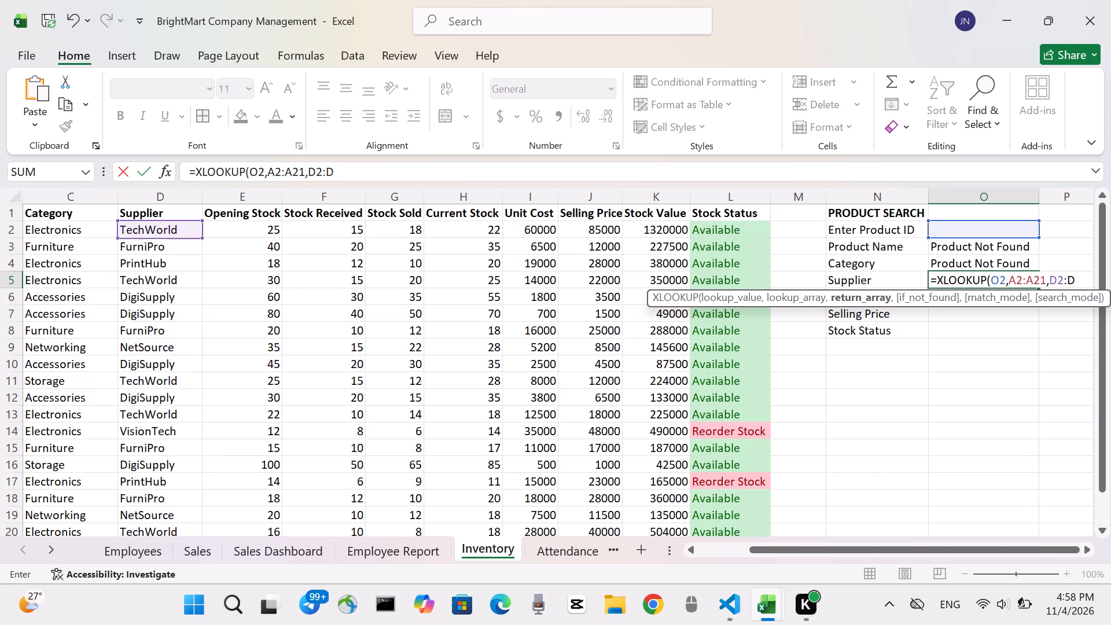
type("21")
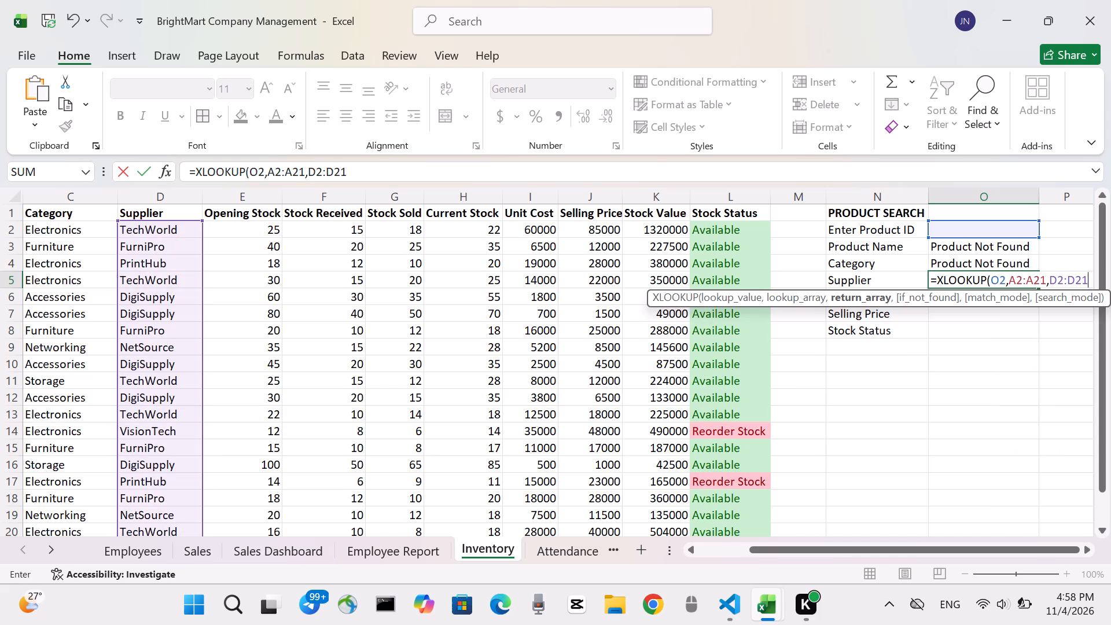
key("comma")
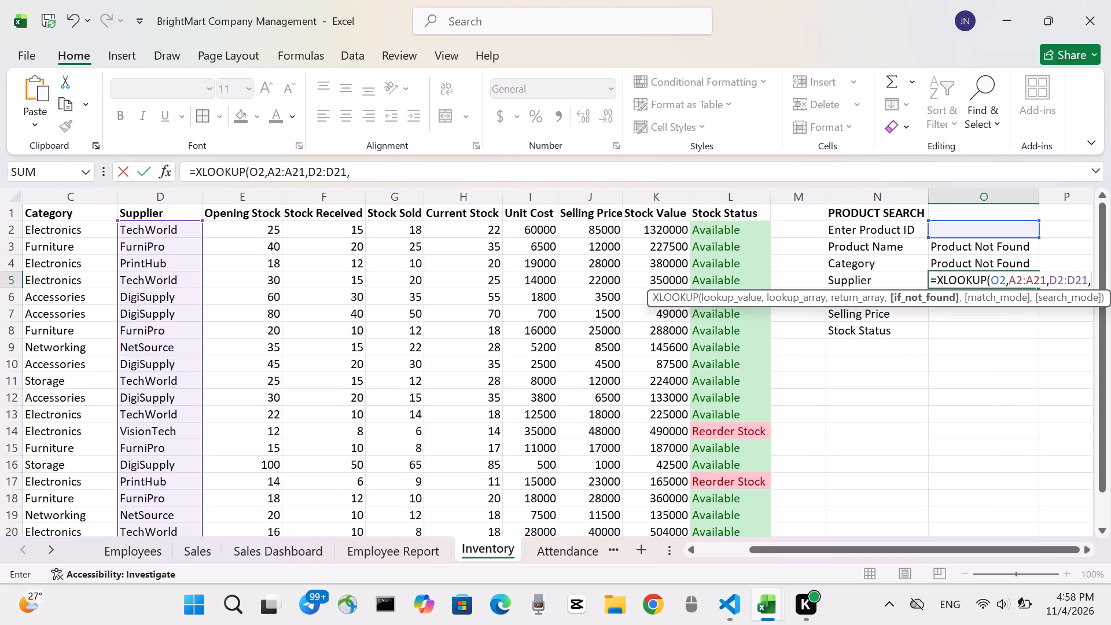
key("shift+quotedbl")
type("RO")
type("DUV")
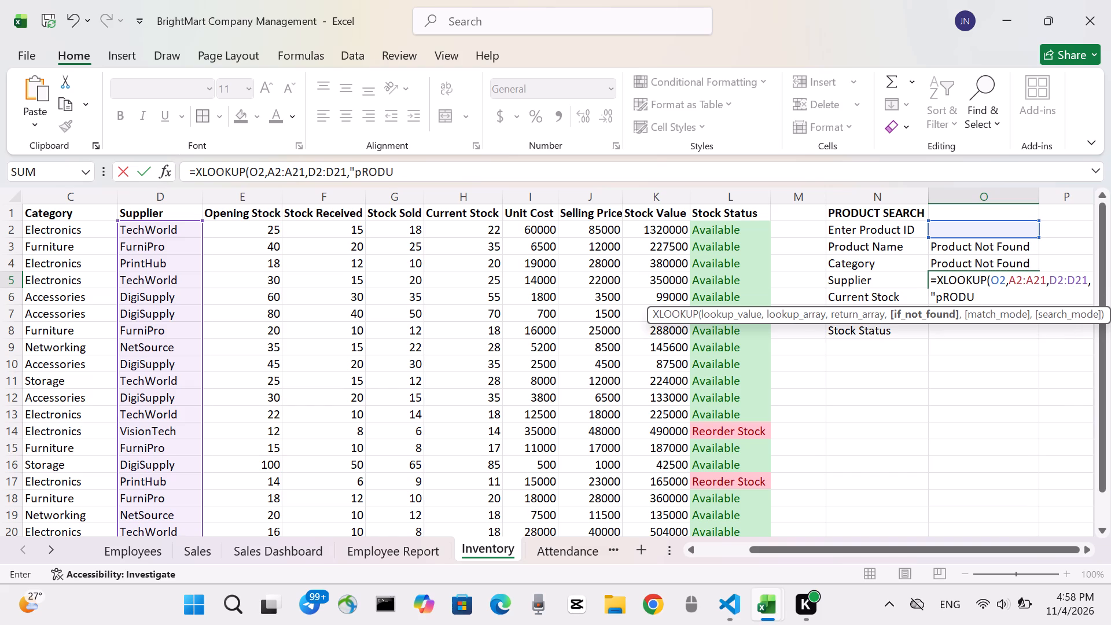
key("BackSpace")
type("CT")
key("BackSpace")
key("BackSpace")
key("BackSpace")
key("BackSpace")
key("BackSpace")
key("BackSpace")
key("BackSpace")
key("p")
type("roduct")
key("space")
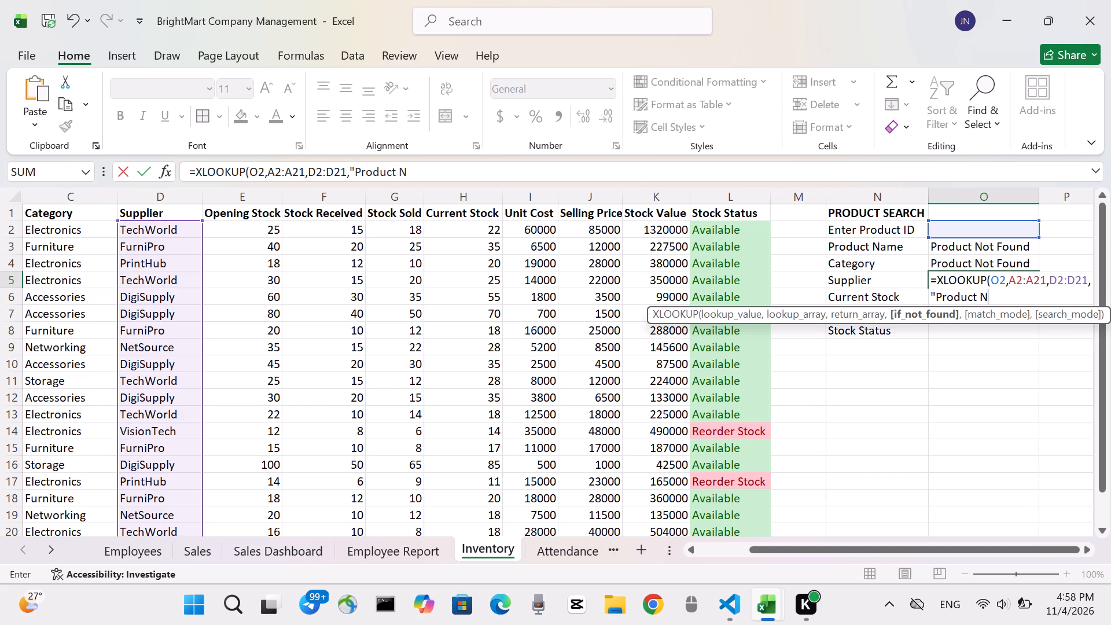
type("ot")
key("space")
type("ounf")
Finish the Supplier XLOOKUP formula in O5 by completing its fallback text as "Product Not Found".
key("BackSpace")
key("d")
key("shift+quotedbl")
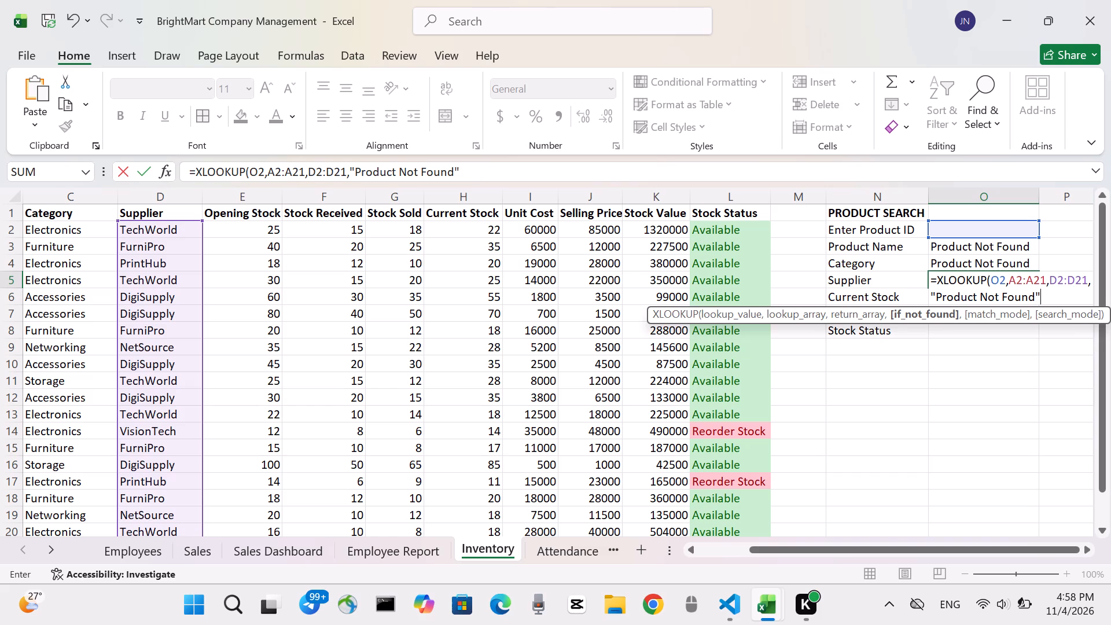
key("shift+parenright")
key("Return")
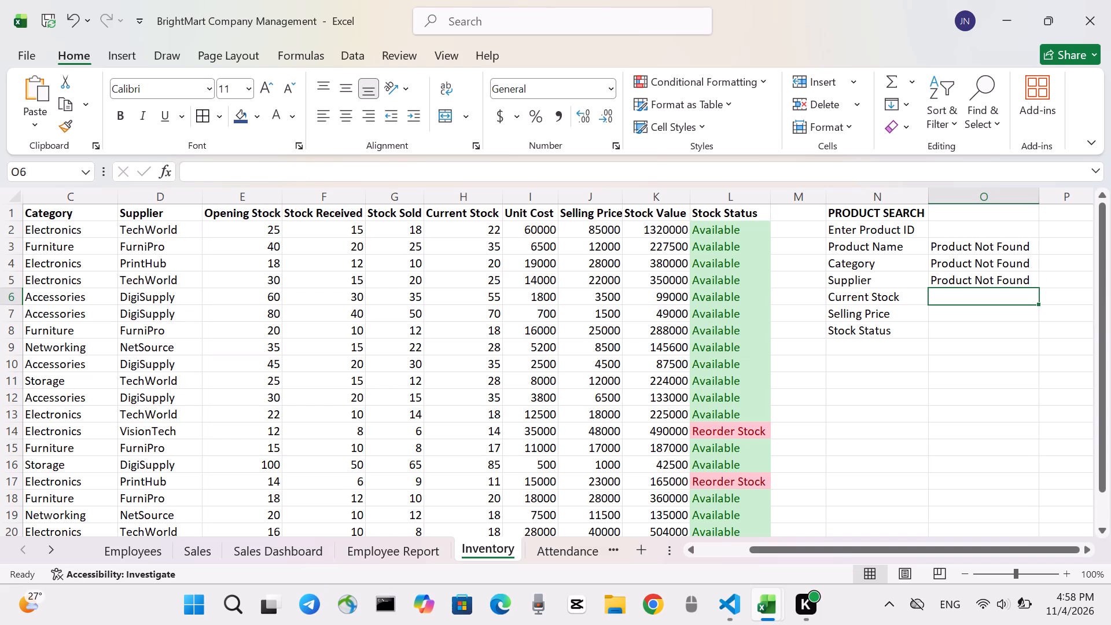
Enter an XLOOKUP formula in O6 that finds O2 in A2:A21 and returns H2:H21, with "Product Not Found" as the fallback text.
key("minus")
key("BackSpace")
key("equal")
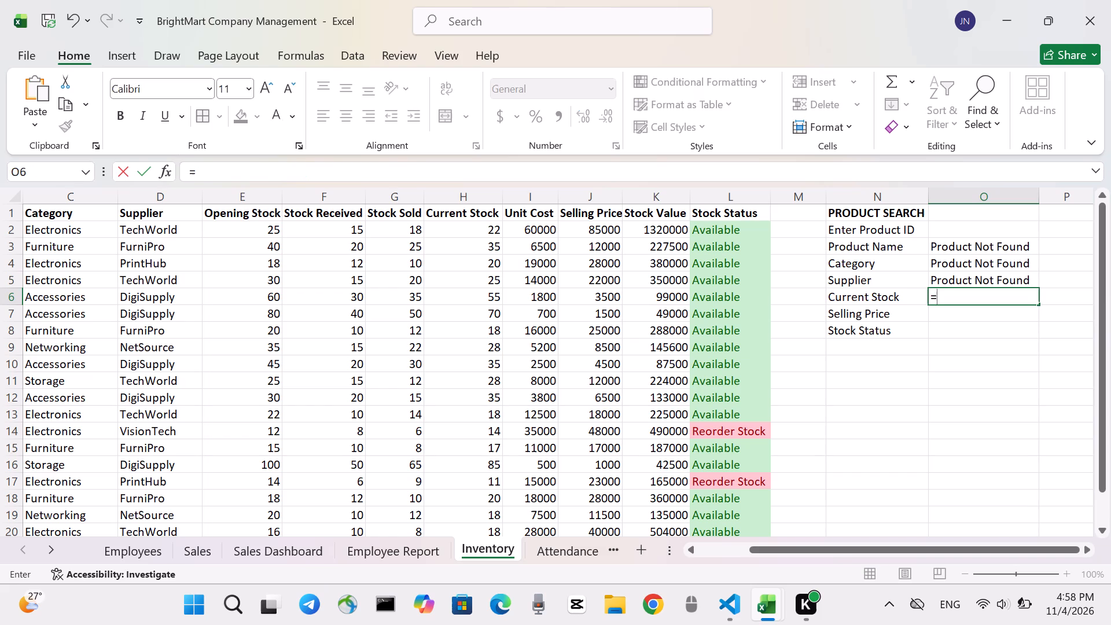
type("XLOOKUP")
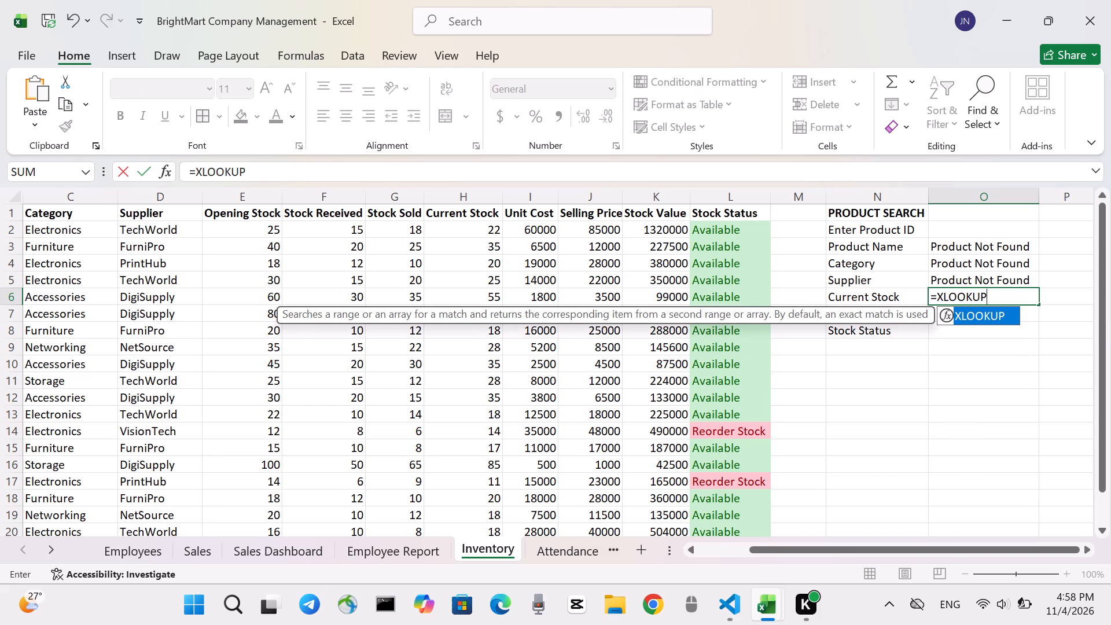
key("shift+parenleft")
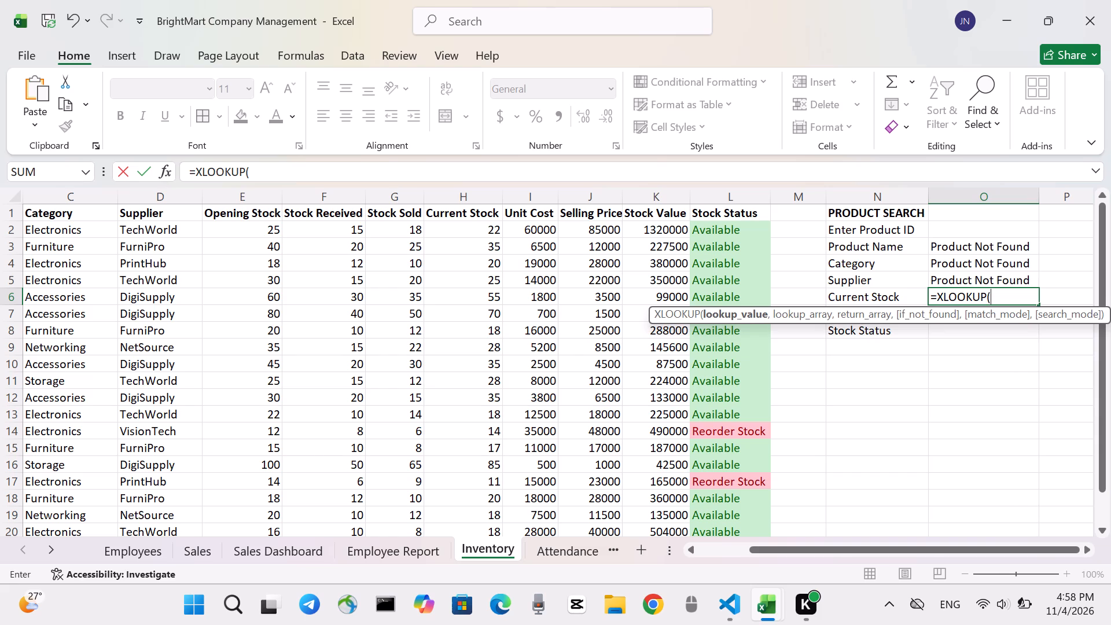
type("O2")
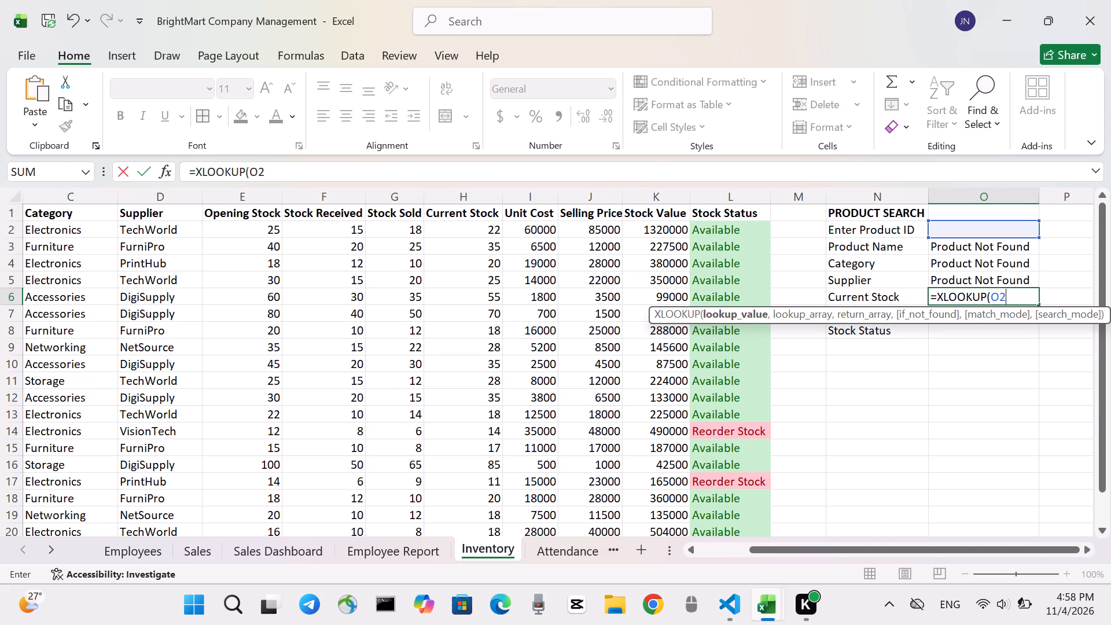
key("comma")
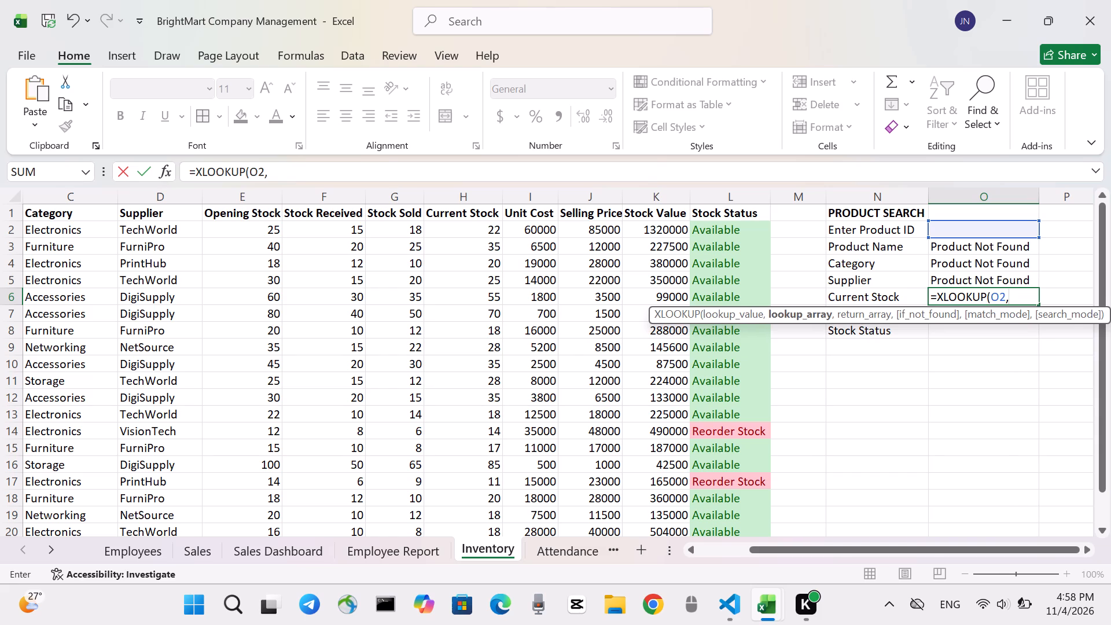
key("a")
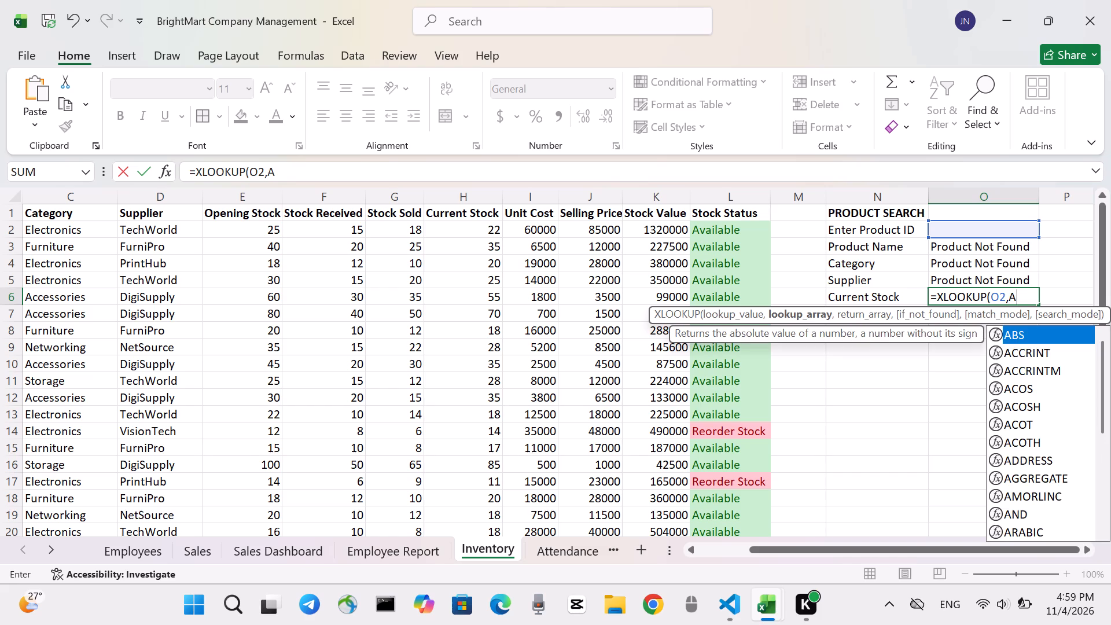
key("2")
key("Up")
key("Up")
key("Up")
key("Up")
key("Up")
key("Up")
key("Up")
key("Up")
key("Up")
key("Up")
key("Up")
key("Up")
key("Up")
key("Up")
key("Up")
key("Up")
key("Up")
key("Up")
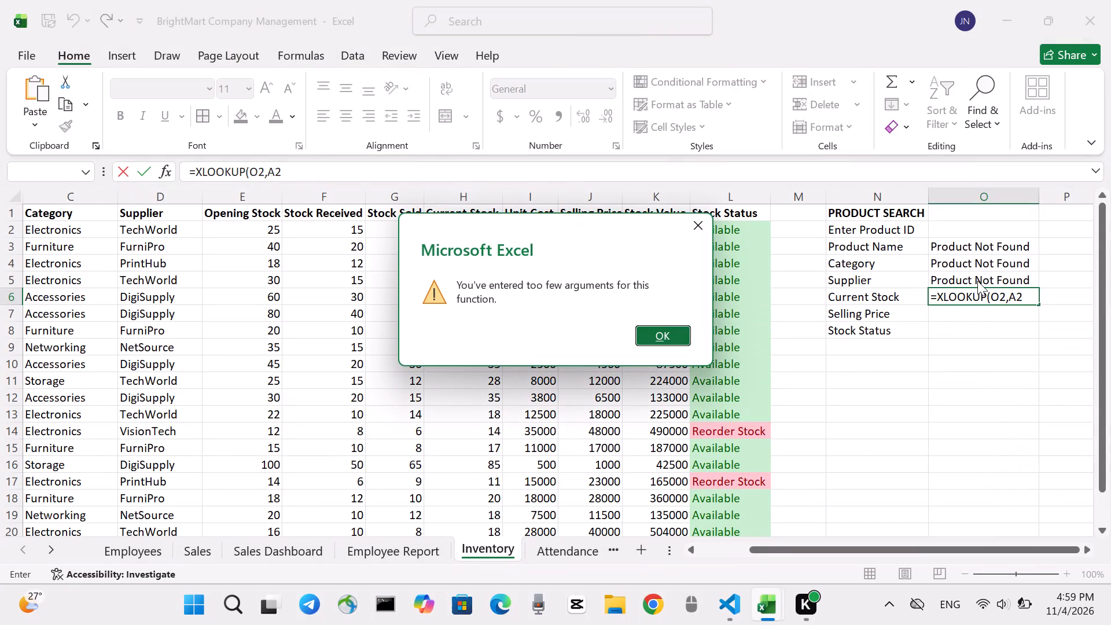
left_click(653, 336)
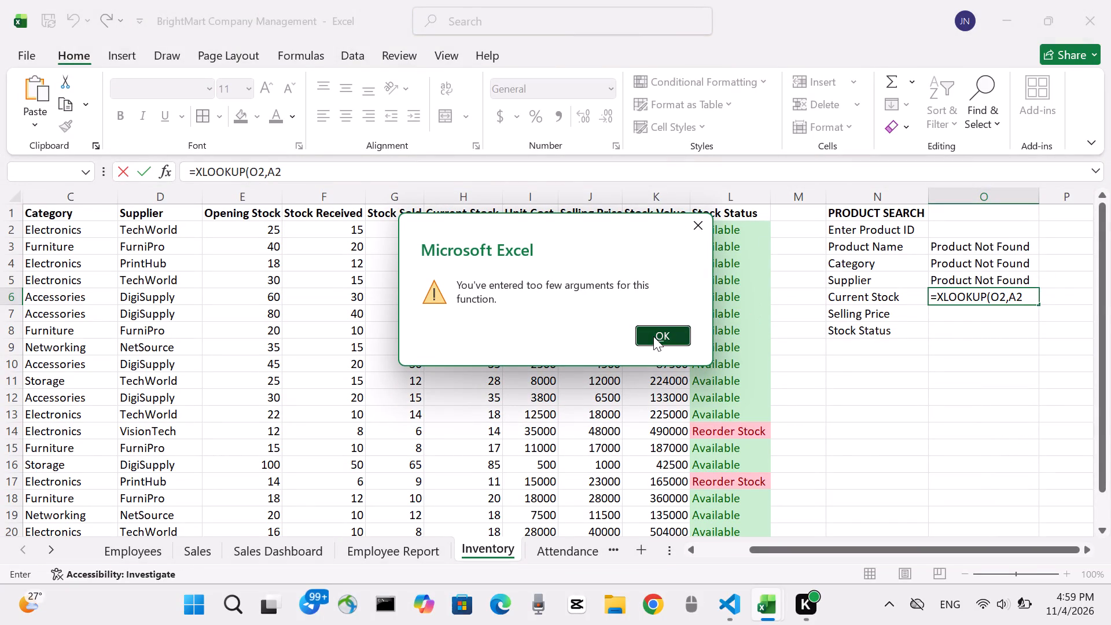
left_click(1031, 299)
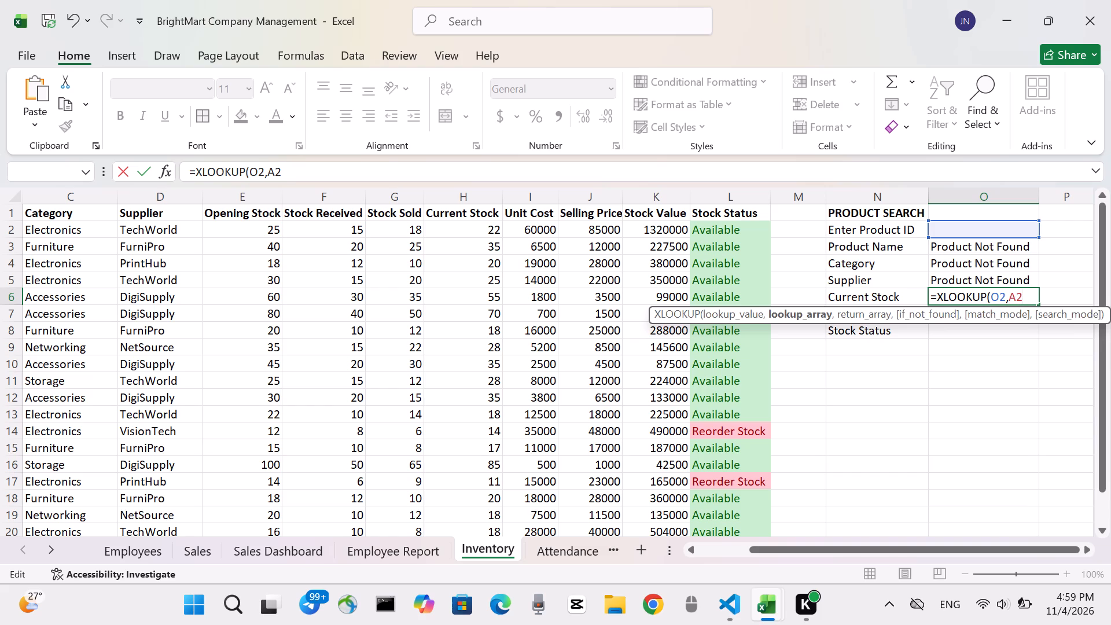
key("shift+colon")
type("A21")
key("comma")
type("H2")
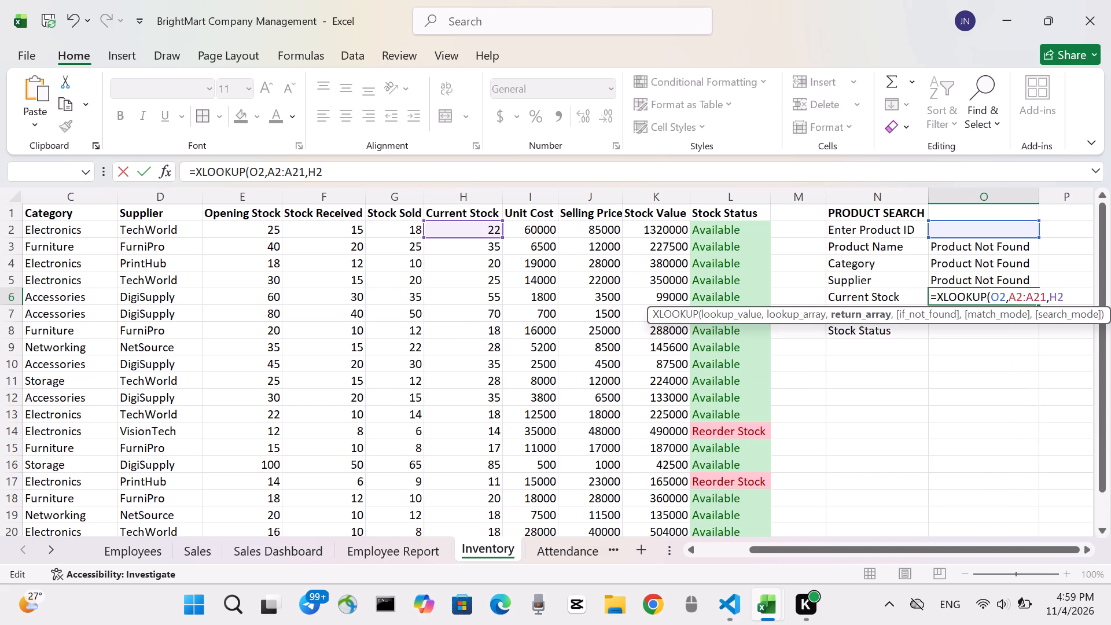
key("shift+colon")
type("H21")
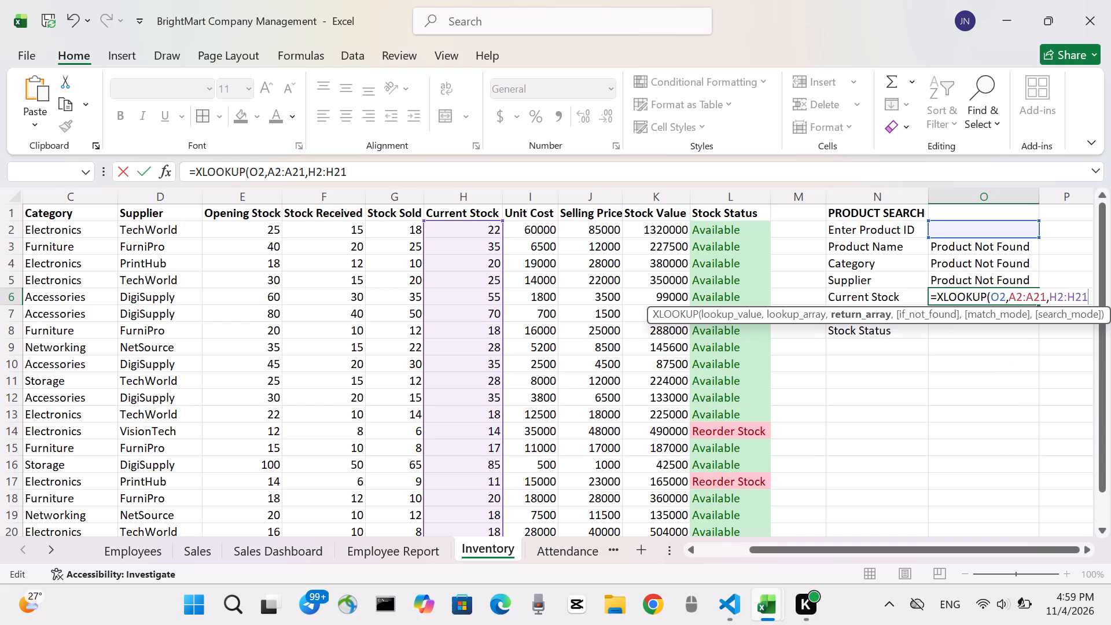
key("comma")
key("shift+quotedbl")
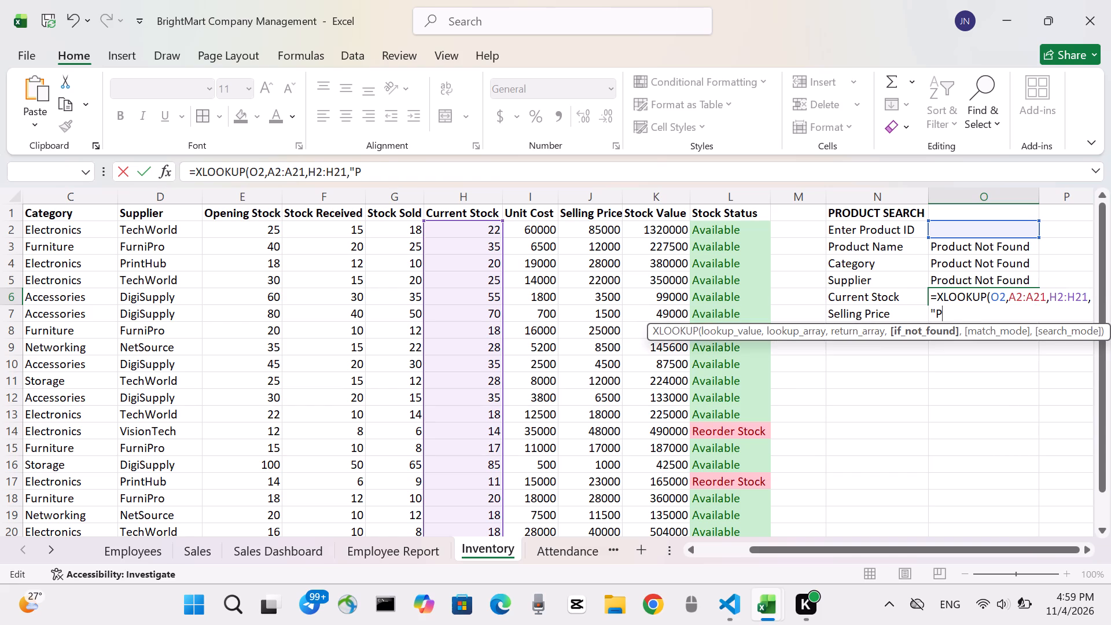
type("ro")
key("BackSpace")
type("ound")
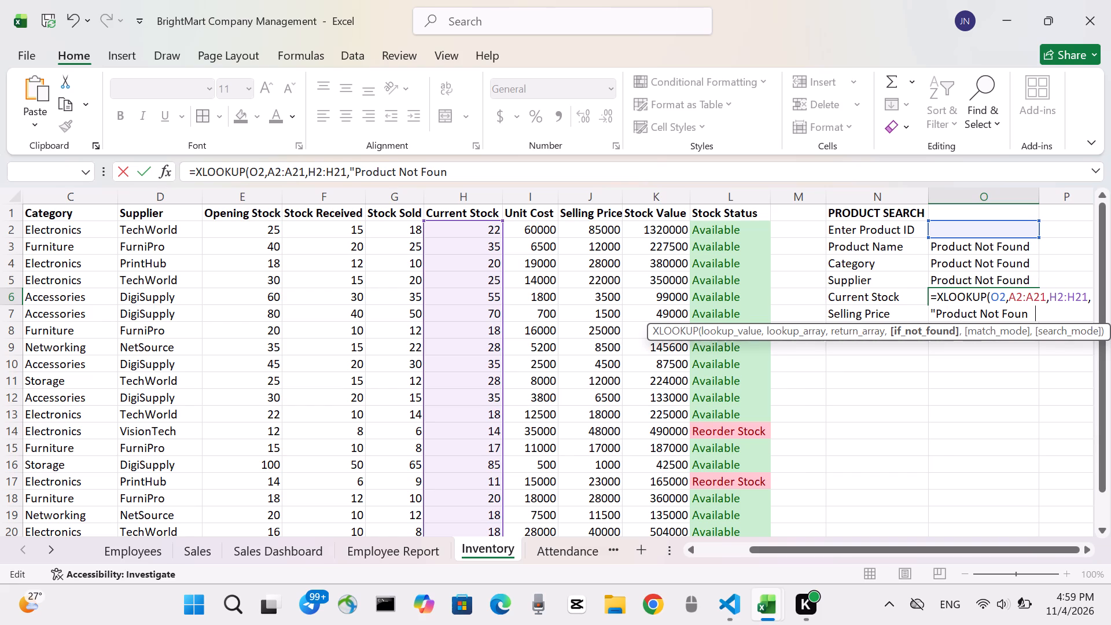
key("shift+quotedbl")
key("shift+underscore")
key("BackSpace")
key("shift+parenright")
key("Return")
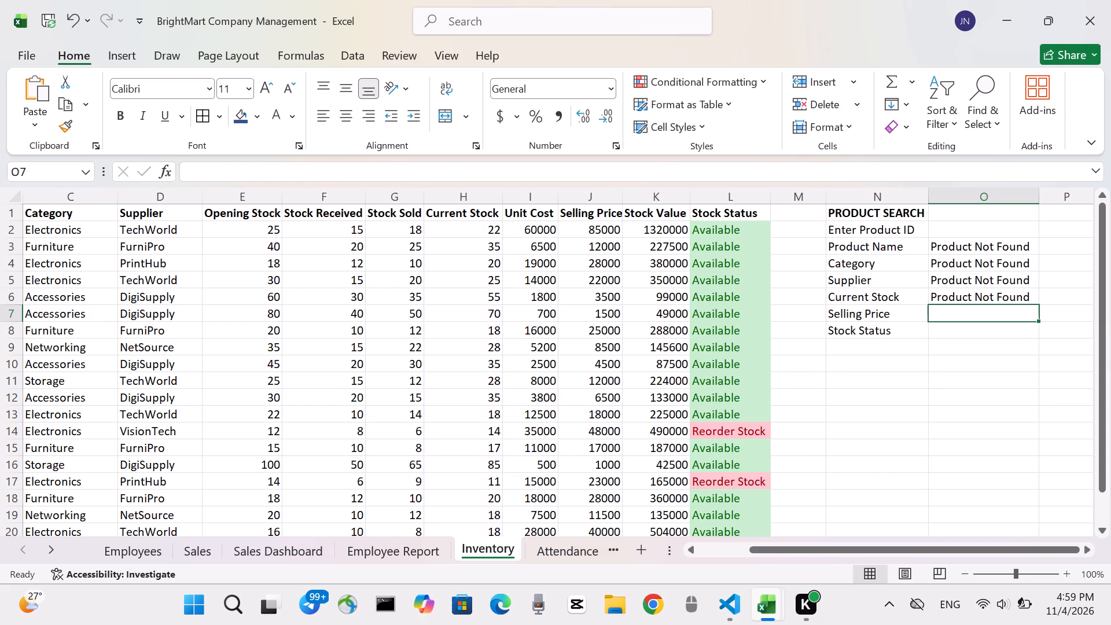
Enter an XLOOKUP formula in O7 that finds O2 in A2:A21 and returns J2:J21, with "Product Not Found" as the fallback text.
key("equal")
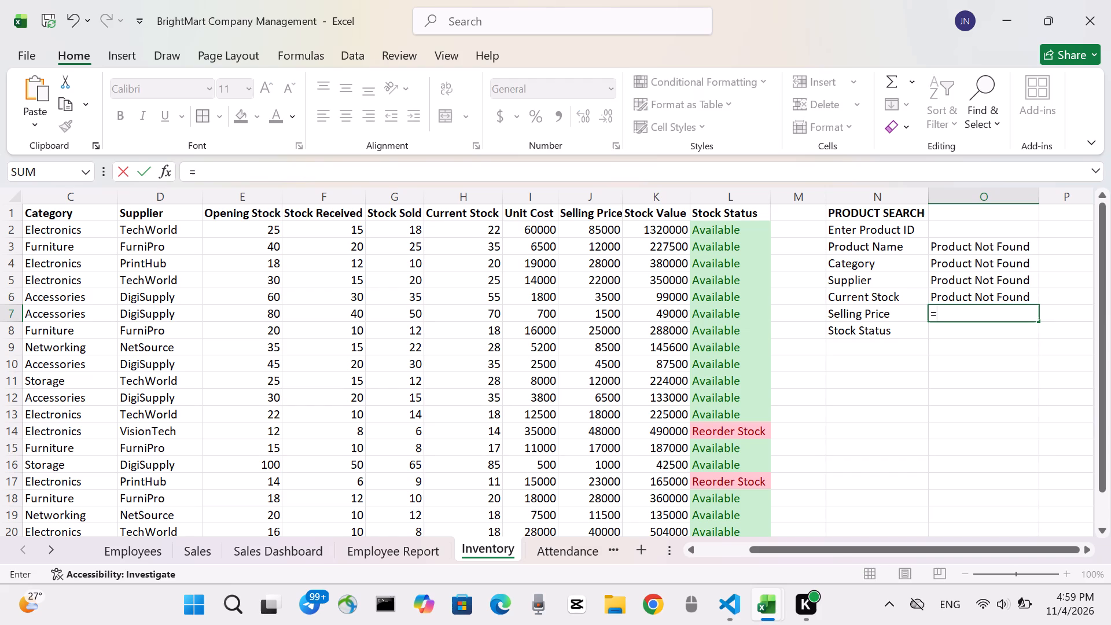
type("XLOOKUP")
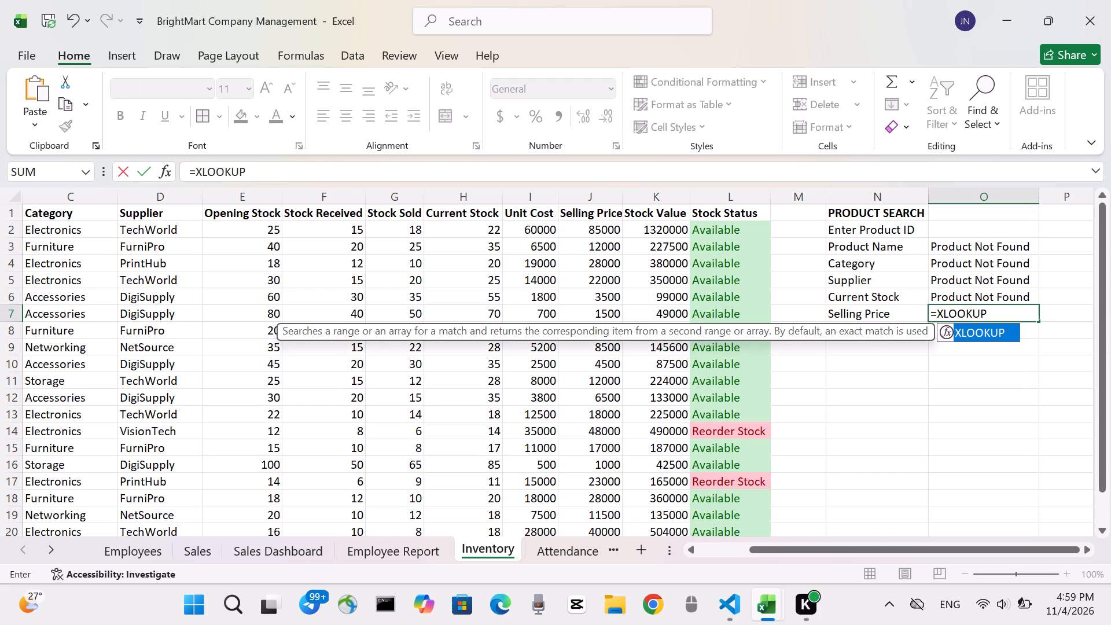
key("shift+parenleft")
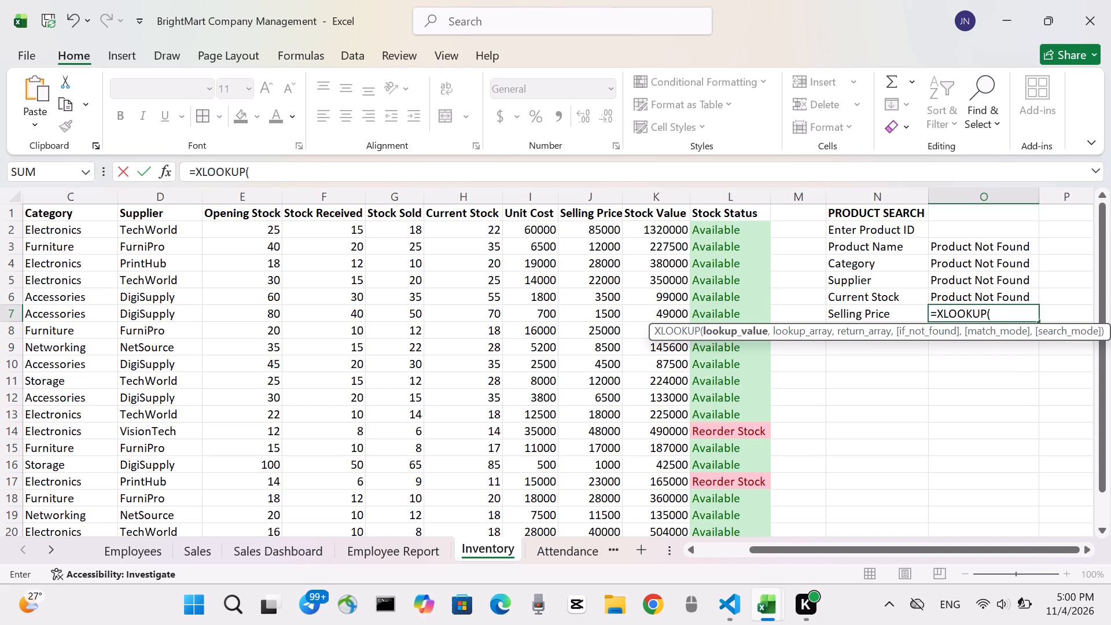
type("O2")
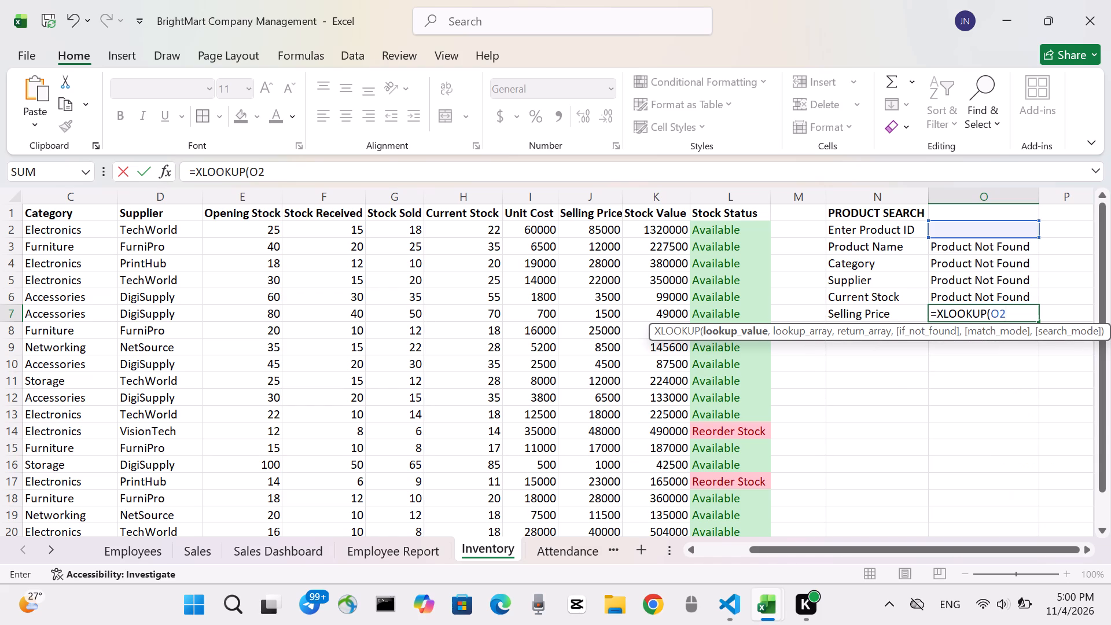
type(",A")
key("2")
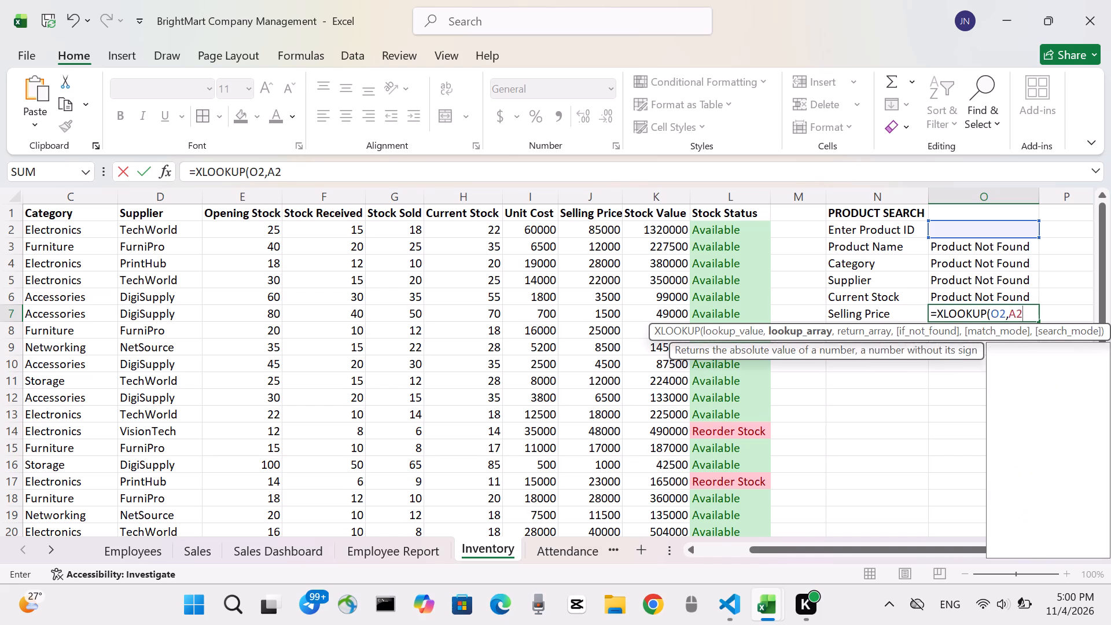
key("shift+colon")
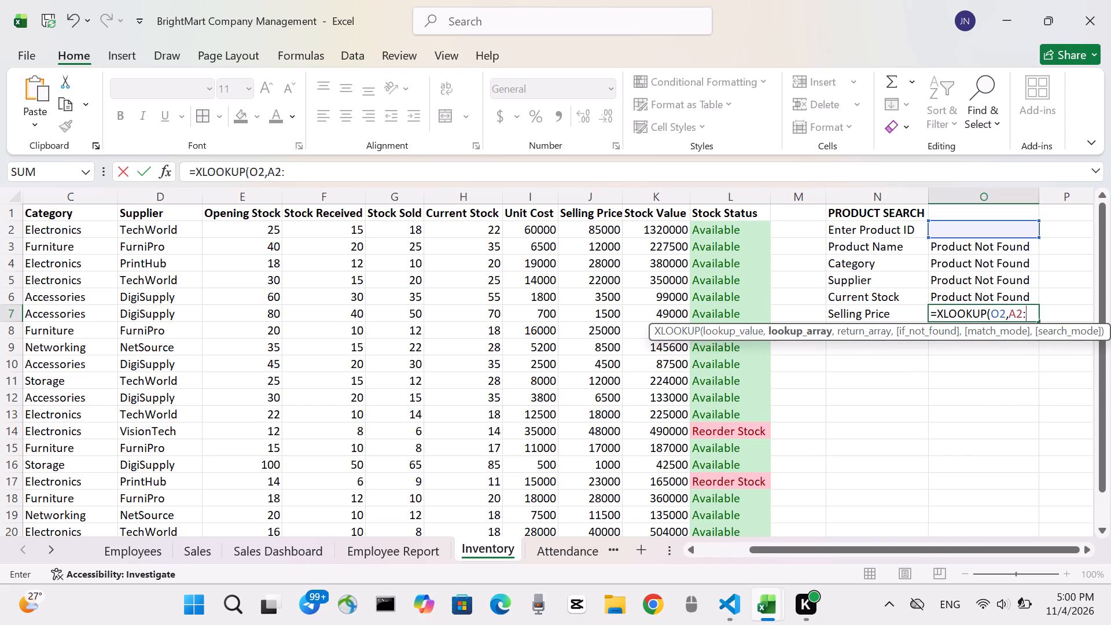
type("A21")
key("comma")
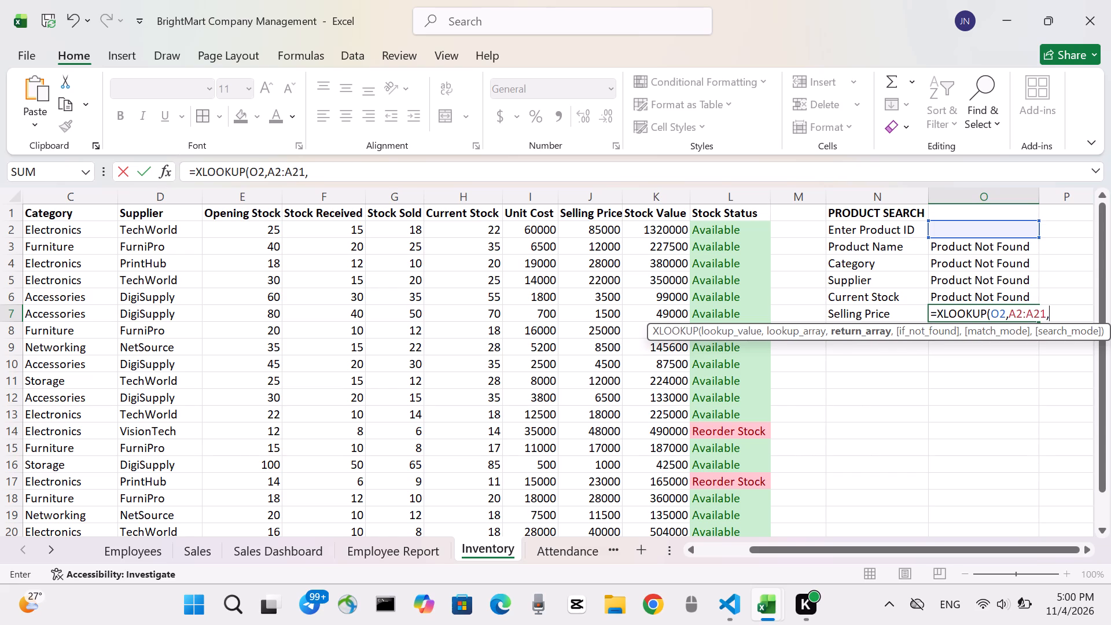
type("J2")
key("shift+colon")
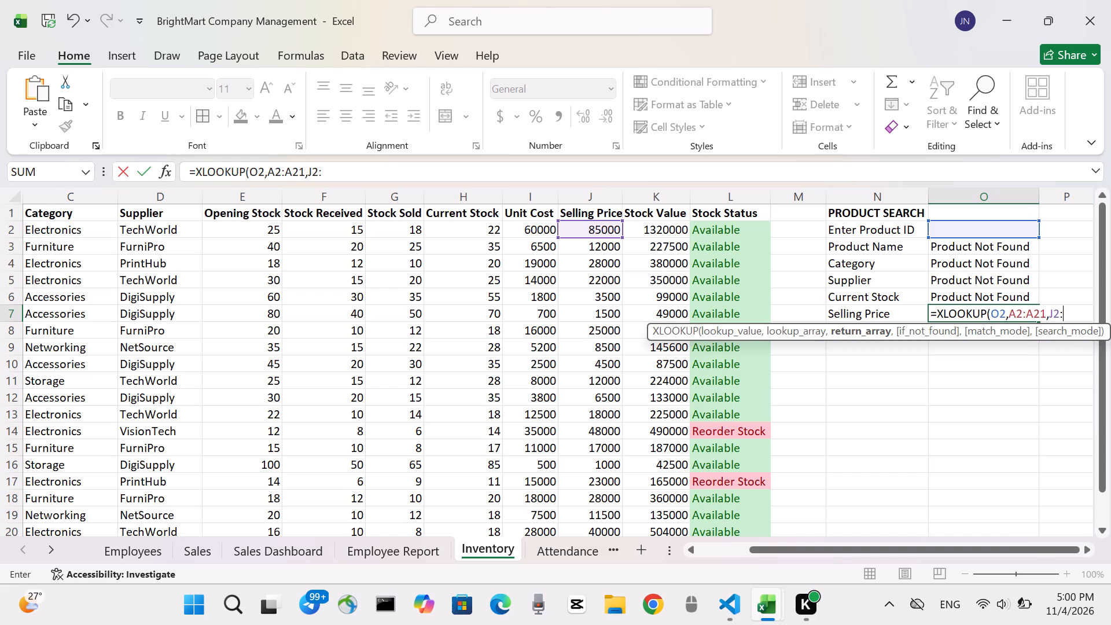
type("J21")
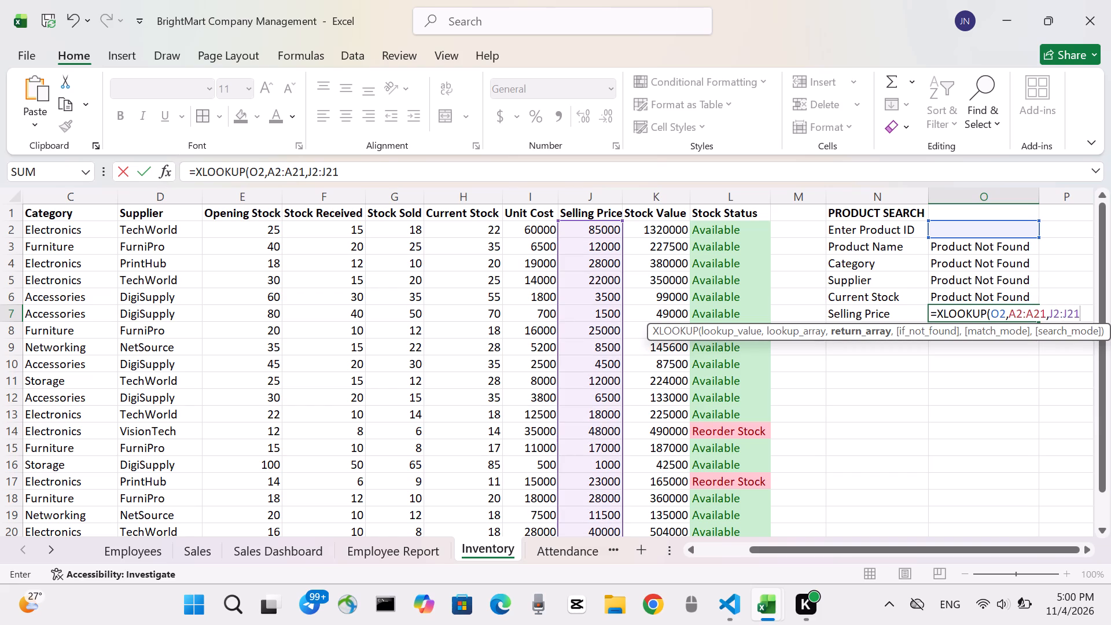
key("comma")
key("shift+quotedbl")
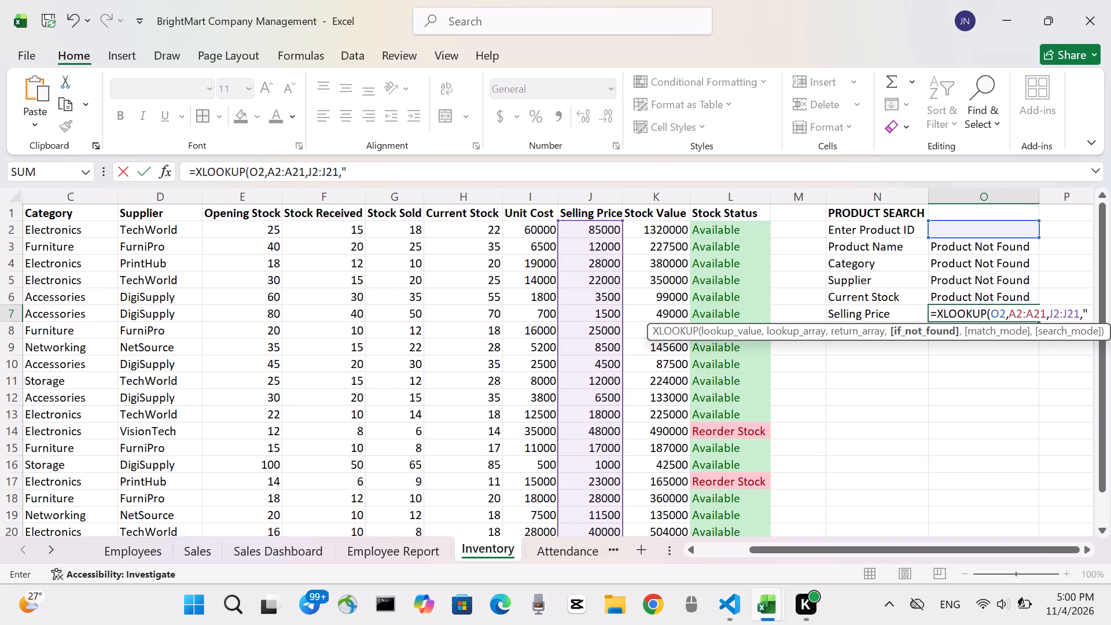
type("roduct")
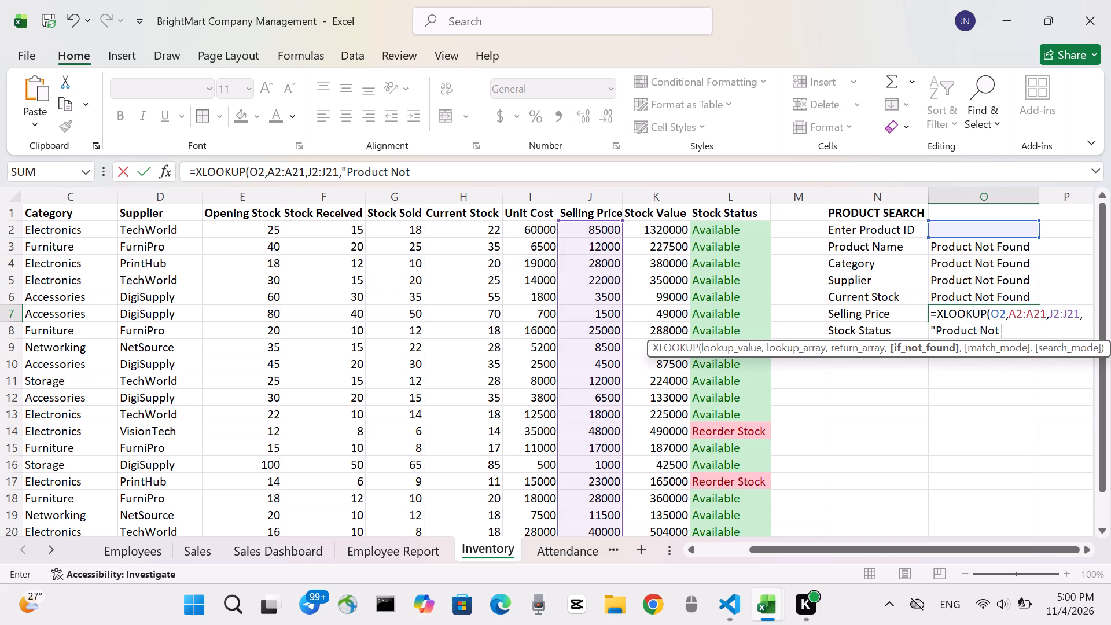
type("ound")
key("shift+quotedbl")
key("shift+parenright")
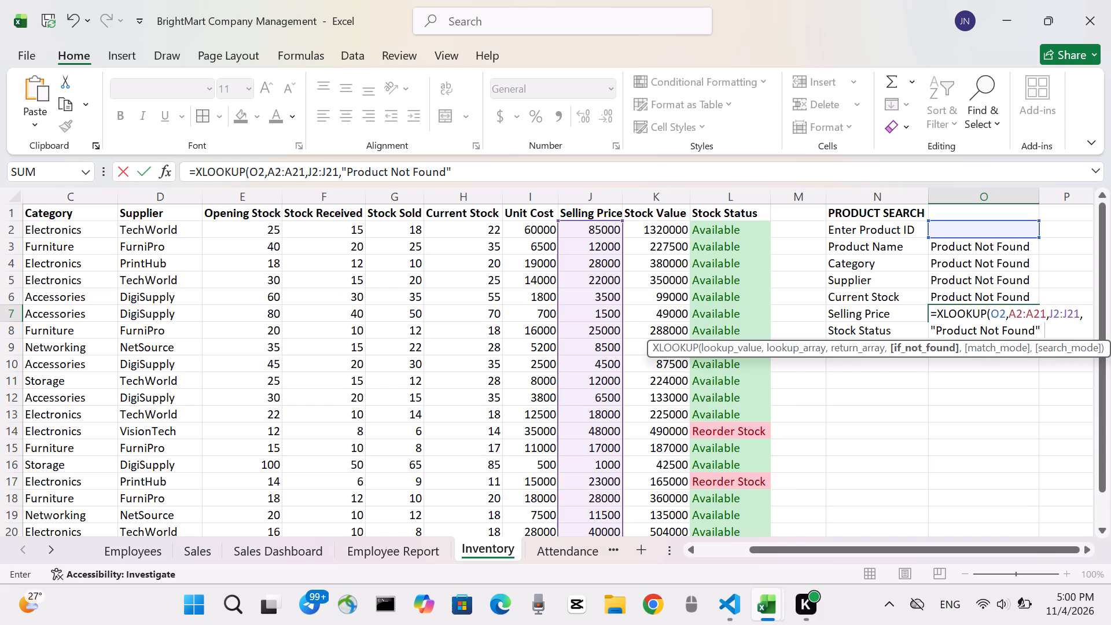
key("Return")
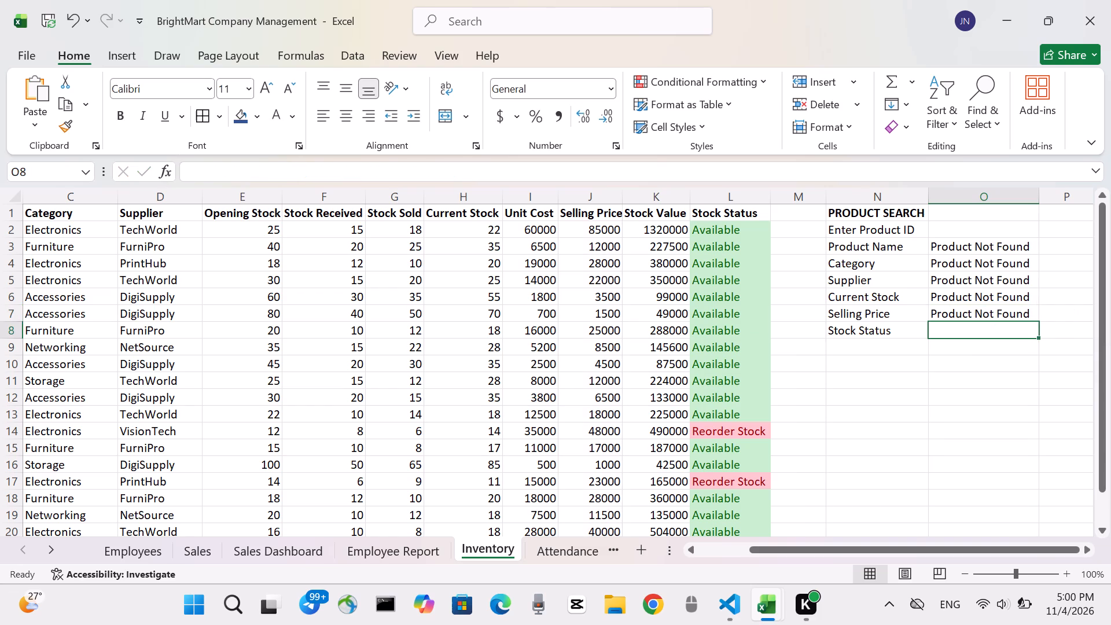
Enter an XLOOKUP formula in O8 that finds O2 in A2:A21 and returns L2:L21, with "Product Not Found" as the fallback text.
key("equal")
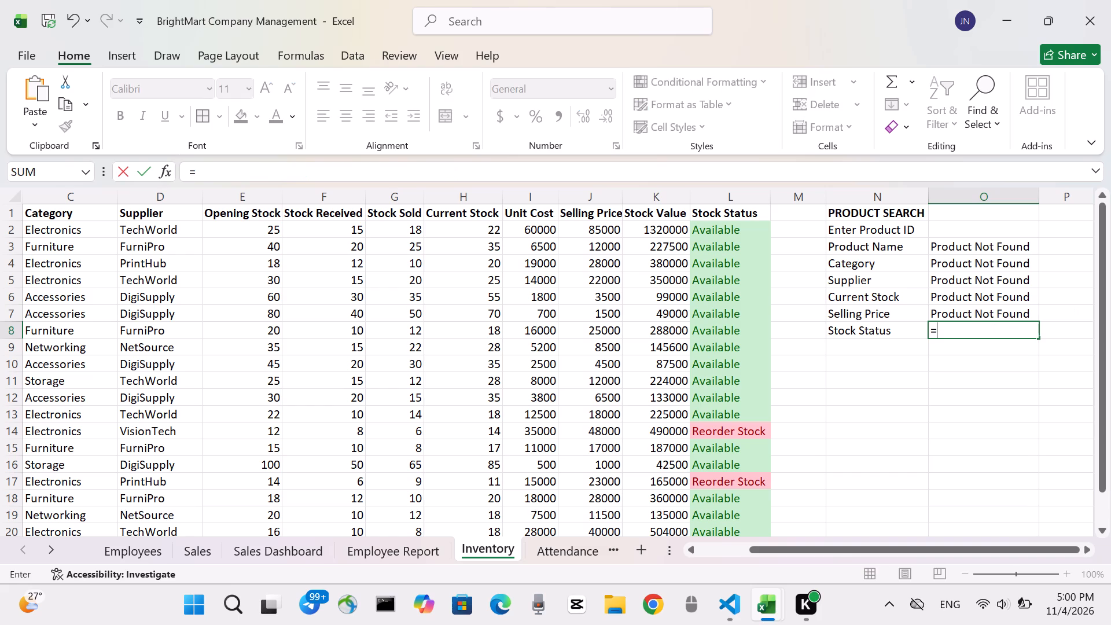
type("XLOOKUP")
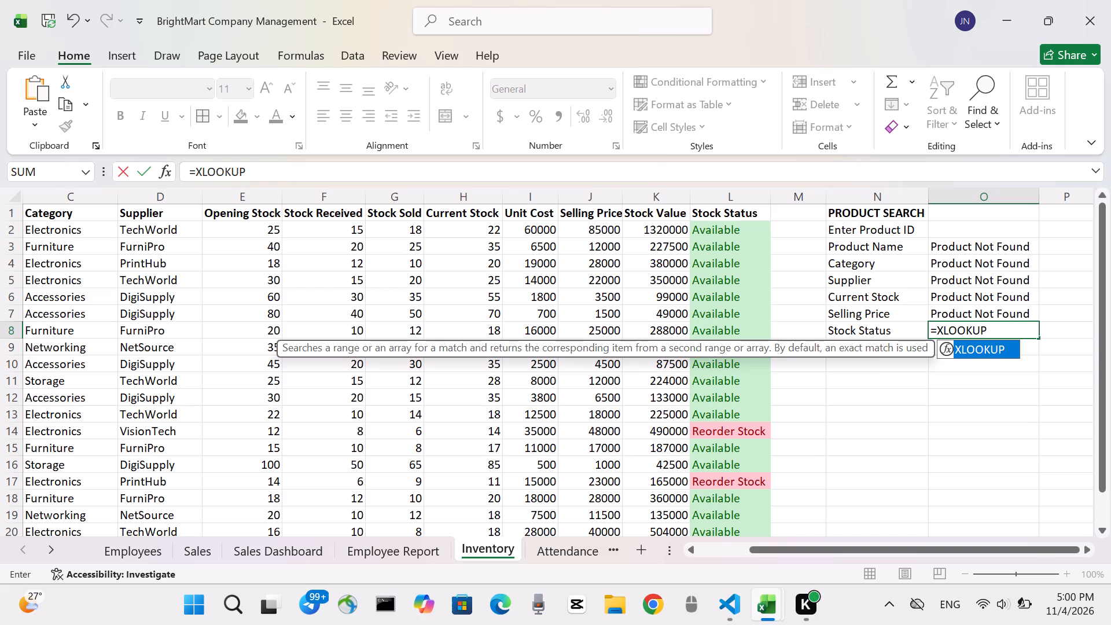
key("shift+parenleft")
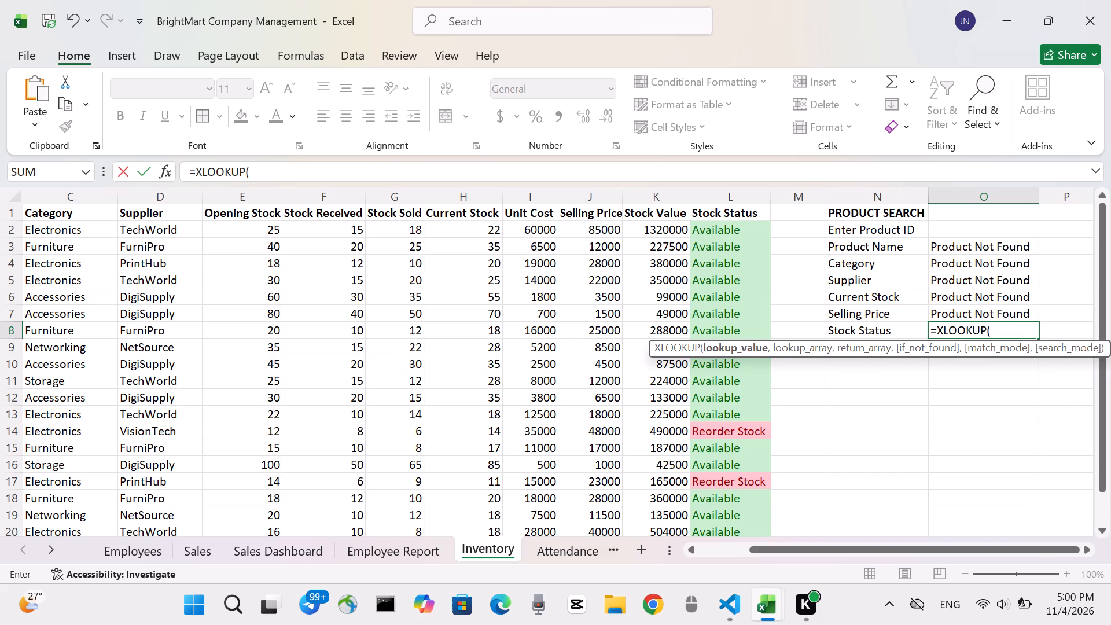
type("O2")
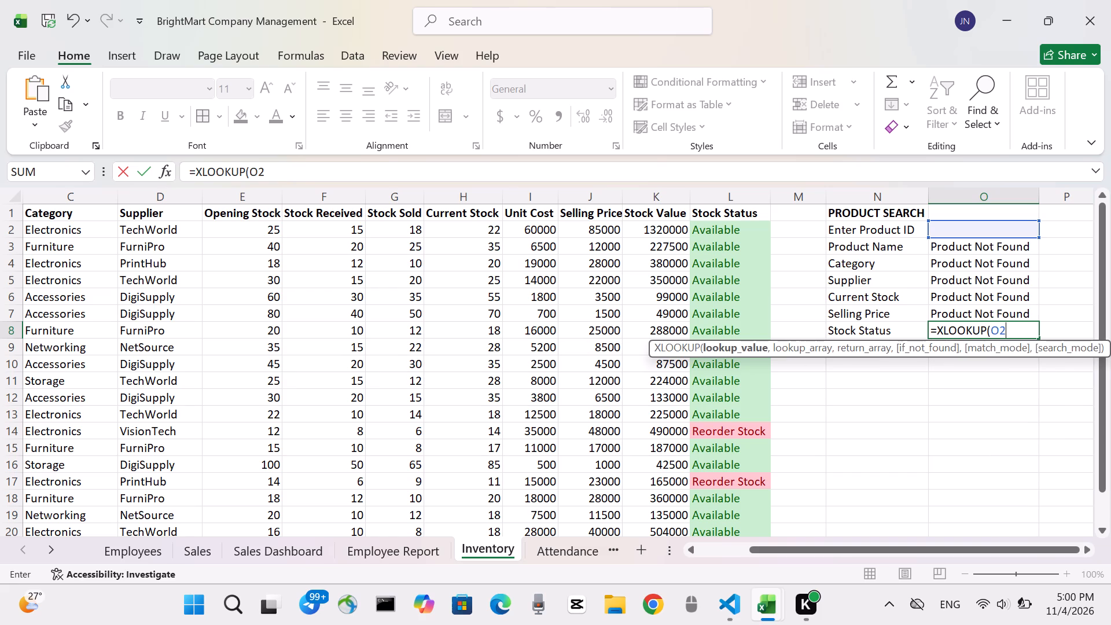
type(",A")
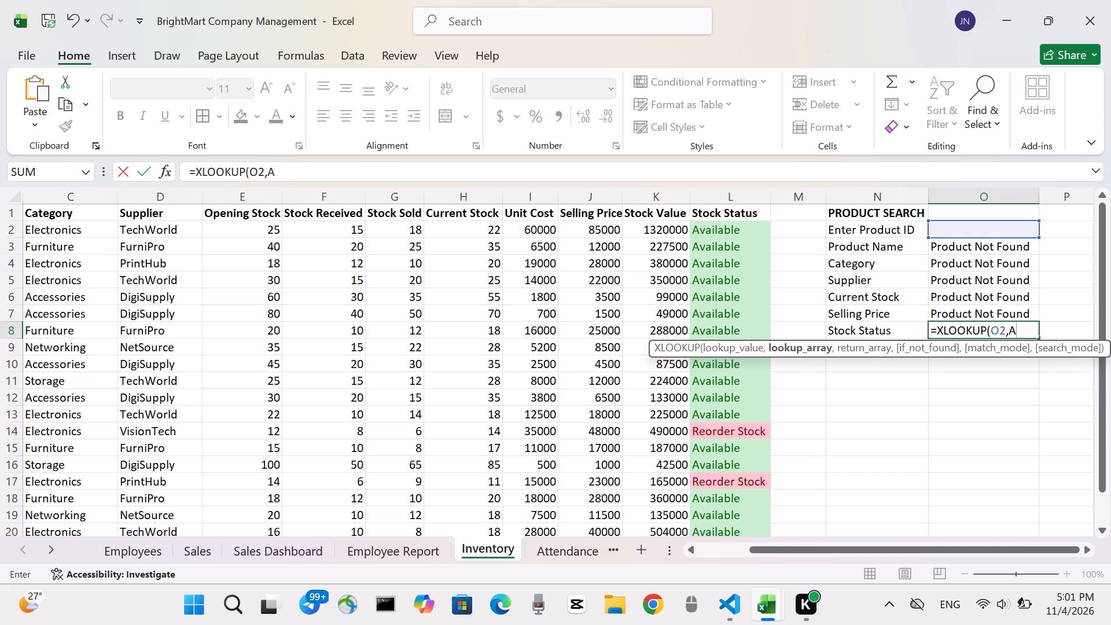
key("2")
key("shift+colon")
type("A21")
key("comma")
type("L2")
key("shift+colon")
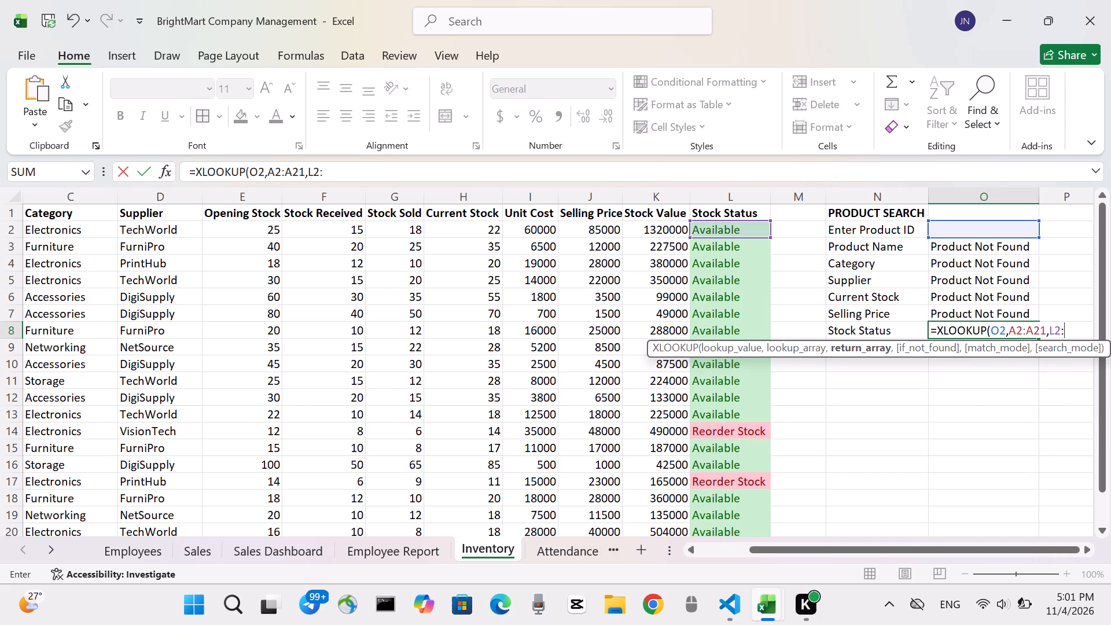
type("L21")
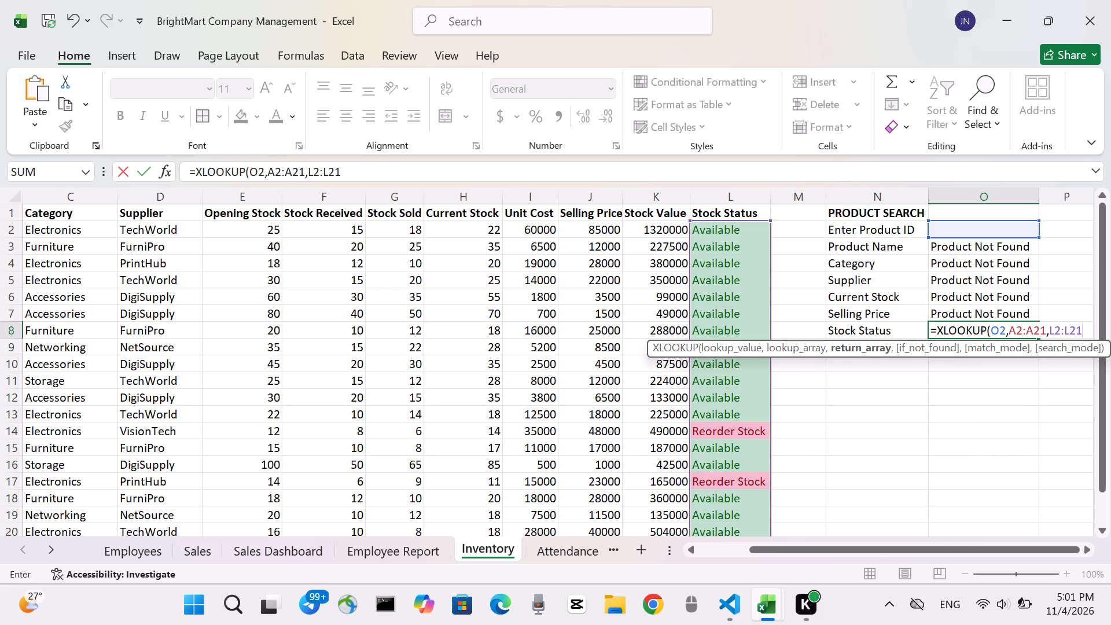
key("comma")
key("shift+quotedbl")
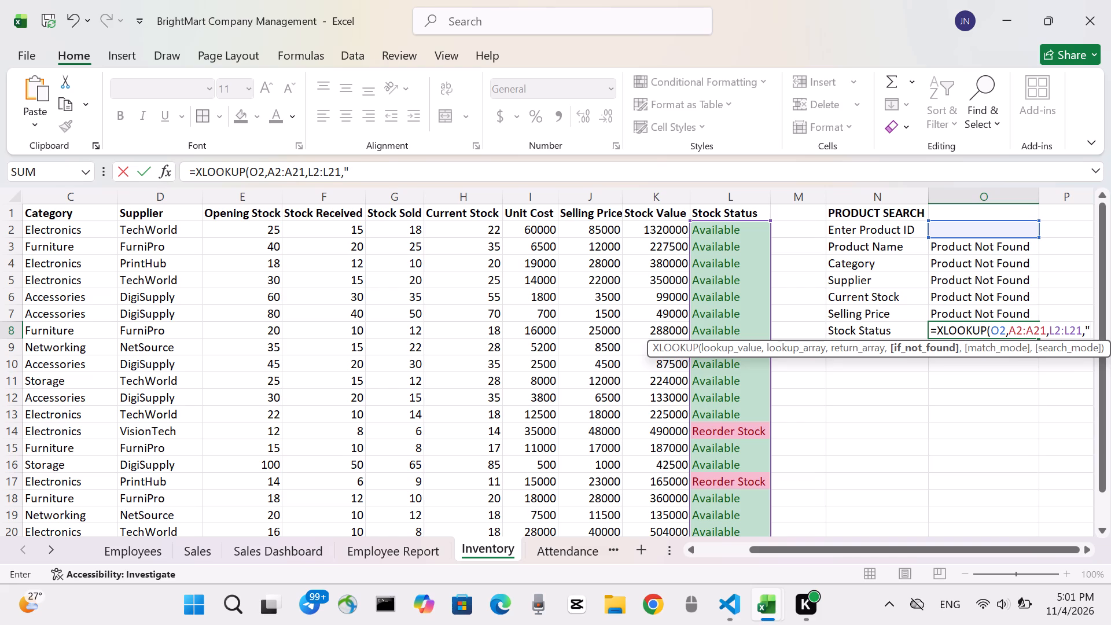
type("roduct")
key("space")
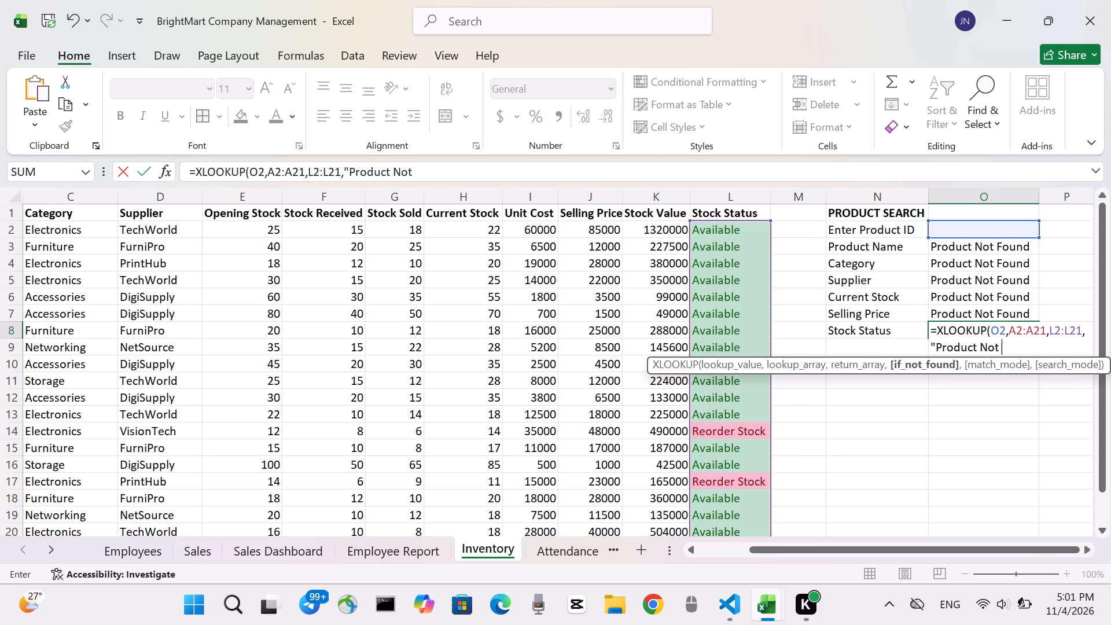
type("ouns")
key("BackSpace")
key("d")
key("shift+quotedbl")
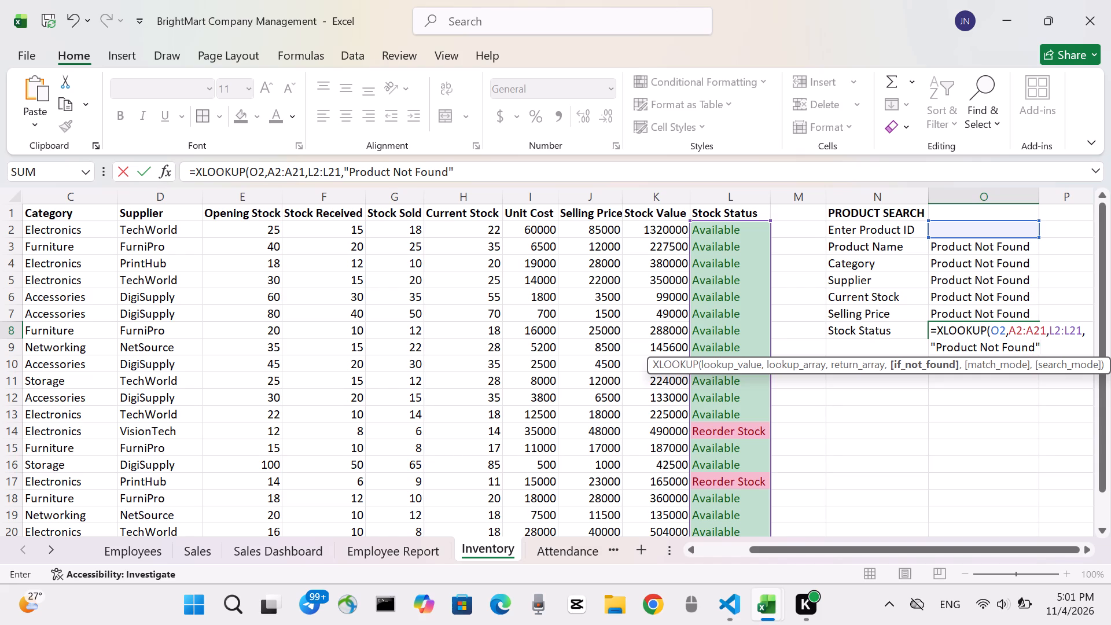
key("shift+parenright")
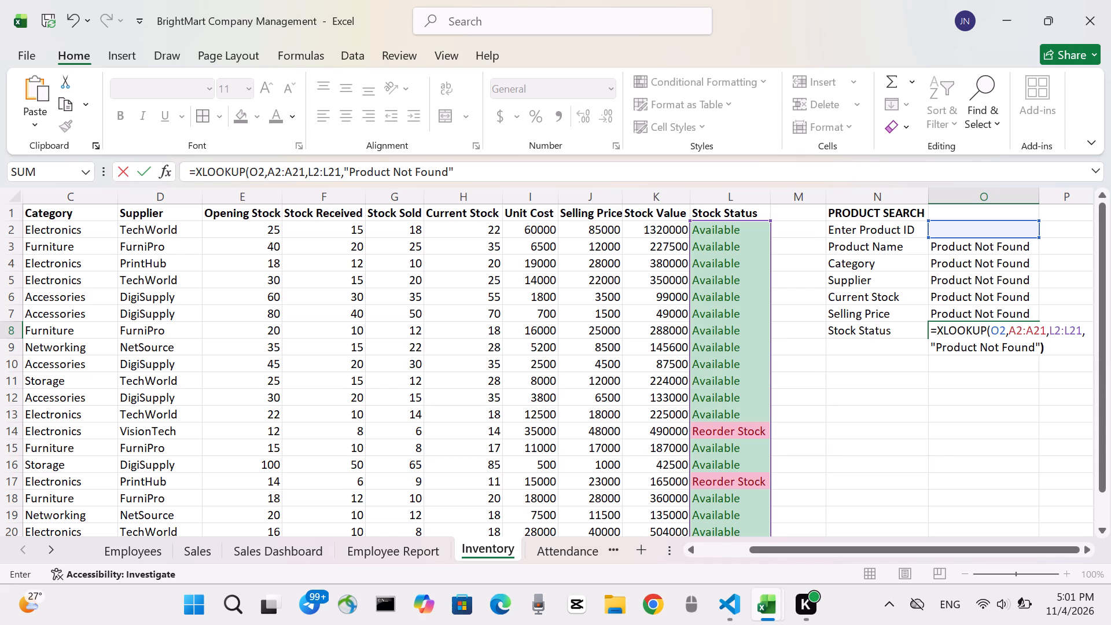
key("Return")
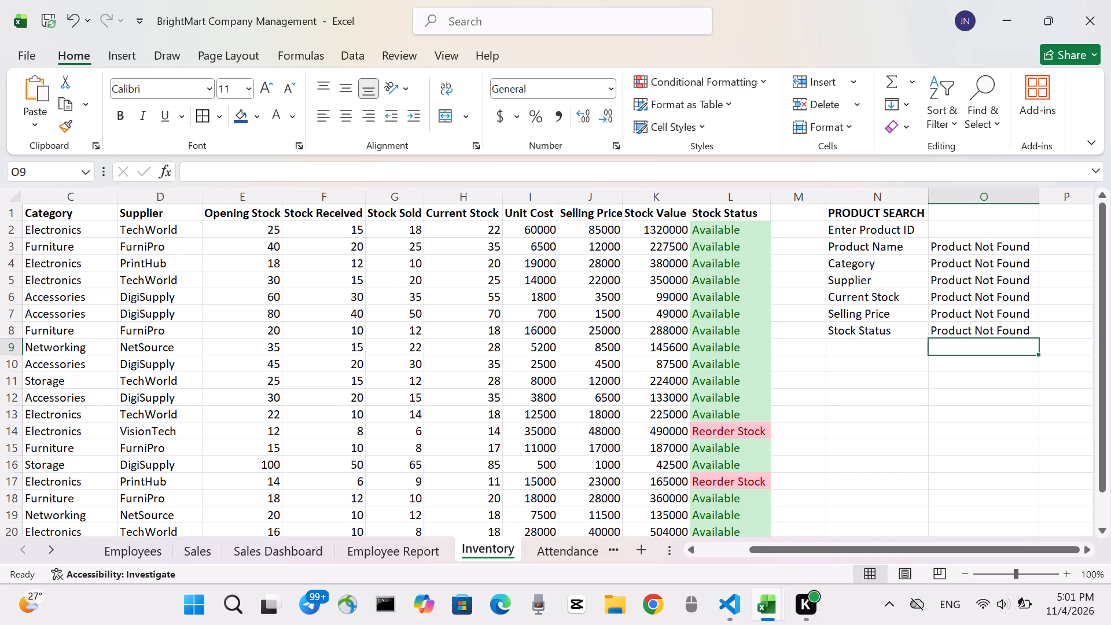
Enter the product ID PR001 in O2 of the product search block.
left_click(977, 231)
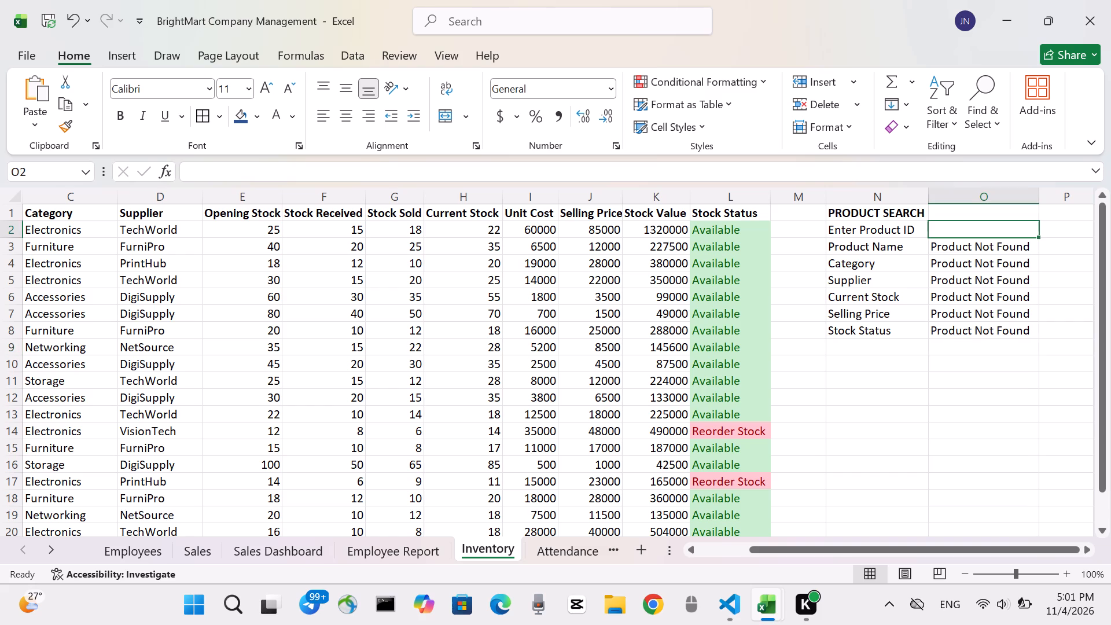
type("PR")
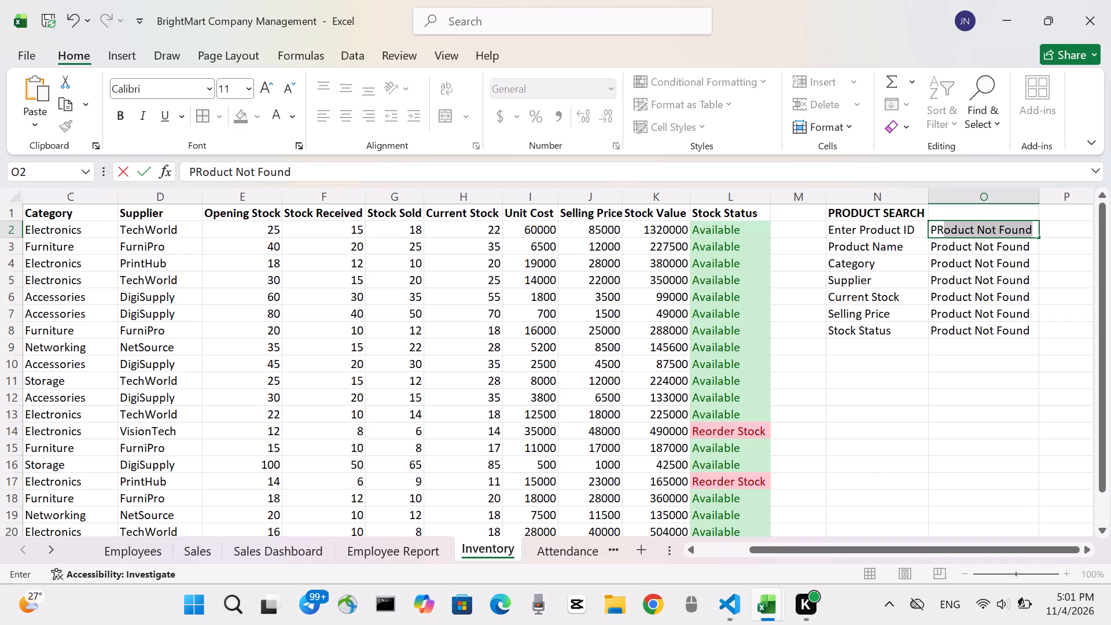
type("001")
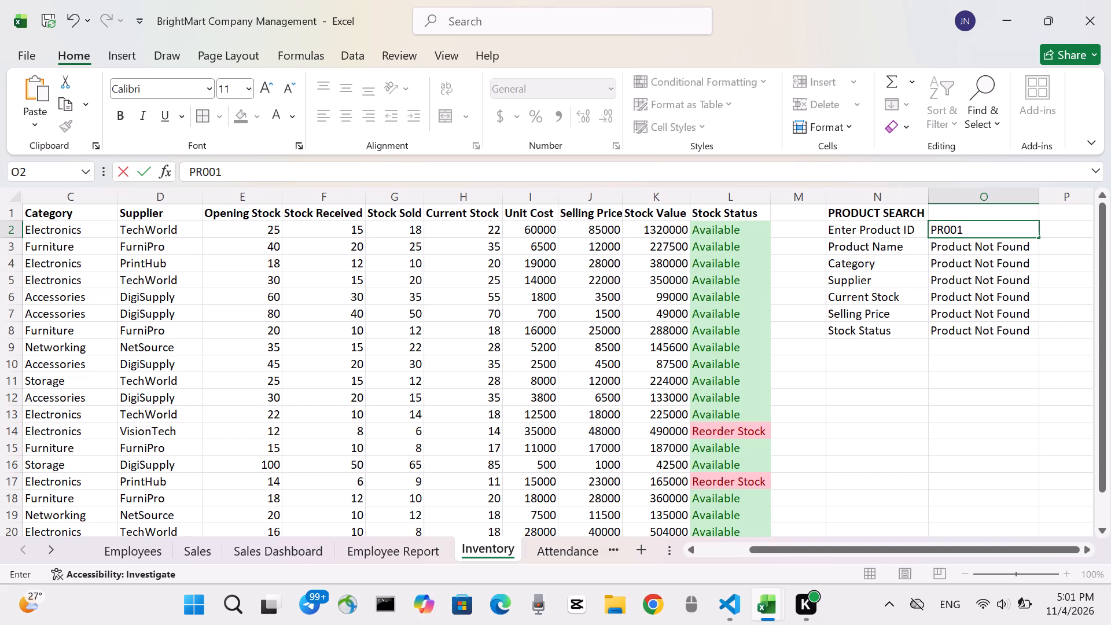
scroll(977, 231, "up", 1)
scroll(977, 231, "down", 2)
key("Return")
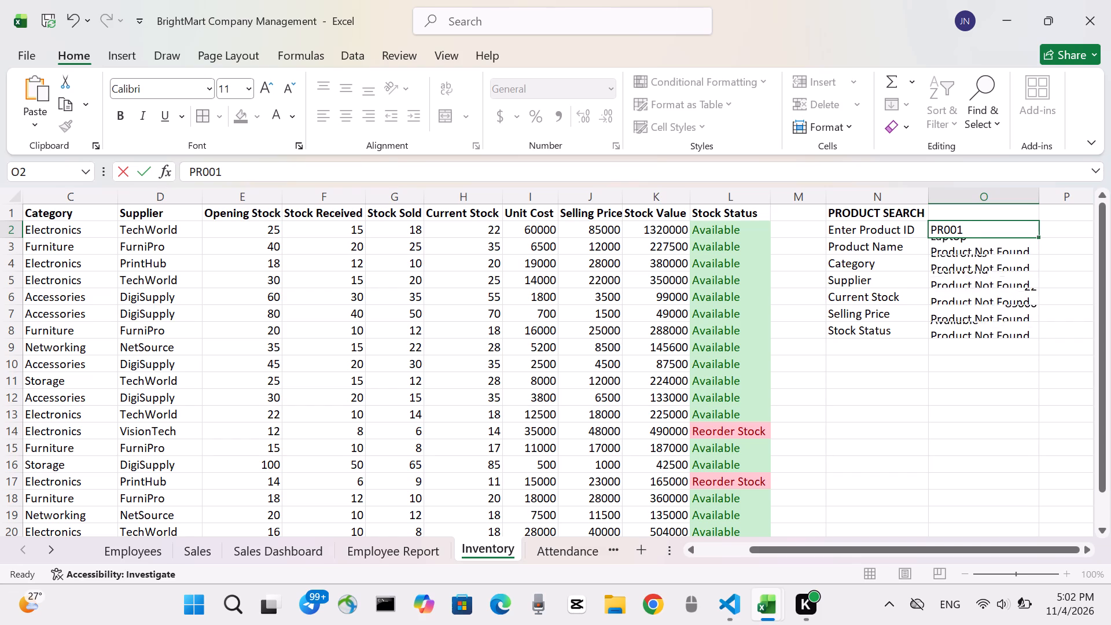
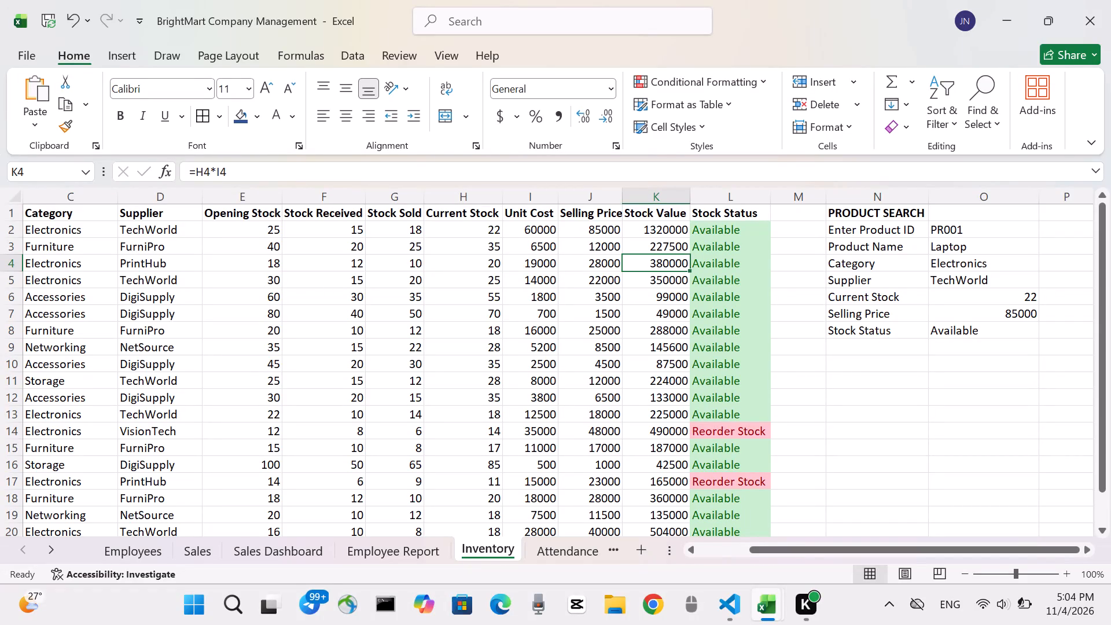
Change the product ID in O2 of the product search block to PR013.
left_click(980, 229)
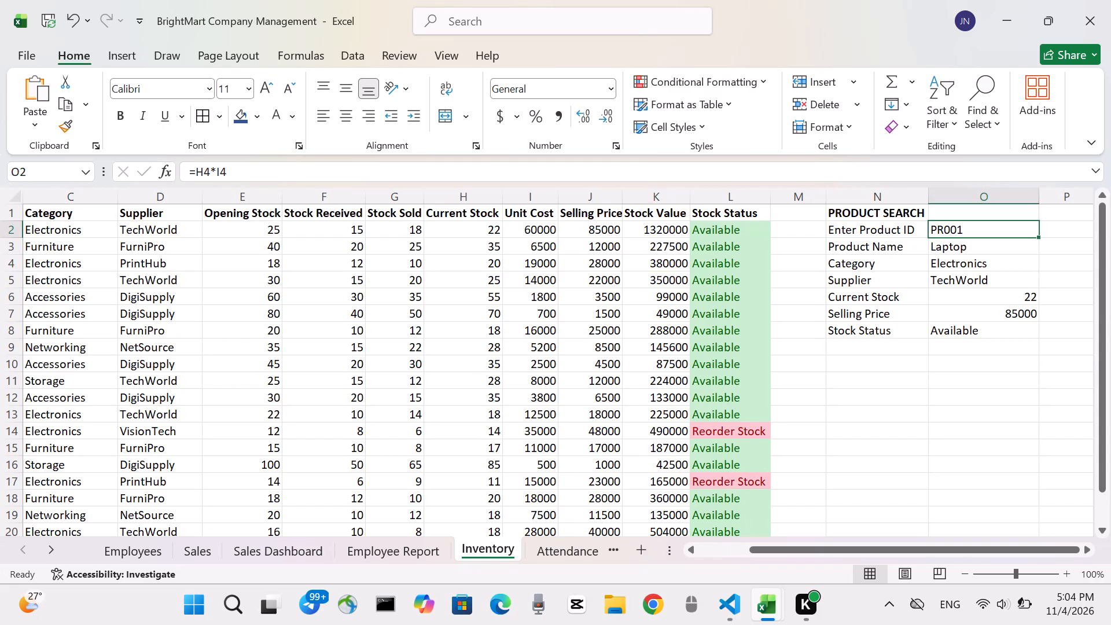
key("BackSpace")
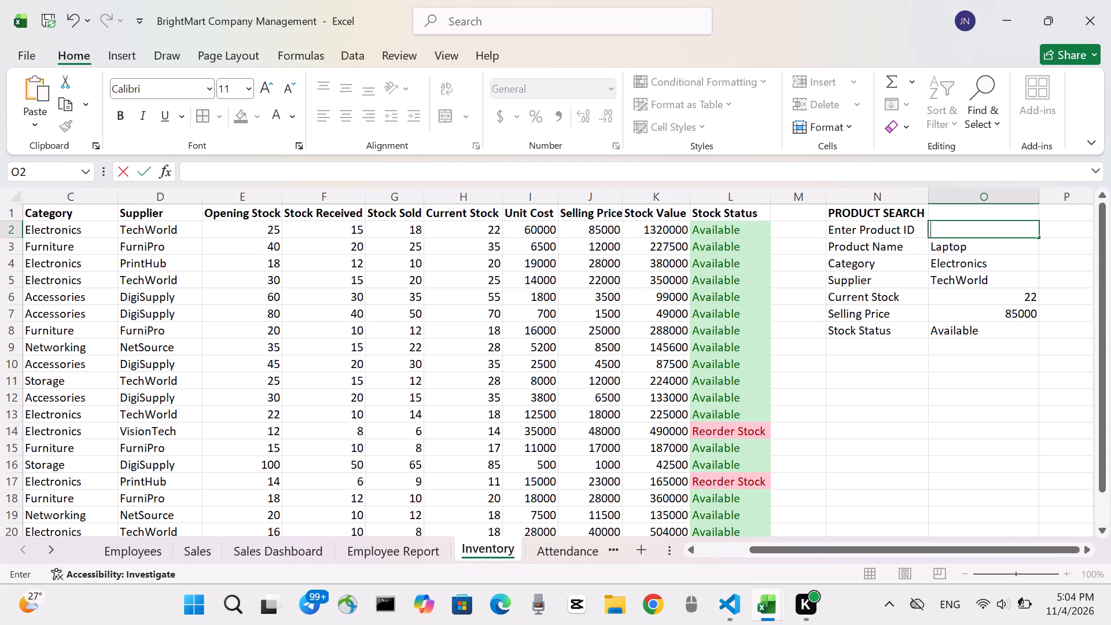
type("PR")
type("013")
key("BackSpace")
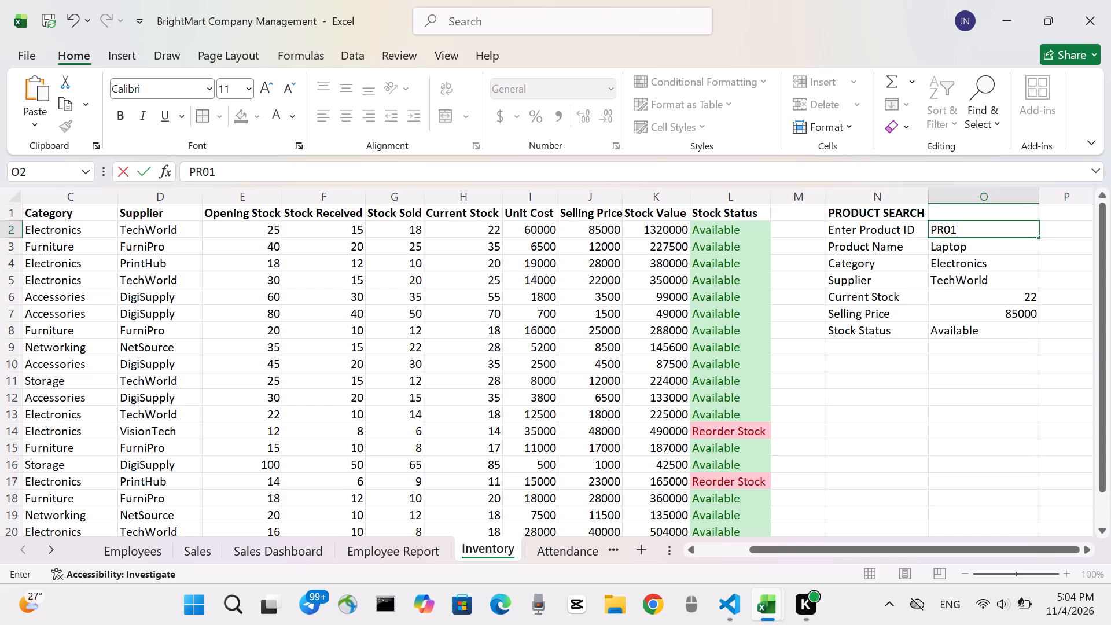
key("3")
key("Return")
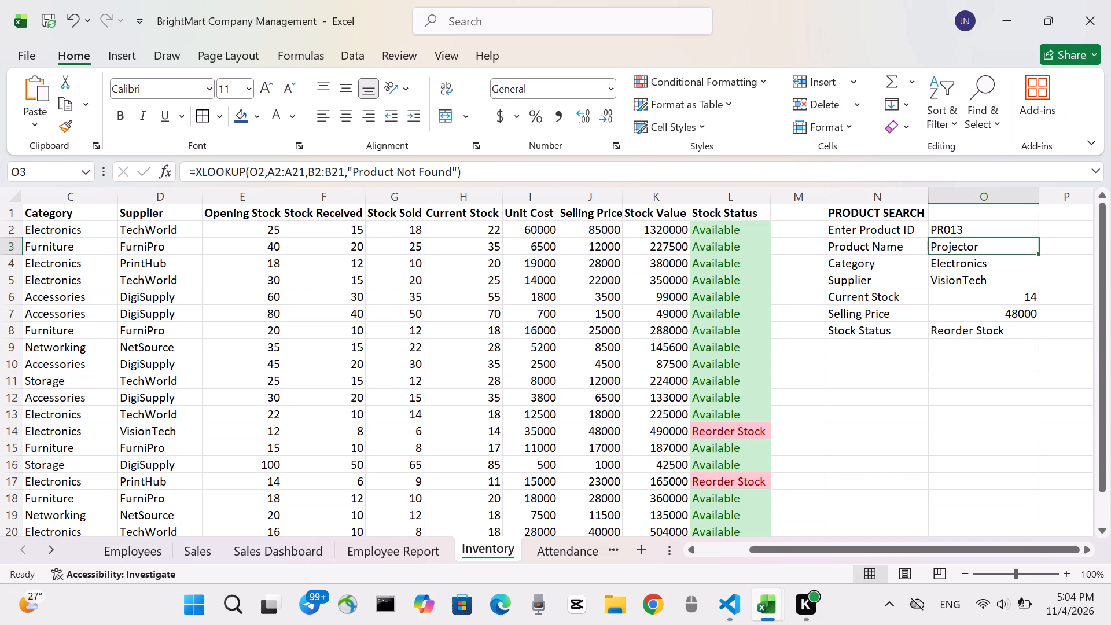
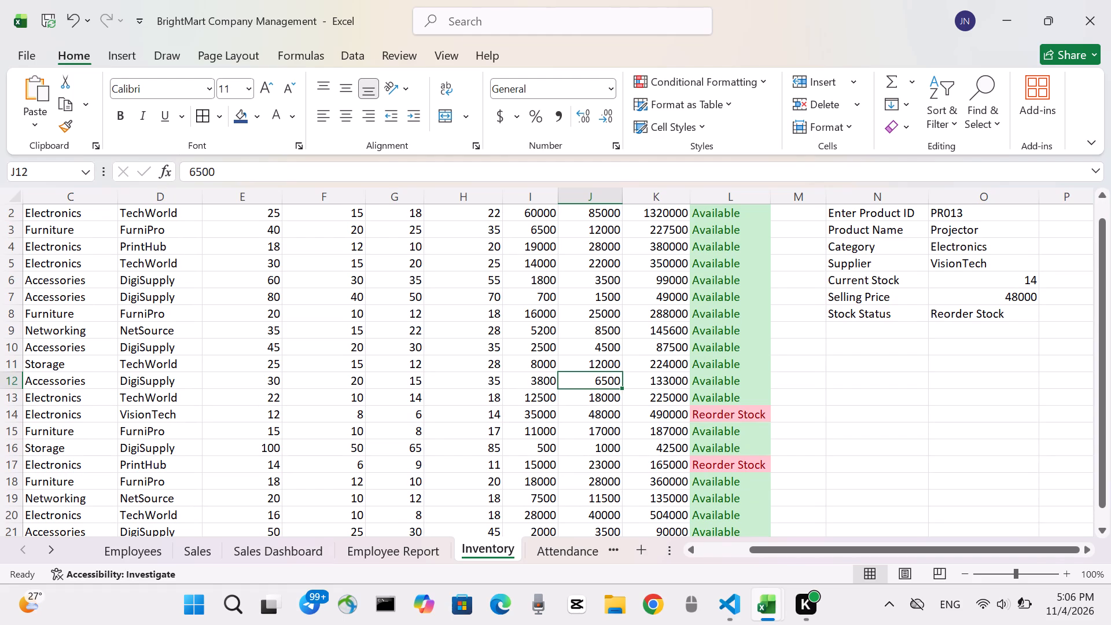
Examine the row 10 entries of the inventory table, from Stock Status back to Current Stock.
scroll(903, 344, "down", 1)
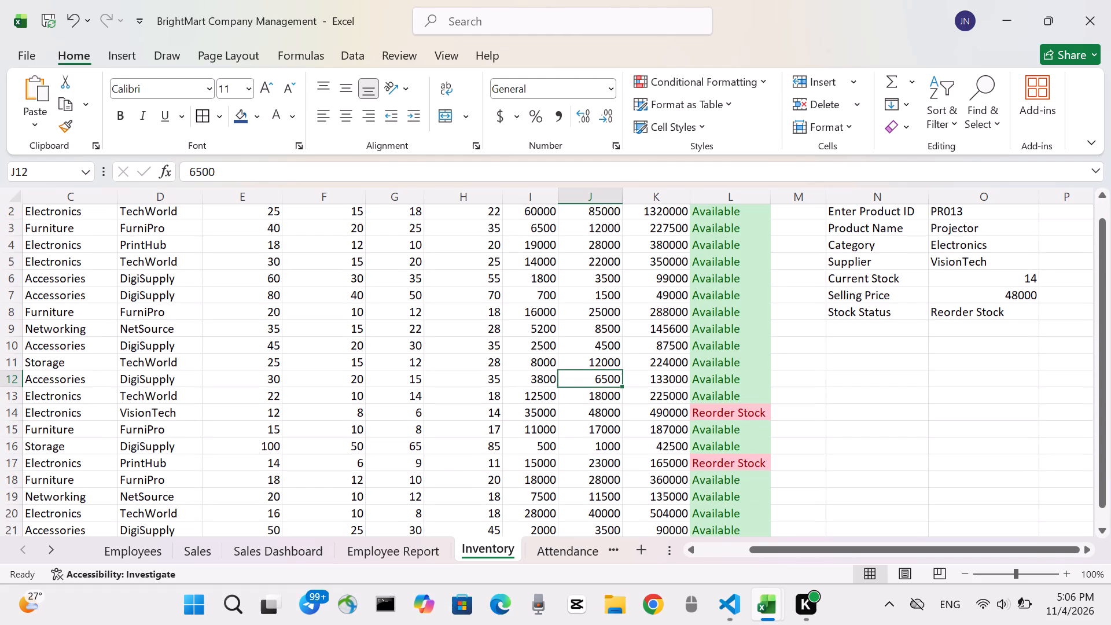
scroll(903, 344, "down", 2)
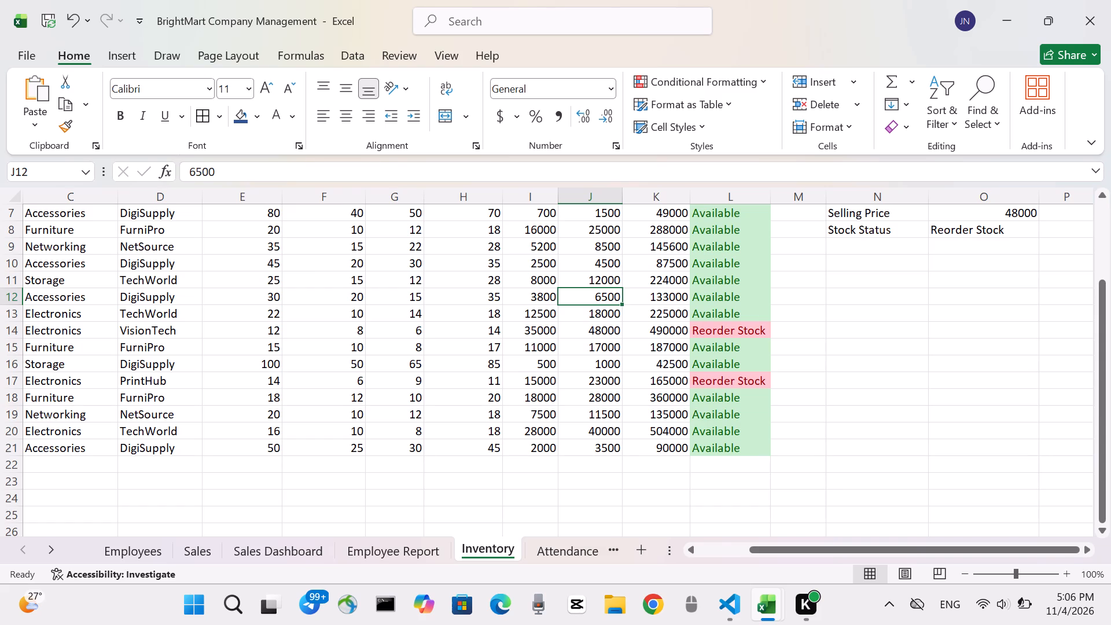
left_click(741, 266)
left_click(648, 268)
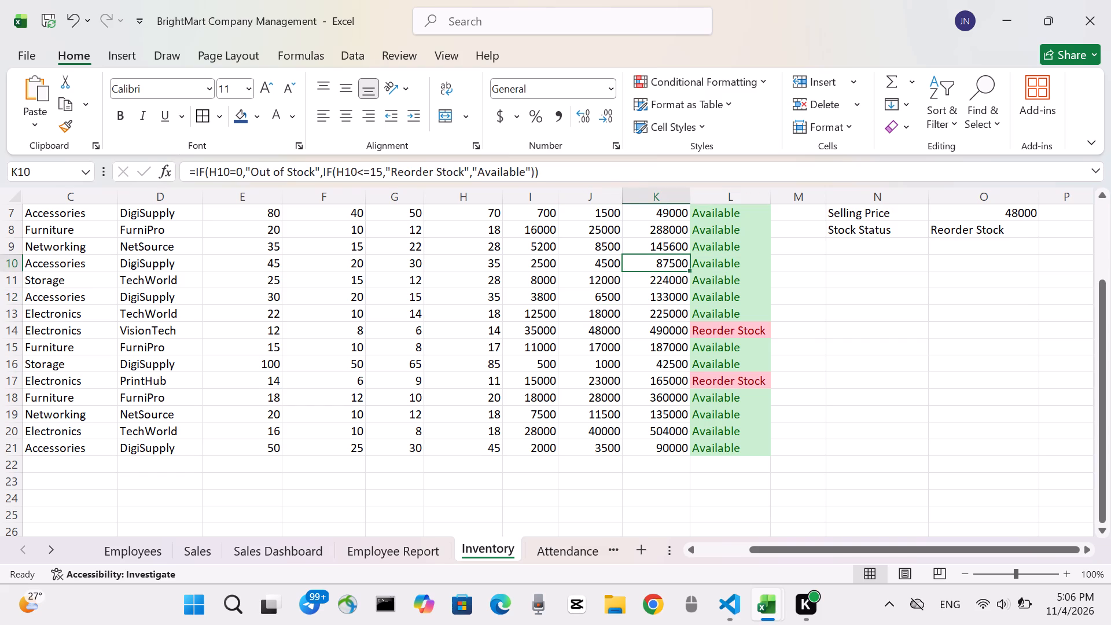
left_click(604, 267)
left_click(541, 268)
left_click(487, 262)
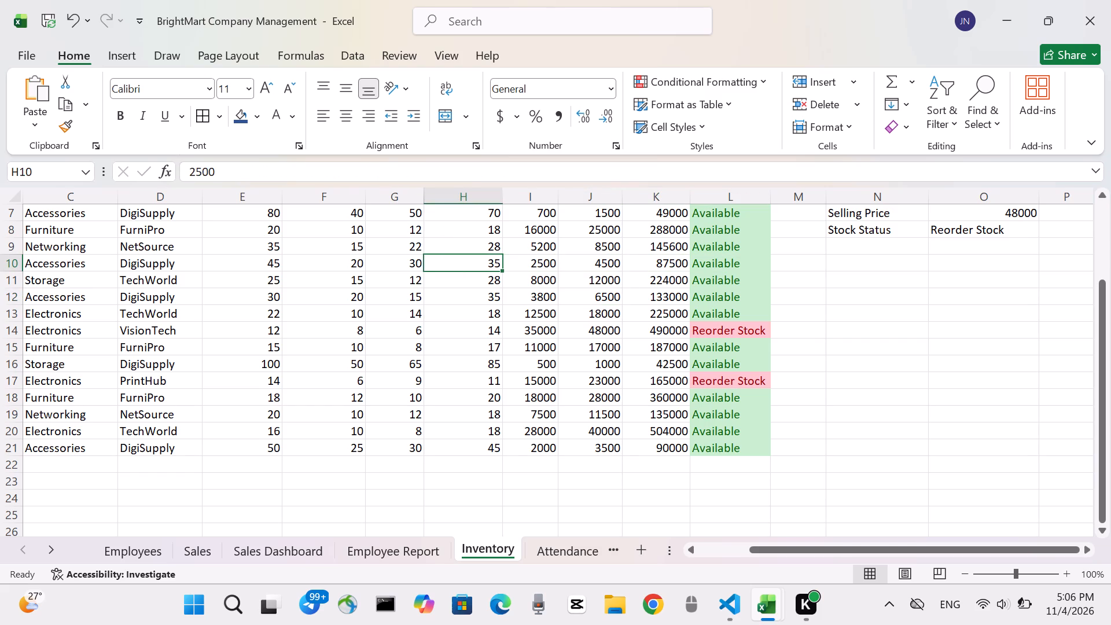
Enter the label Profit Margin in O10, below the product search block.
left_click(963, 266)
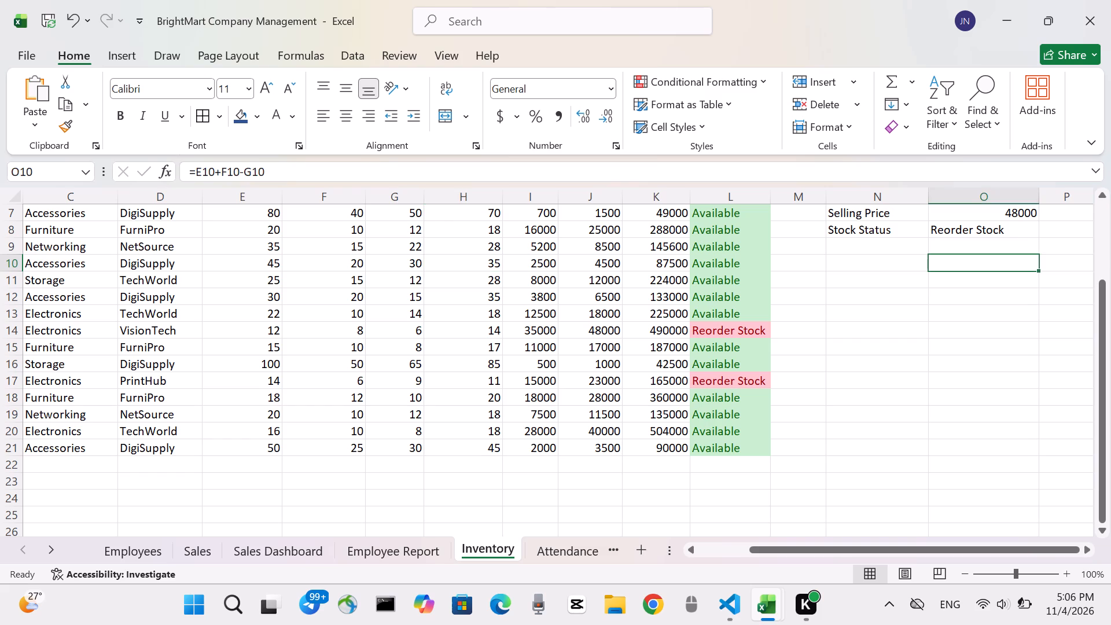
type("rofiy")
key("BackSpace")
type("t")
key("space")
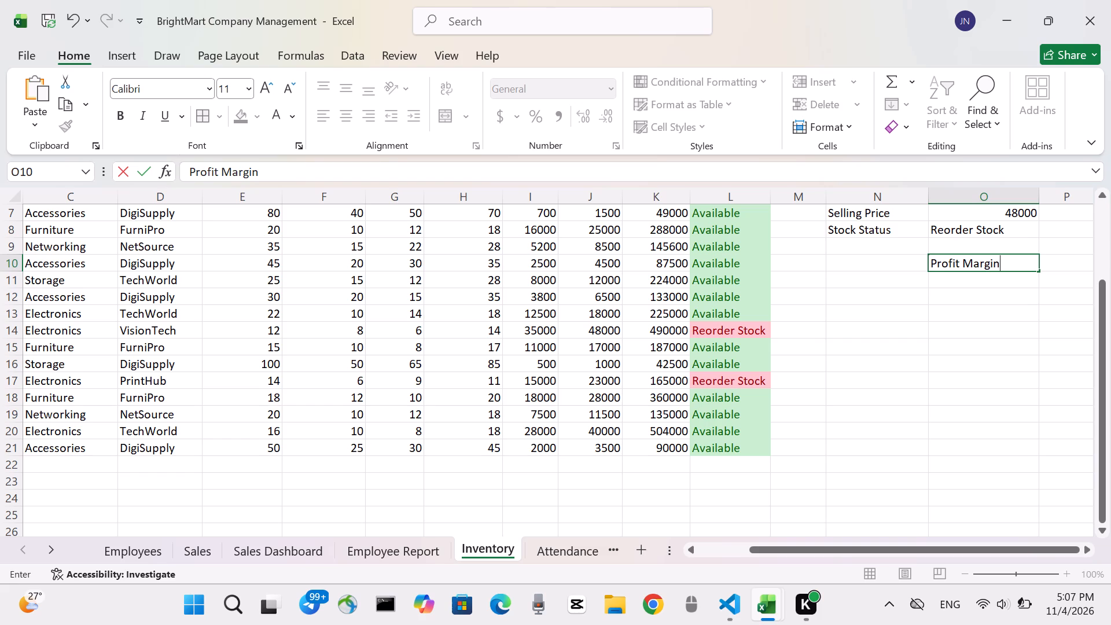
left_click(966, 288)
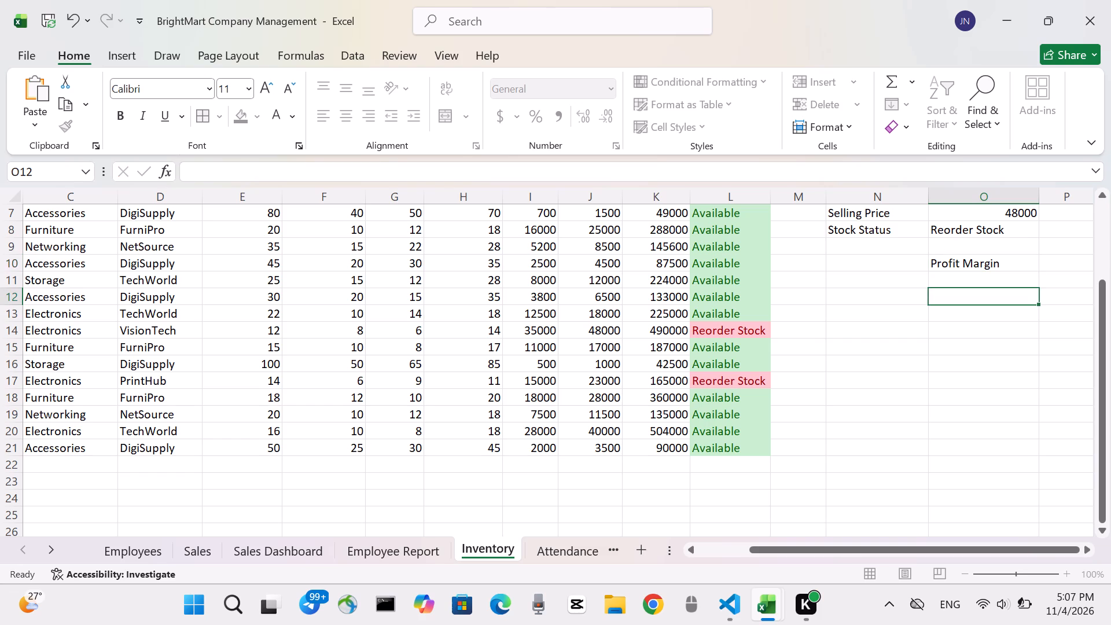
Enter the profit margin formula =IFERROR((J2-I2)/J2,0) in O11, under the Profit Margin label.
left_click(965, 278)
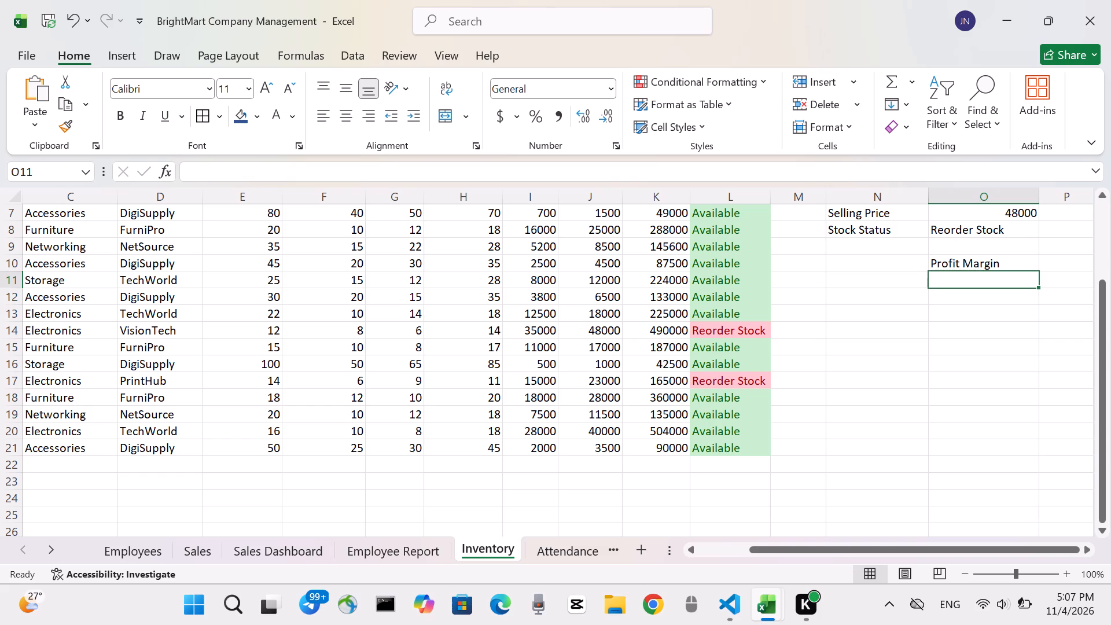
key("equal")
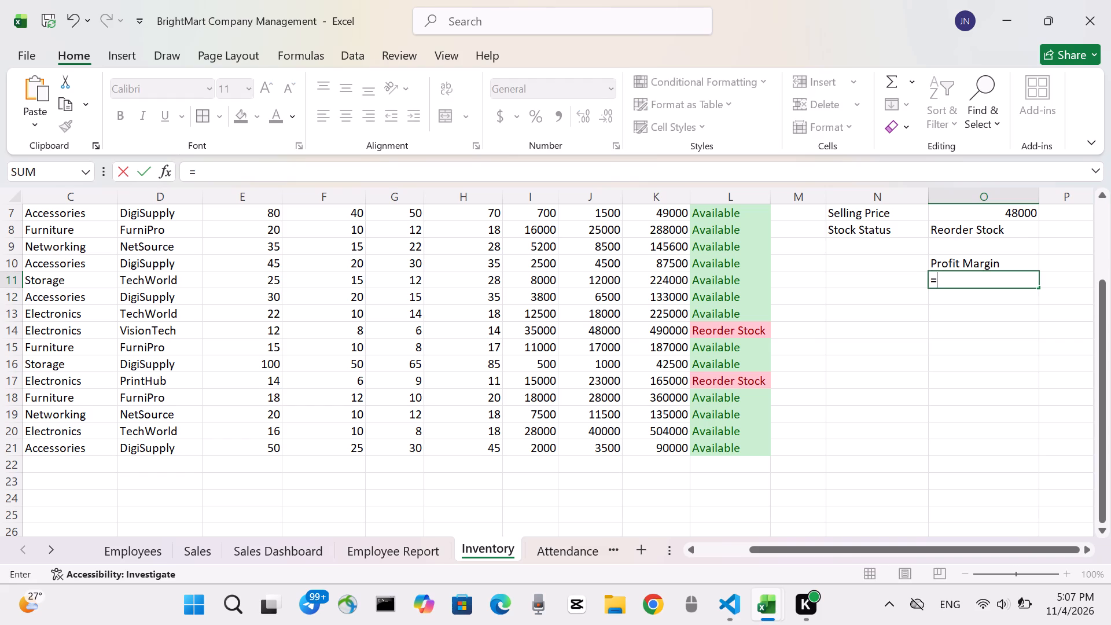
type("IFERROR")
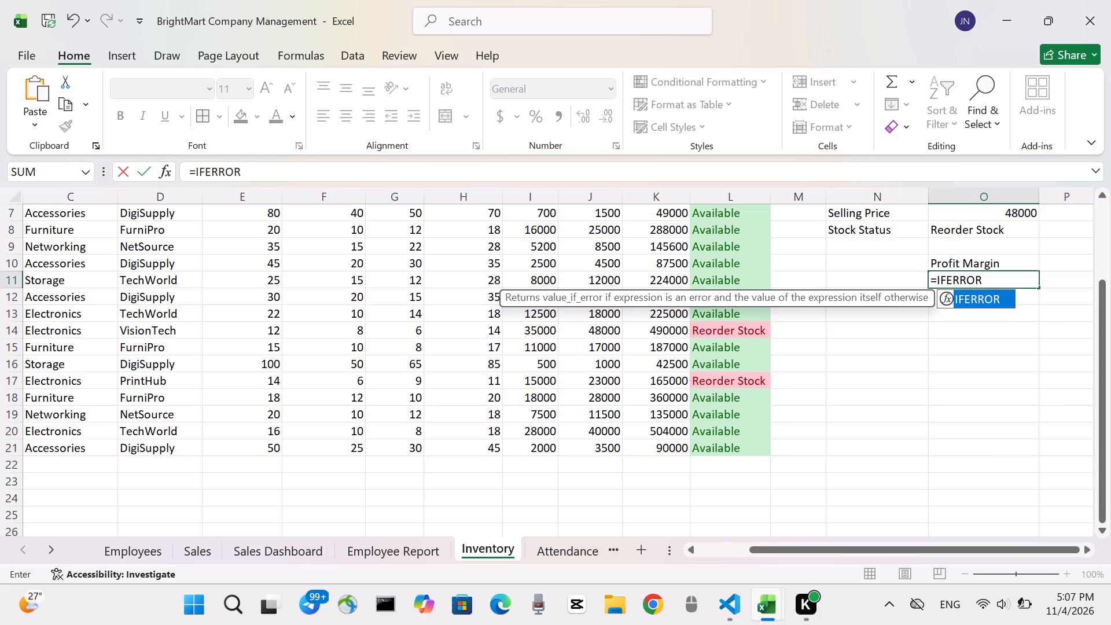
type("((")
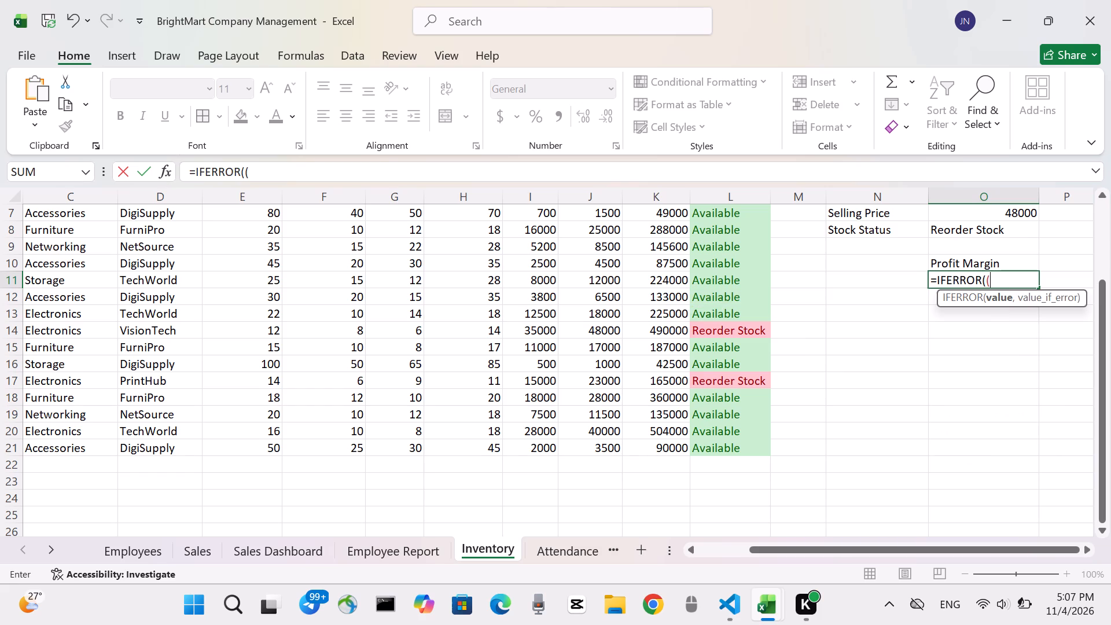
type("J2")
key("minus")
type("I2")
key("shift+parenright")
key("slash")
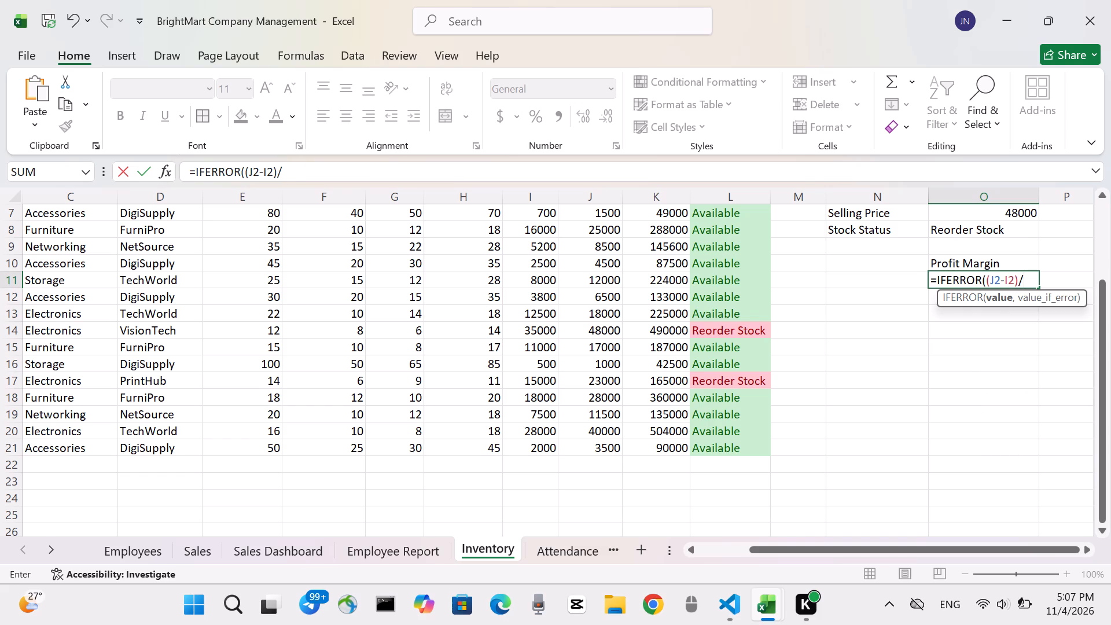
type("J2")
key("comma")
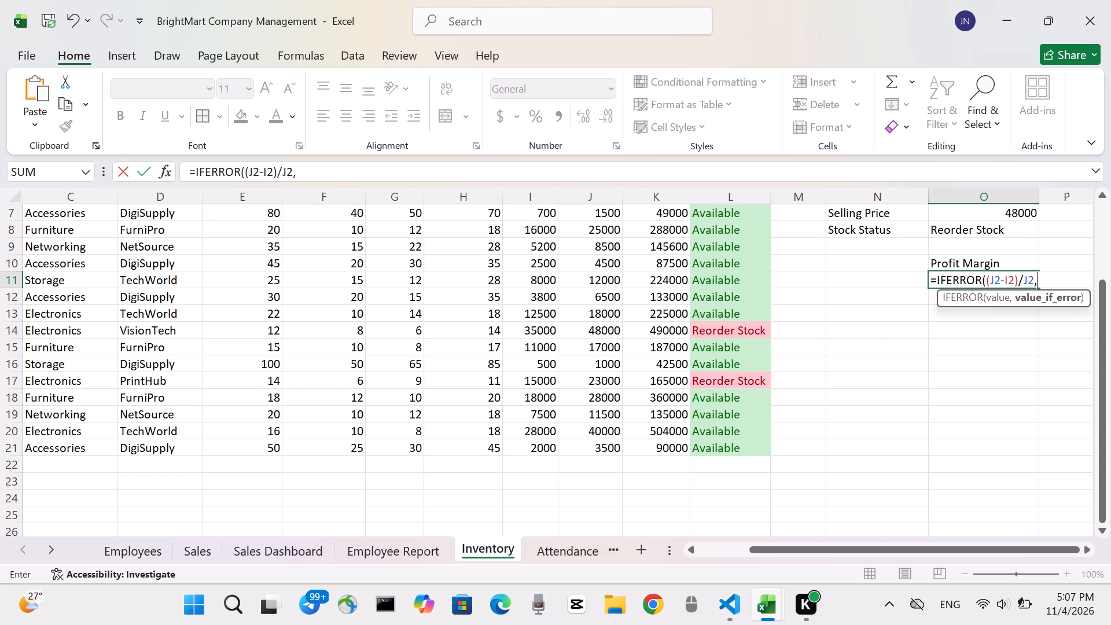
key("0")
key("shift+parenright")
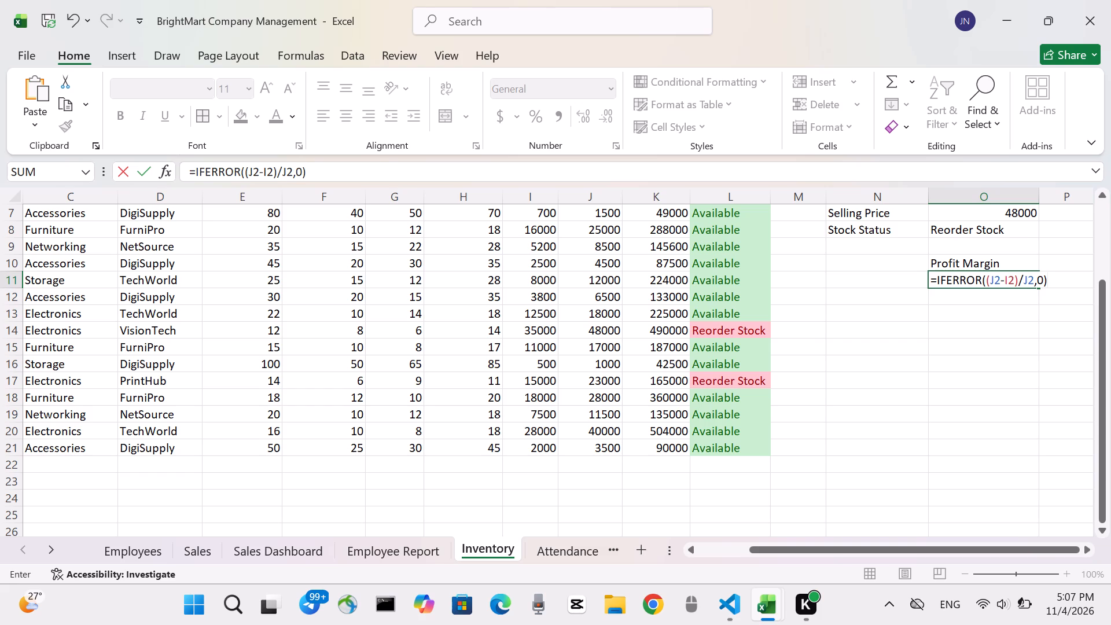
key("Return")
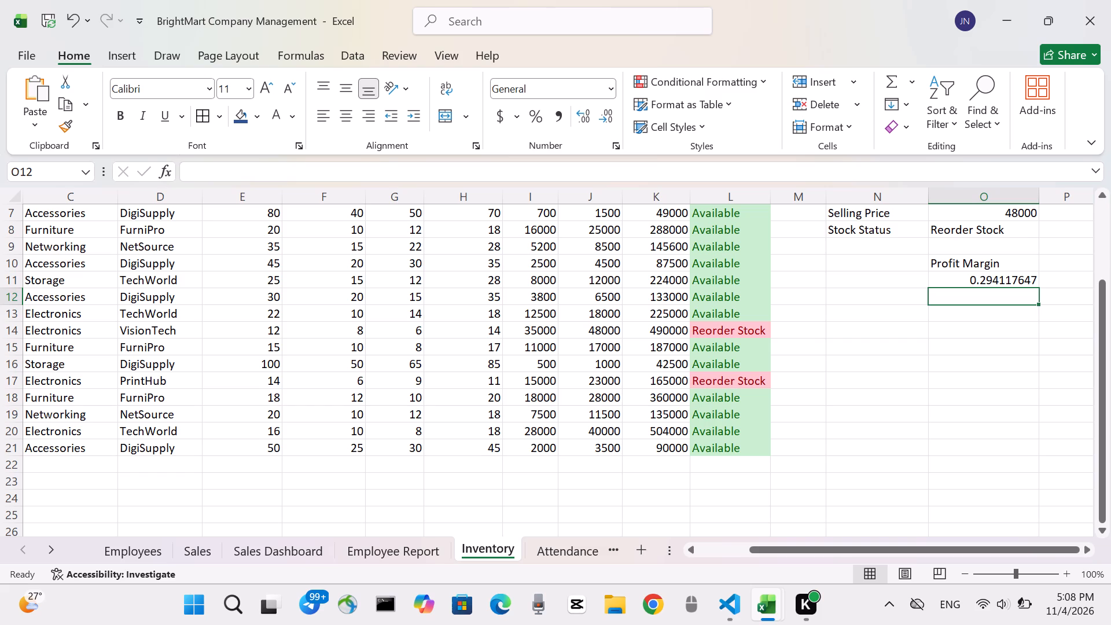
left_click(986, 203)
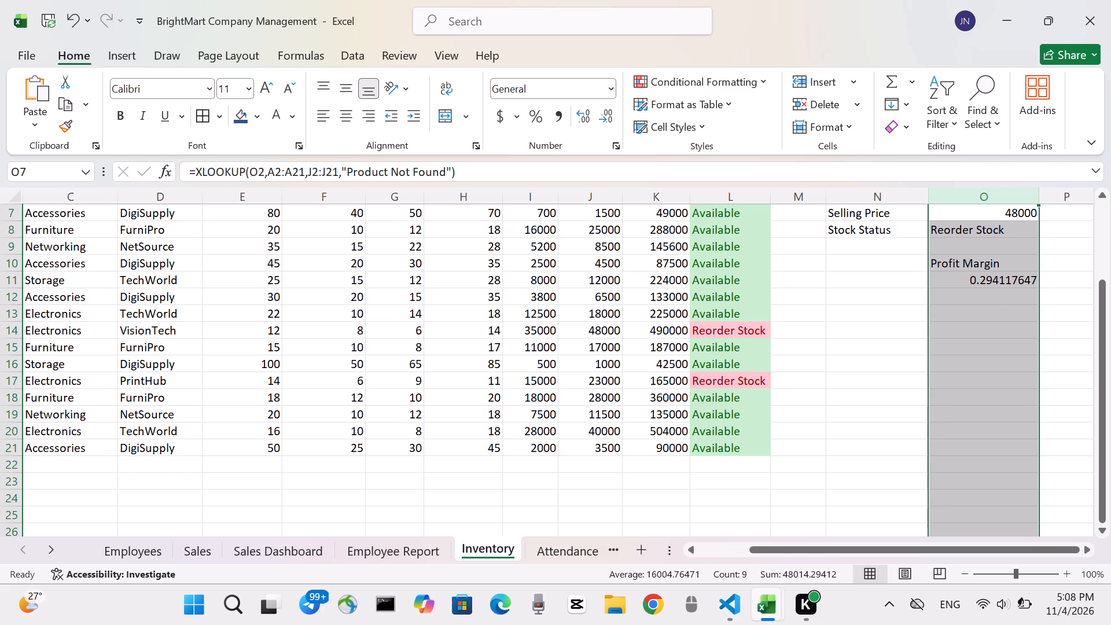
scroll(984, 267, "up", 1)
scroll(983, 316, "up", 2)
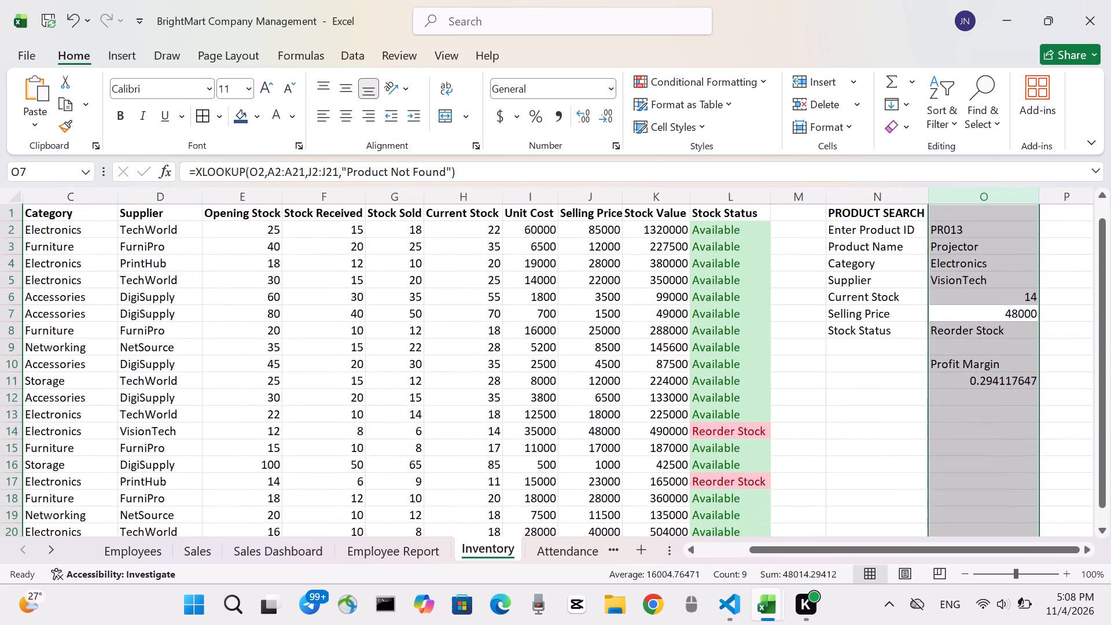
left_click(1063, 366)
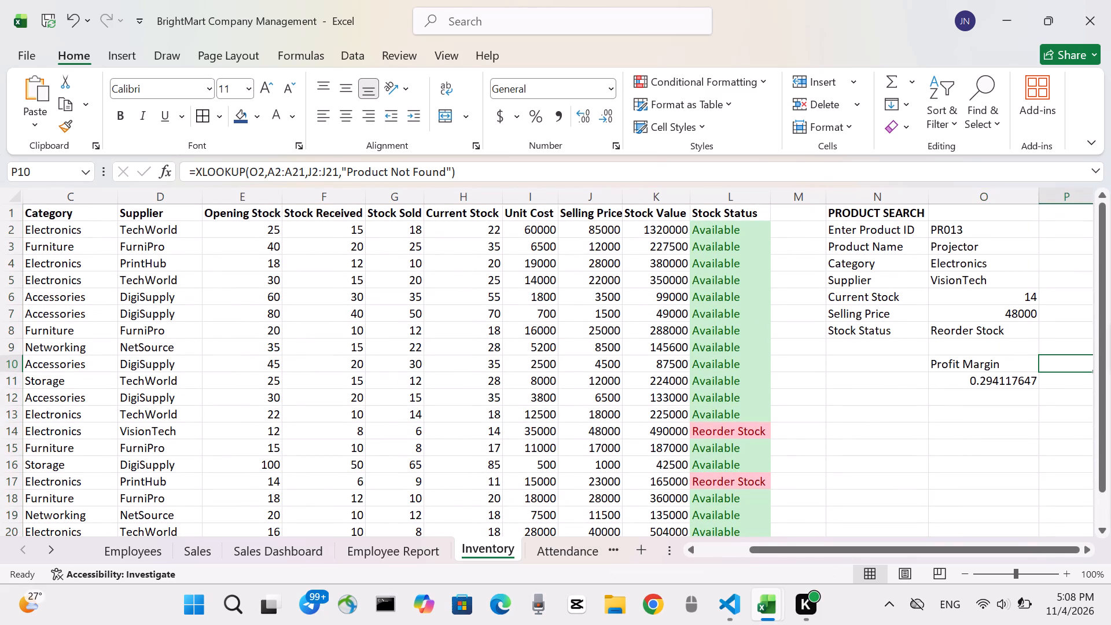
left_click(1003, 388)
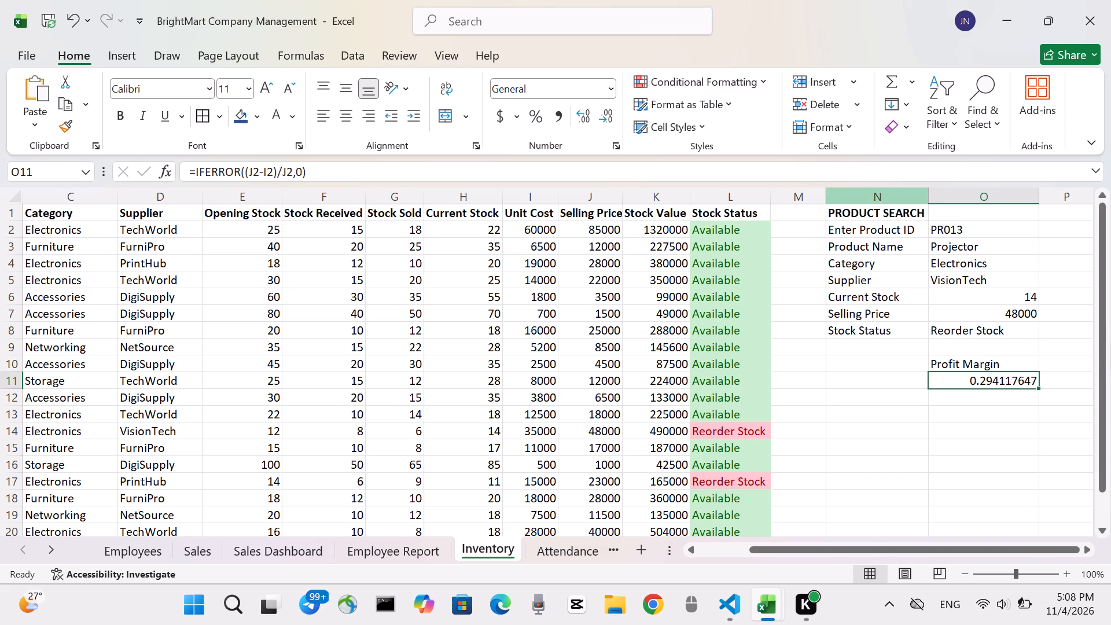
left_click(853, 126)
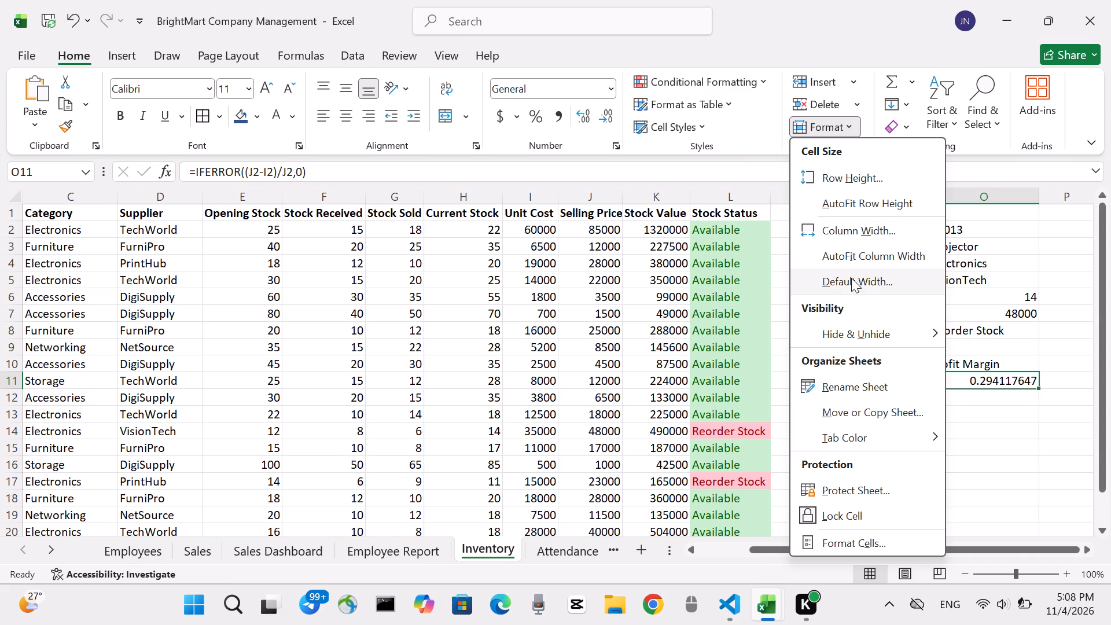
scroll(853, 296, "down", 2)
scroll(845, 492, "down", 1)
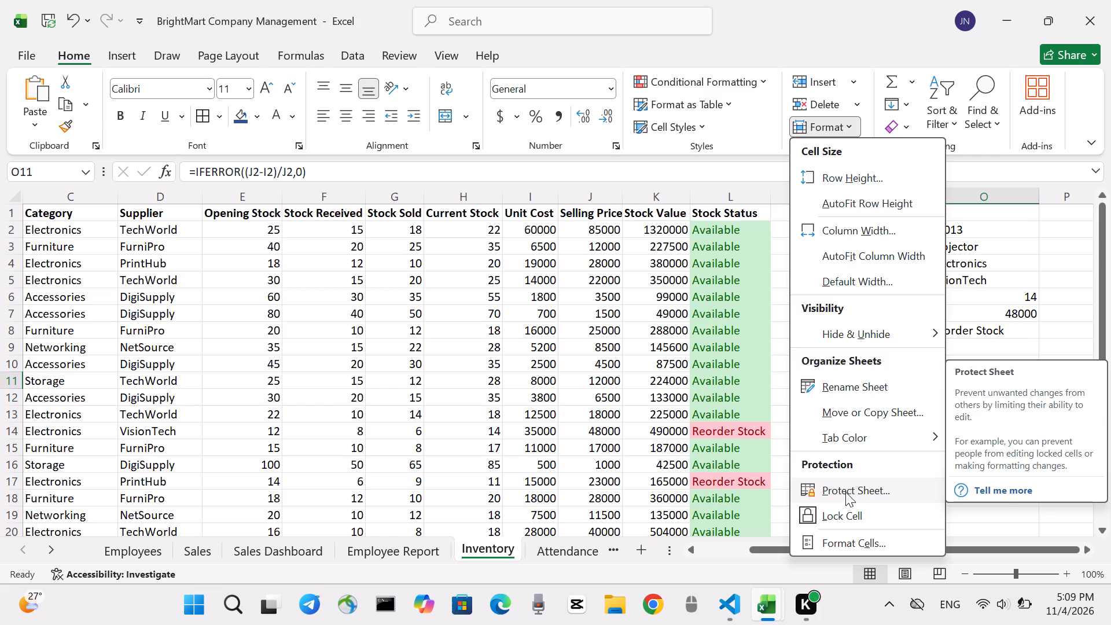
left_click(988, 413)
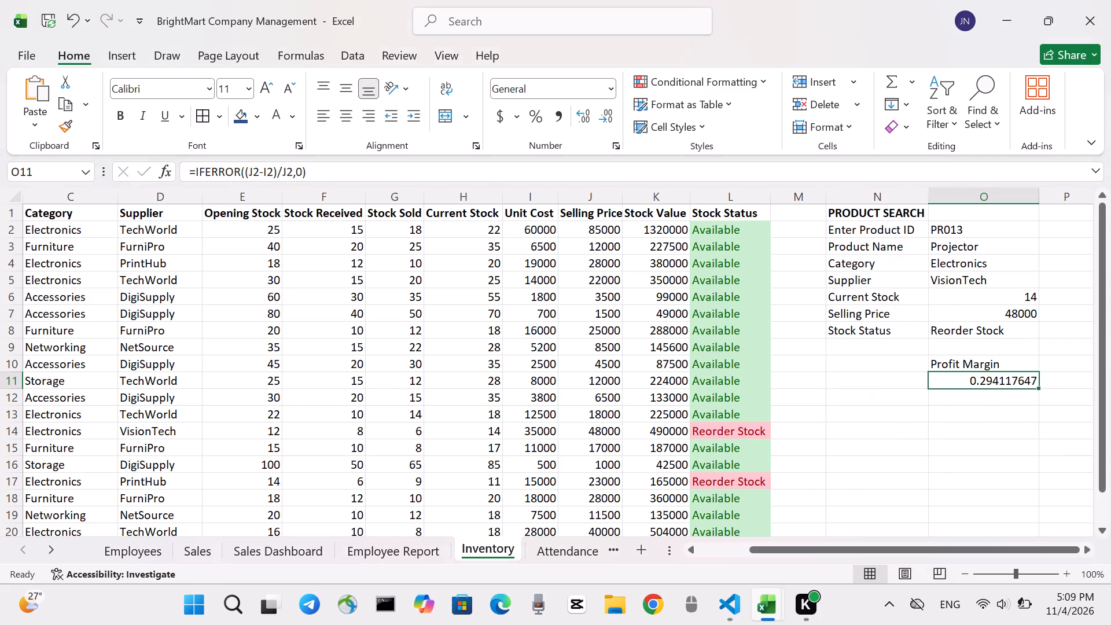
Format the profit margin value in O11 as a percentage with one decimal place.
scroll(937, 417, "down", 2)
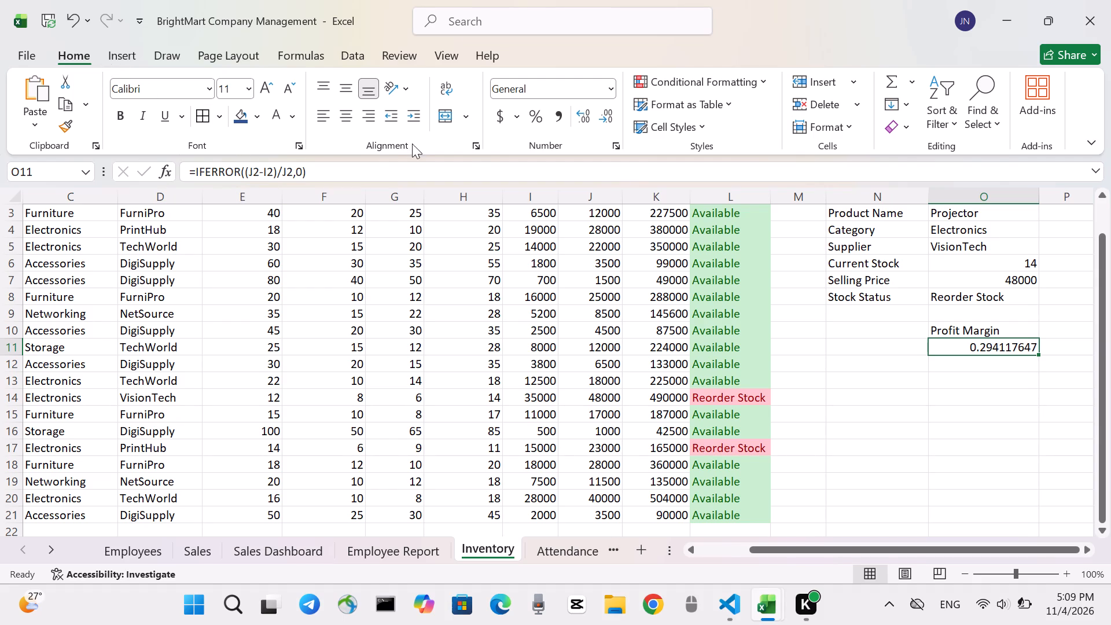
left_click(538, 111)
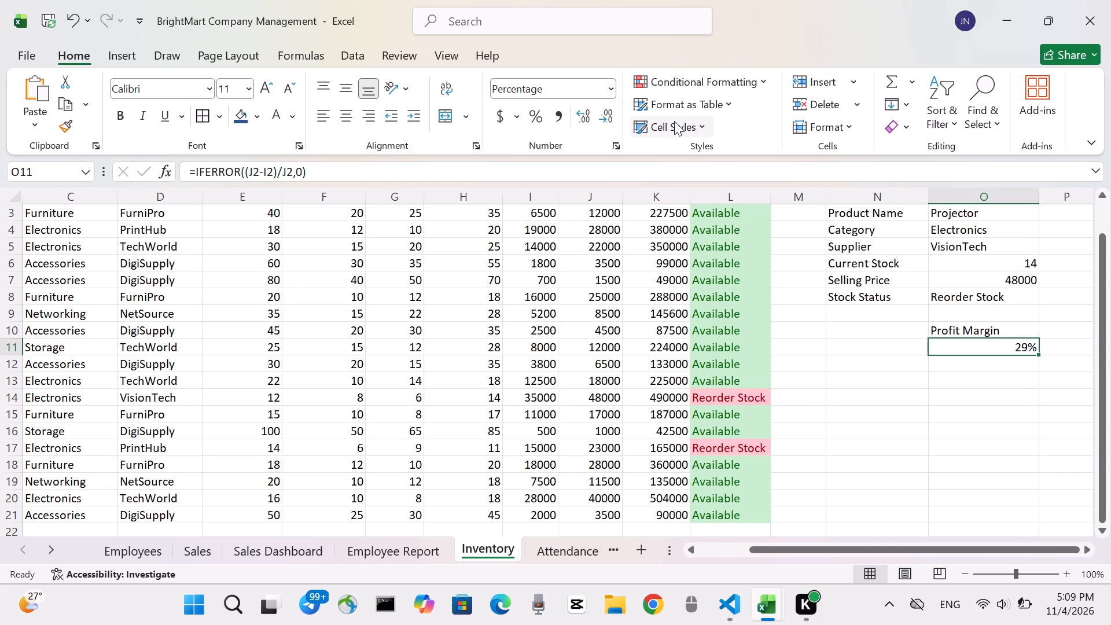
left_click(604, 122)
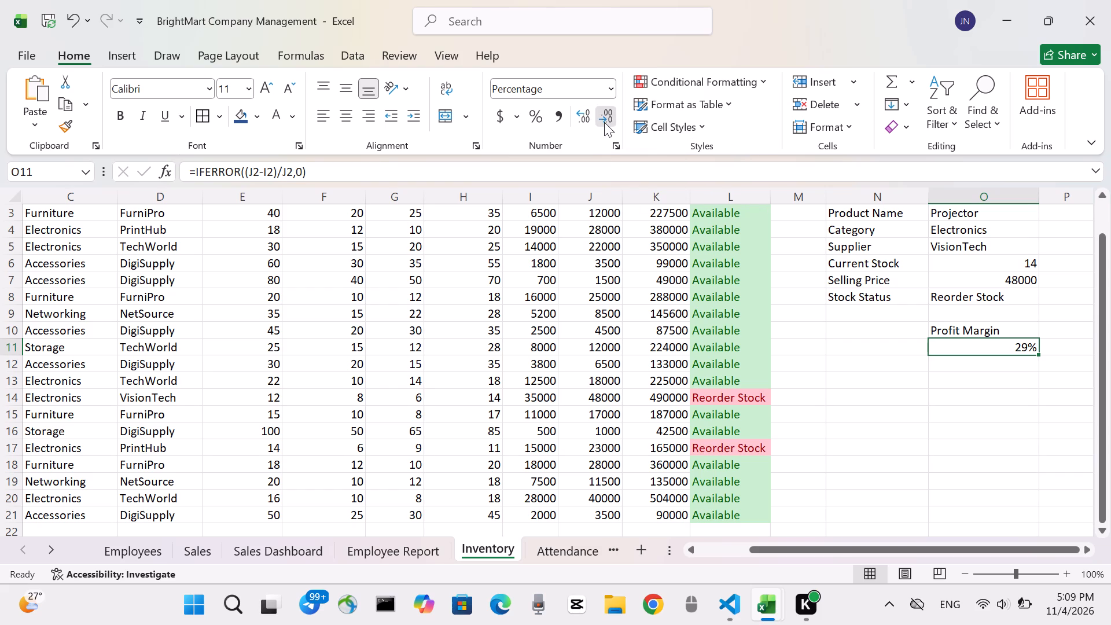
left_click(604, 122)
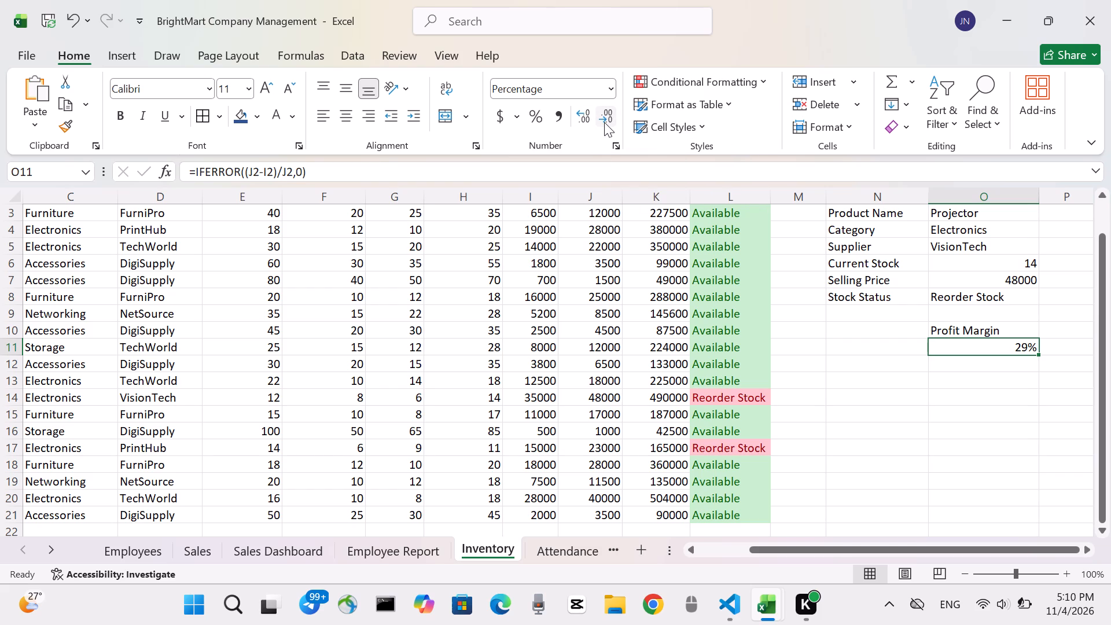
left_click(604, 122)
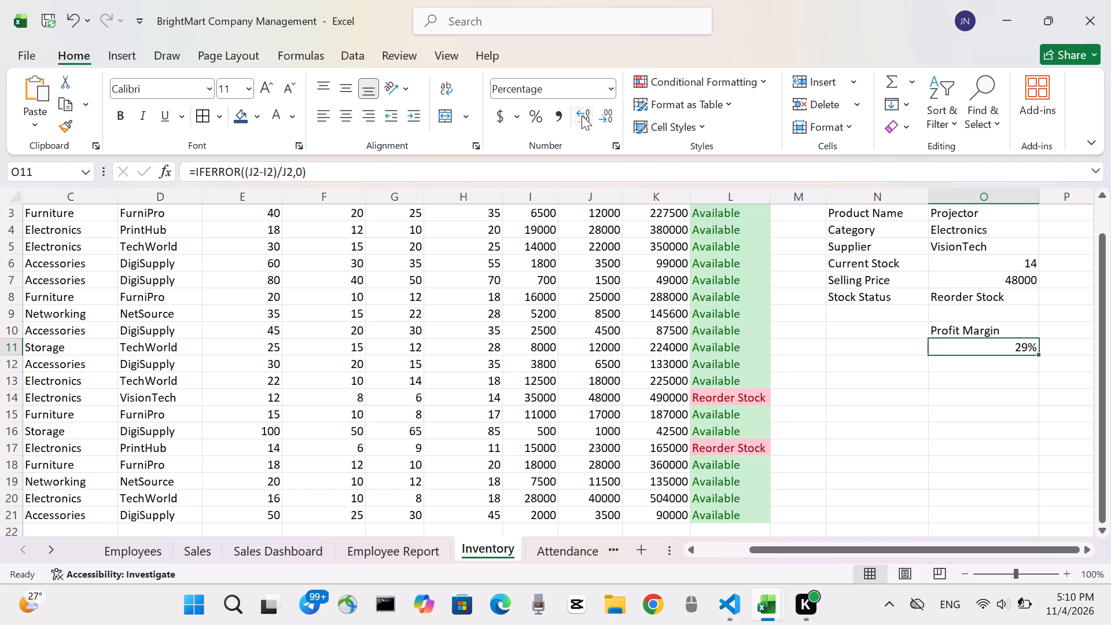
left_click(582, 115)
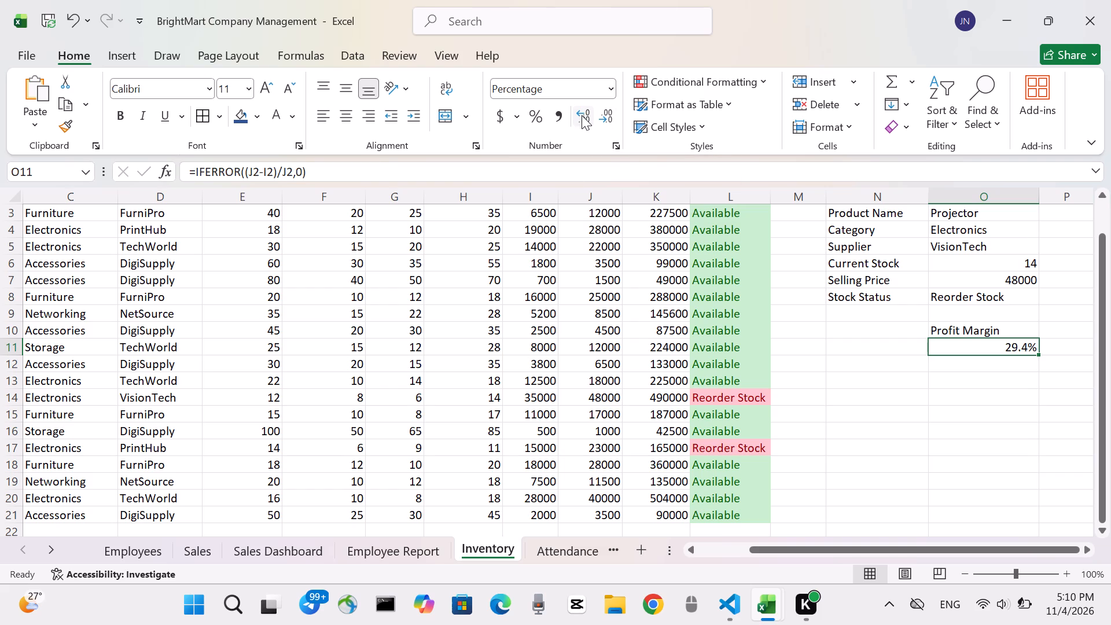
Increase the profit margin percentage in O11 to two decimal places.
left_click(582, 115)
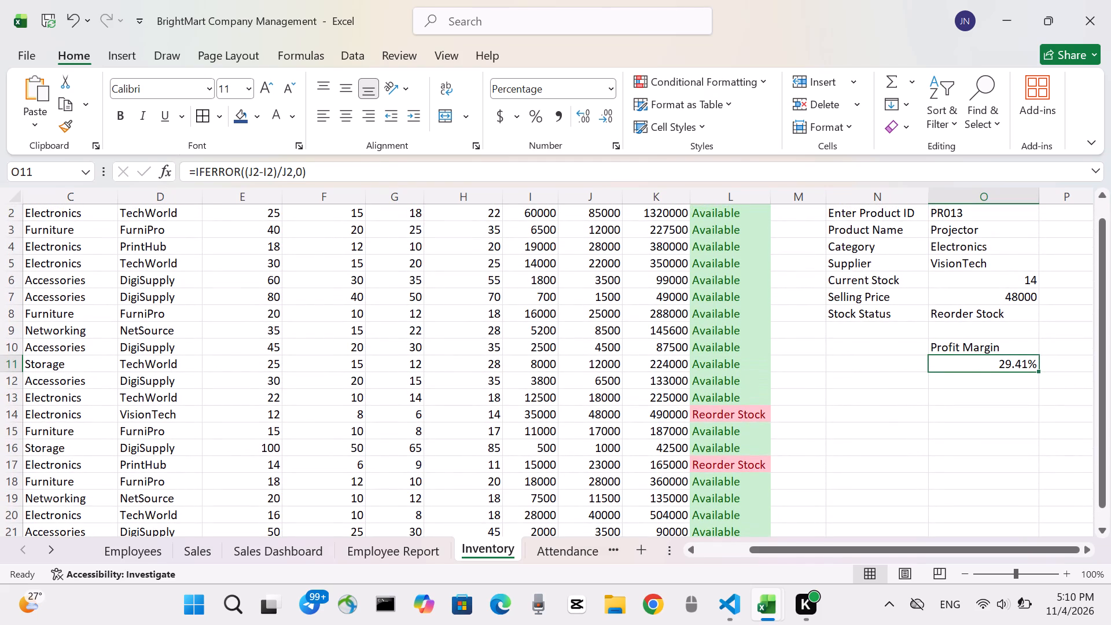
Examine the inventory rows and the area beneath the table, returning to the header row.
scroll(957, 355, "down", 1)
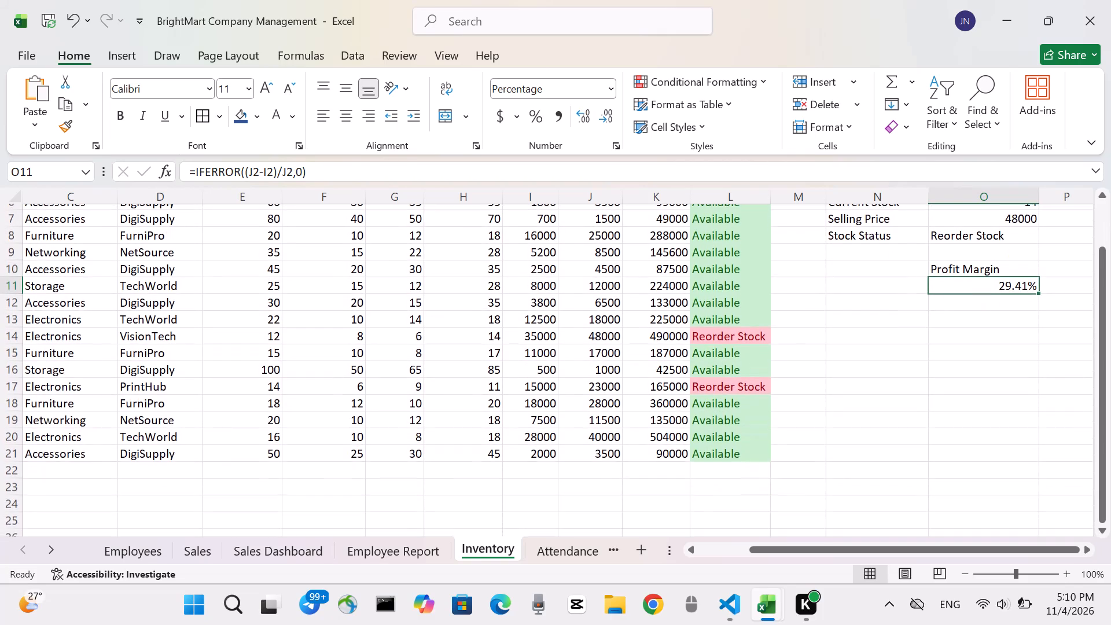
scroll(957, 355, "down", 2)
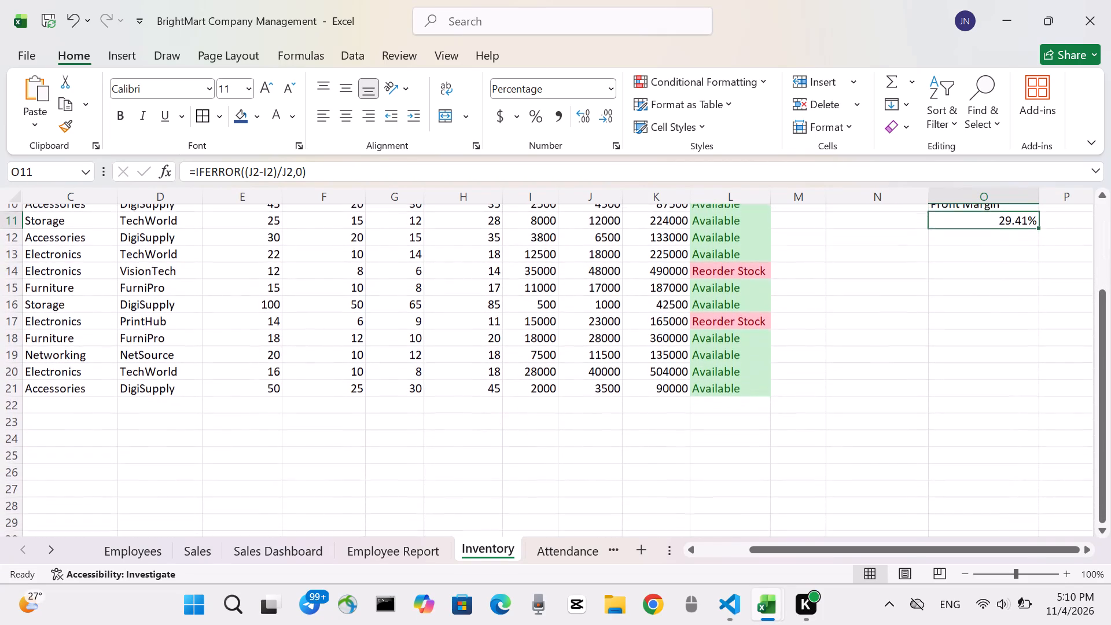
scroll(957, 355, "down", 2)
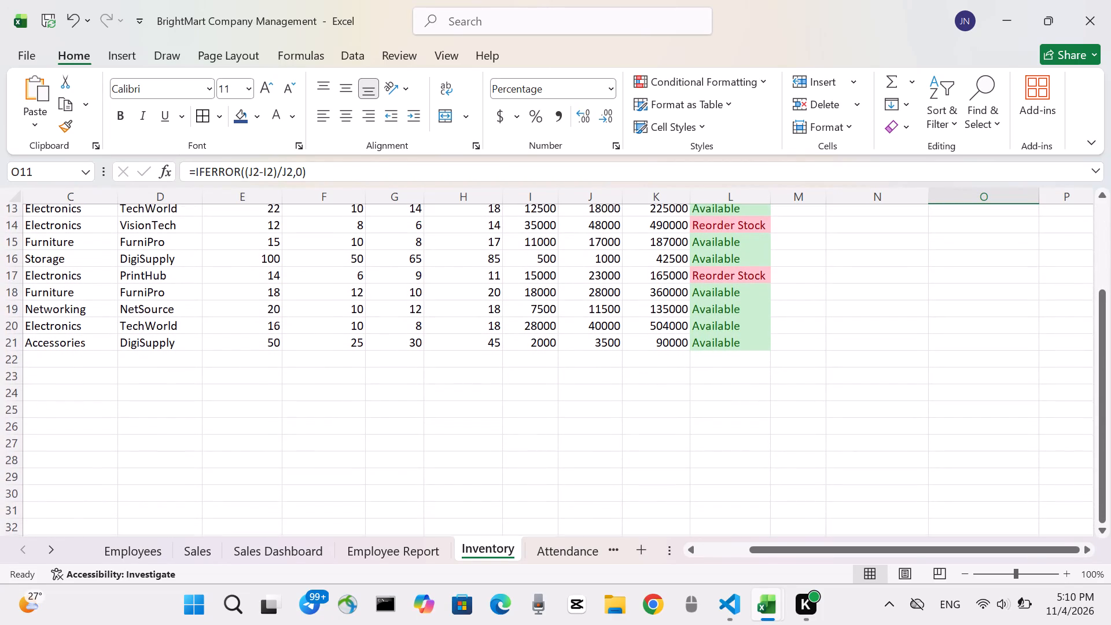
scroll(957, 355, "down", 3)
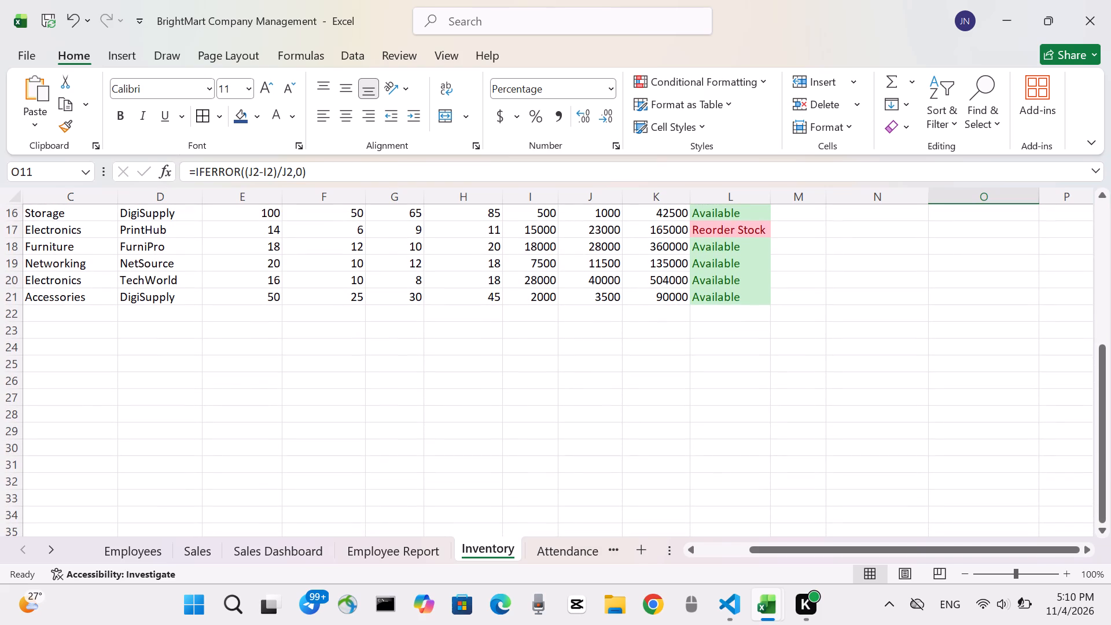
scroll(957, 355, "up", 4)
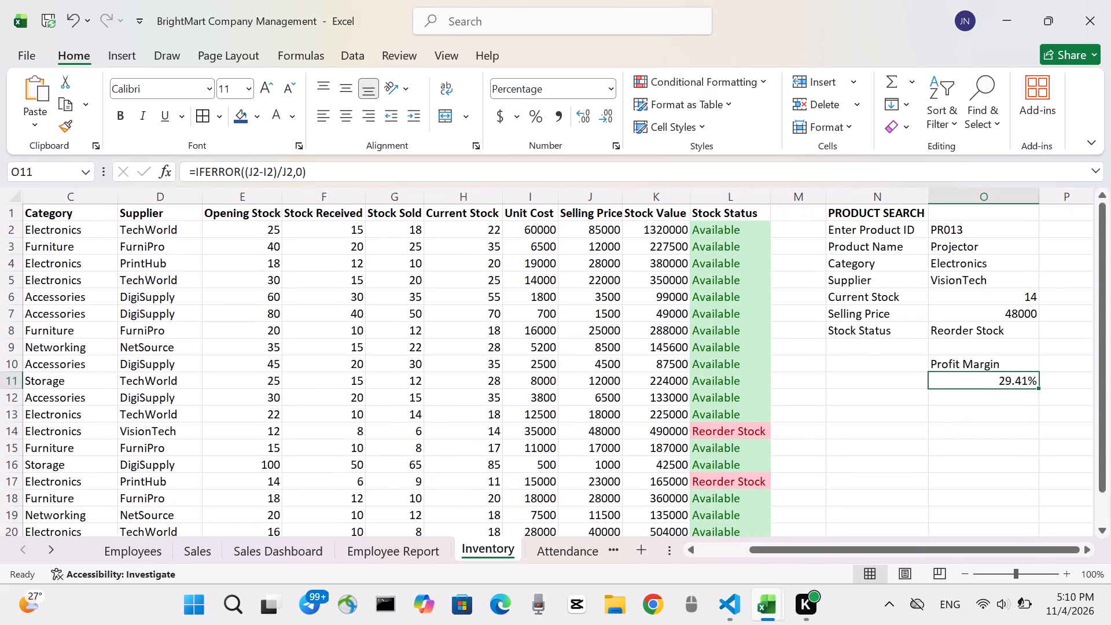
Select the whole inventory table with its headers, from Product ID in A1 to the last Stock Status entry in L21.
scroll(106, 249, "right", 4)
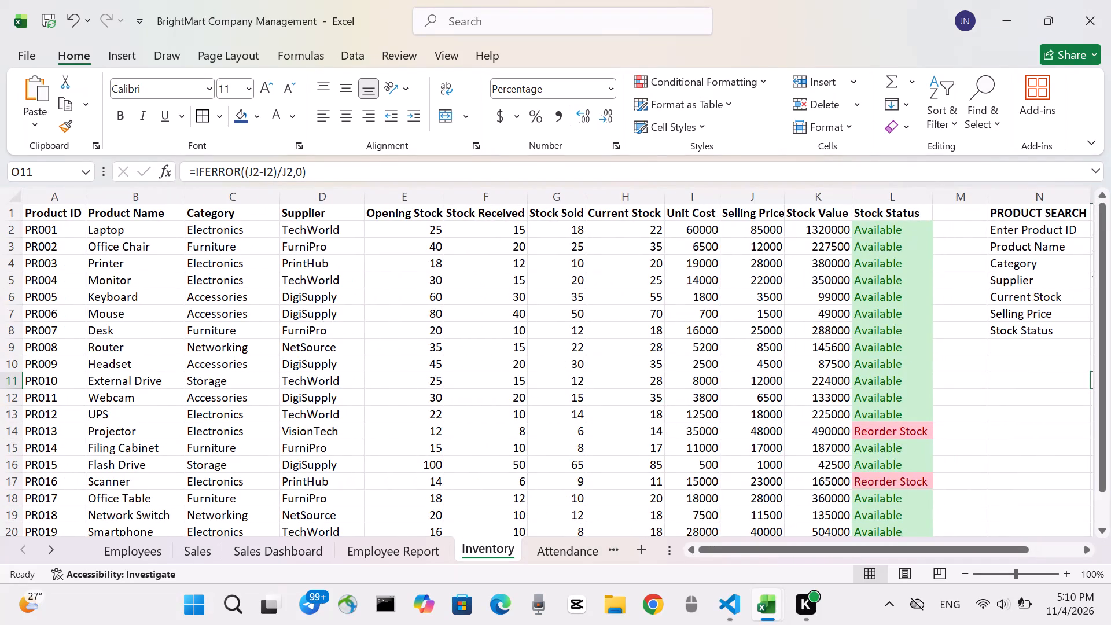
left_click_drag(43, 211, 225, 249)
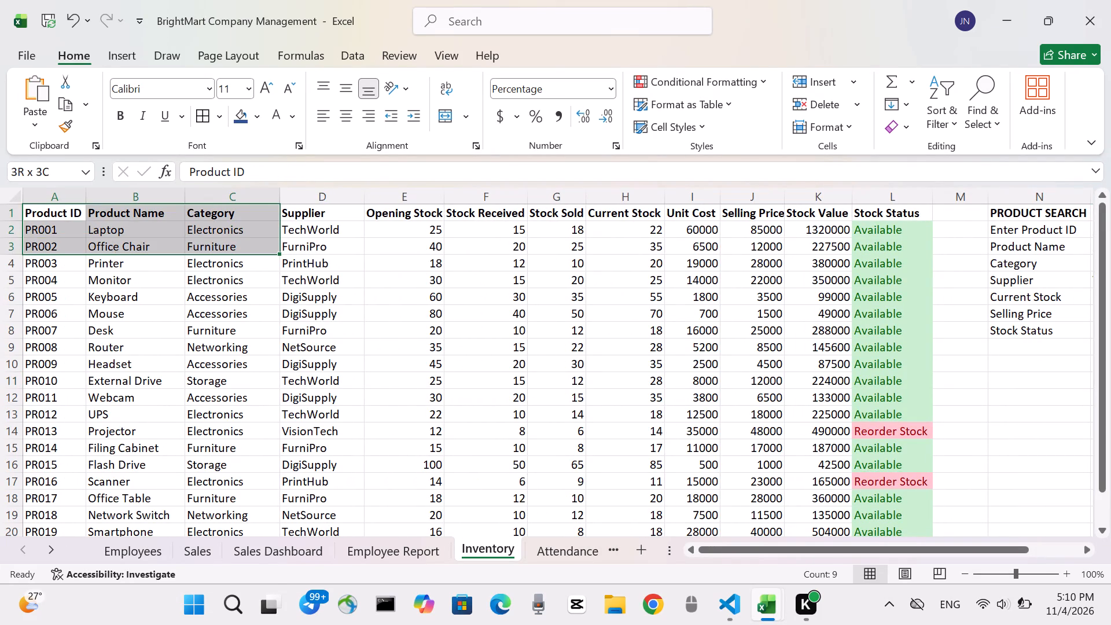
left_click_drag(225, 249, 598, 411)
scroll(559, 411, "down", 2)
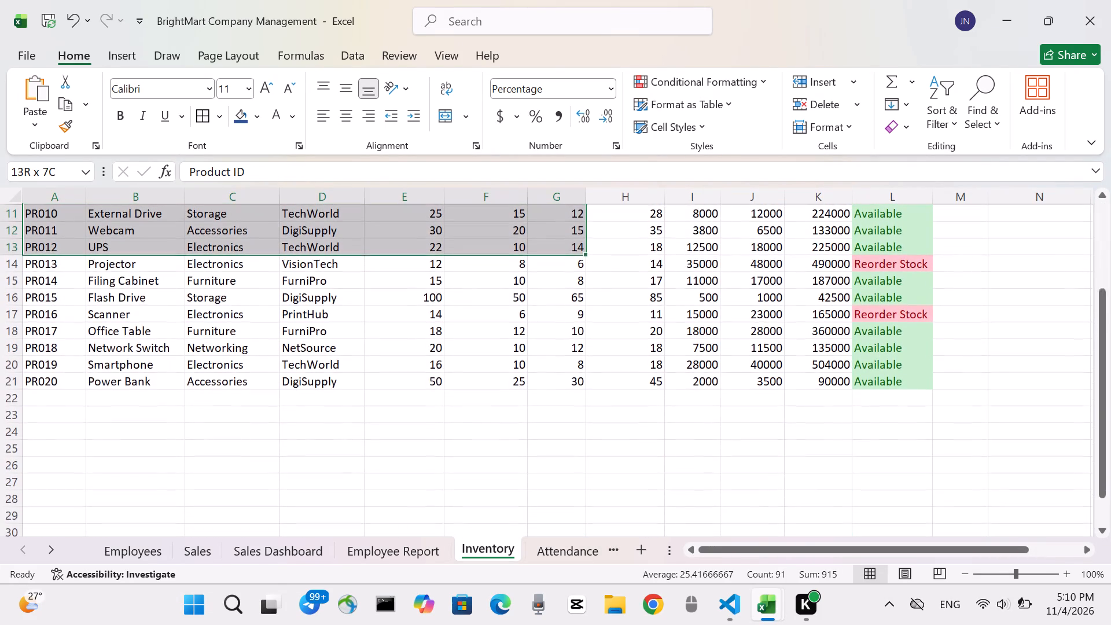
left_click_drag(598, 411, 884, 381)
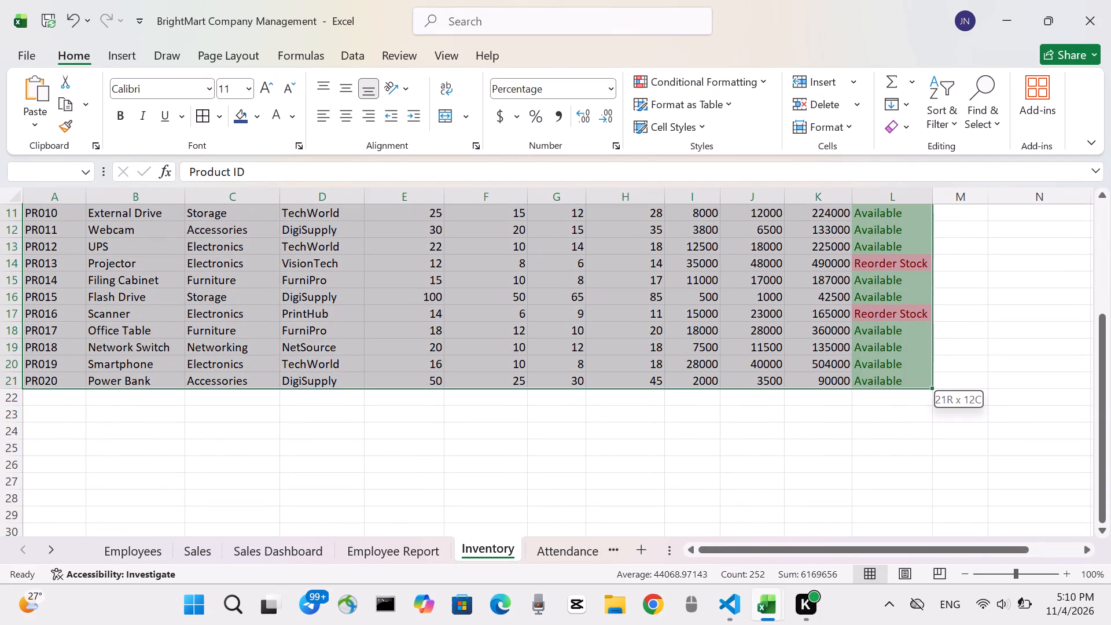
left_click_drag(884, 381, 884, 381)
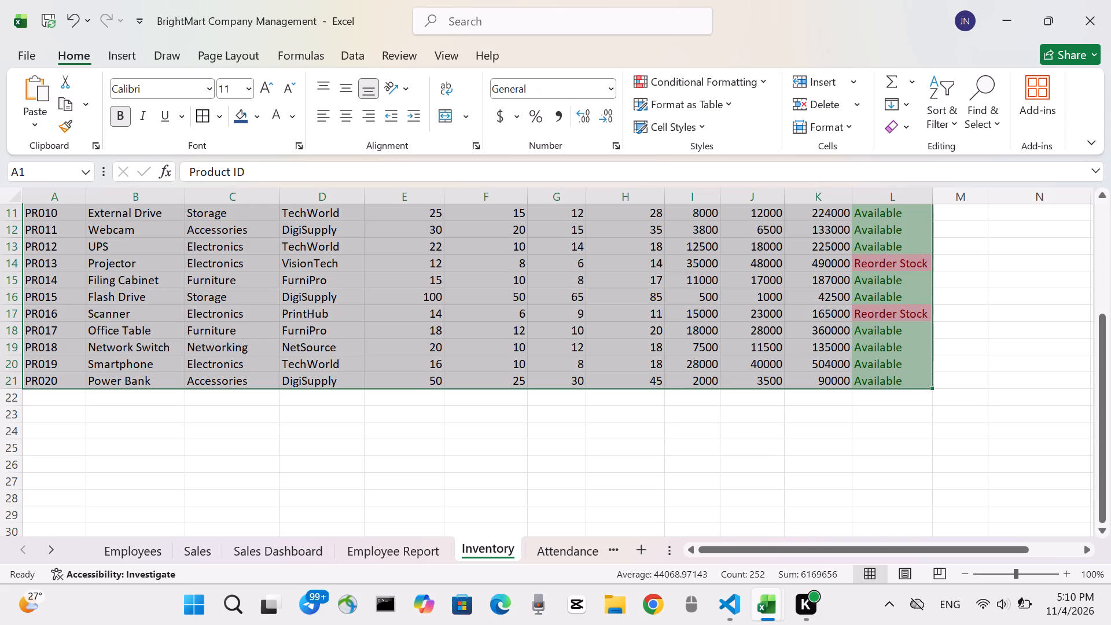